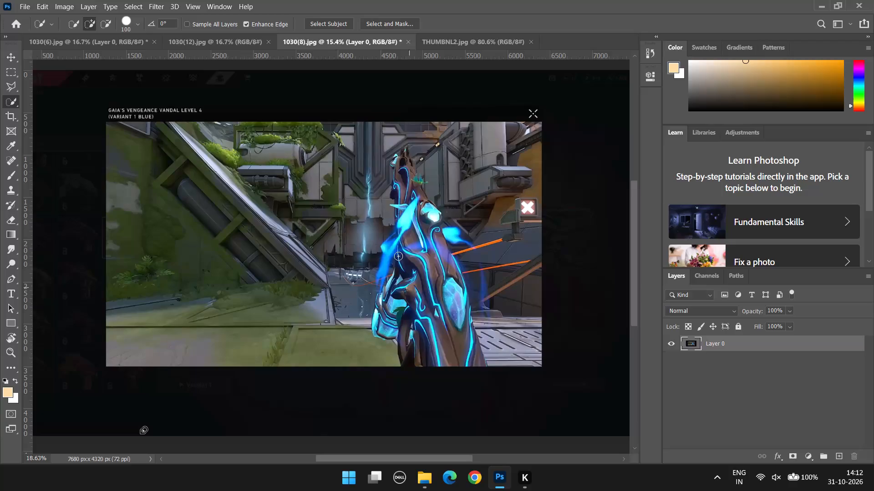
Bring the 1030(6).jpg game screenshot into the THUMBNL2.jpg document as a new layer above the Background.
scroll(361, 188, up, 1)
click(483, 44)
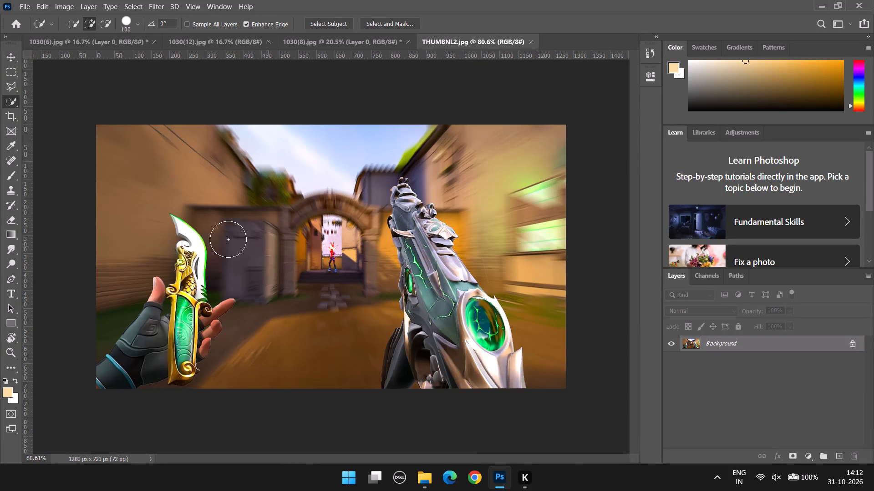
click(11, 56)
alt+scroll(208, 142, down, 5)
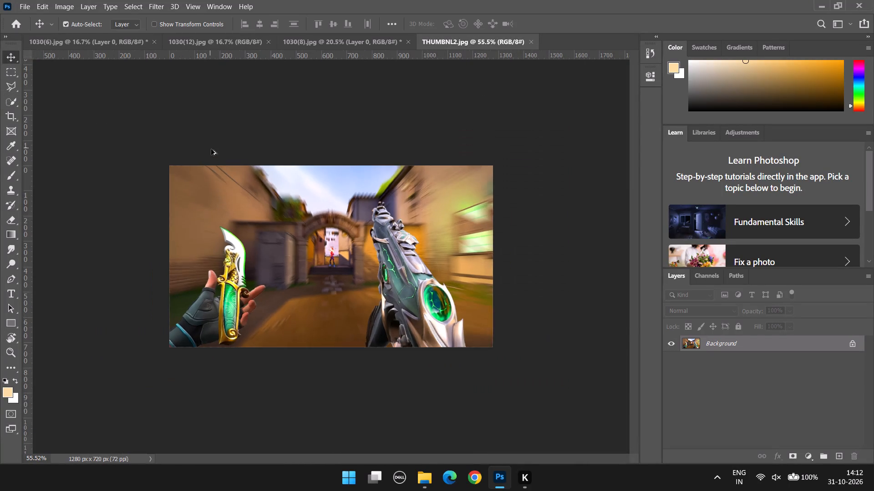
alt+scroll(211, 149, down, 1)
click(103, 39)
alt+scroll(324, 201, down, 4)
drag(325, 201, 334, 195)
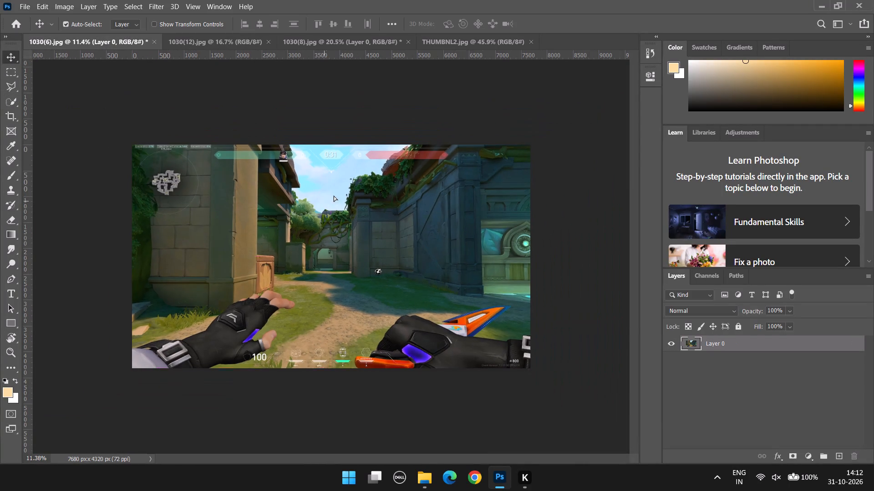
drag(334, 195, 305, 239)
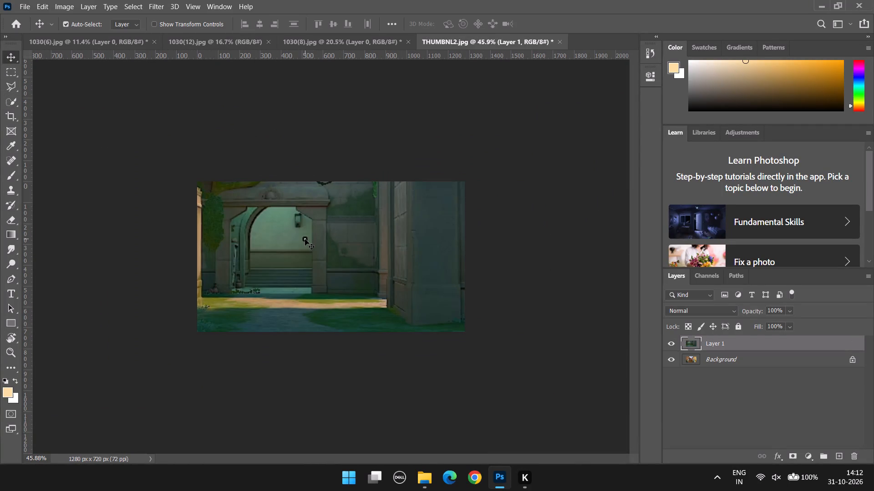
Free-transform the imported screenshot layer down to about 33.75% and move it back over the canvas.
key(ctrl+t)
alt+scroll(306, 252, down, 10)
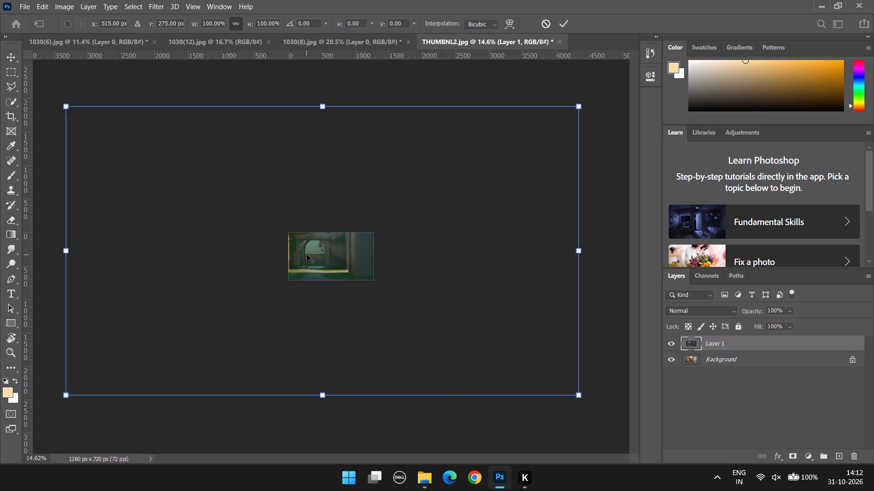
alt+scroll(307, 255, down, 6)
click(150, 150)
drag(150, 153, 376, 293)
drag(433, 326, 409, 323)
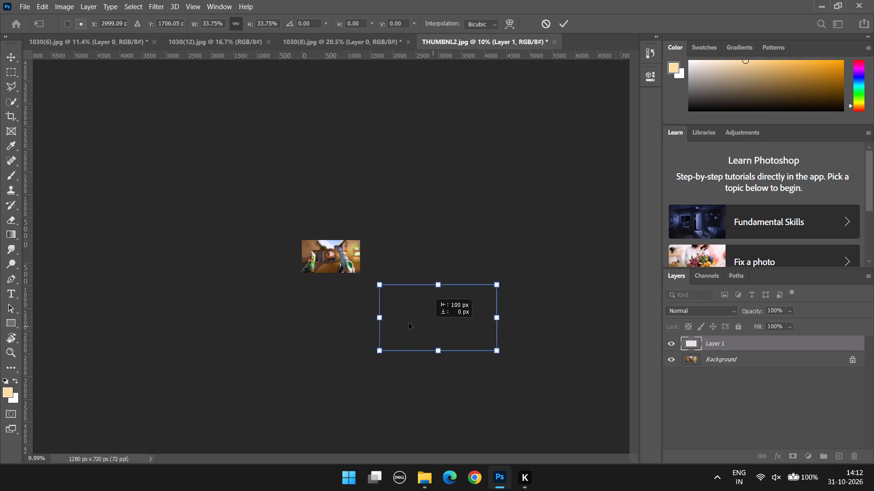
drag(409, 323, 328, 278)
Scale the screenshot layer down further to about 17% and align its top-left corner with the canvas corner.
alt+scroll(328, 276, up, 10)
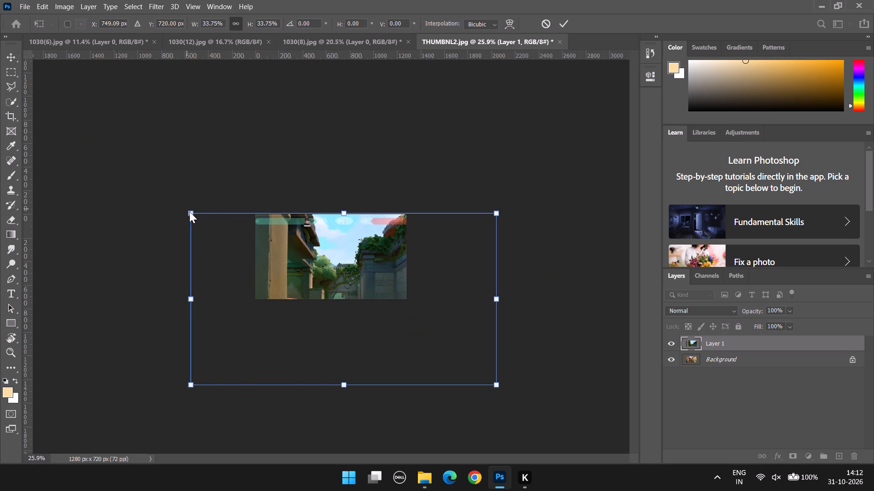
click(188, 210)
drag(188, 210, 312, 291)
drag(398, 341, 337, 267)
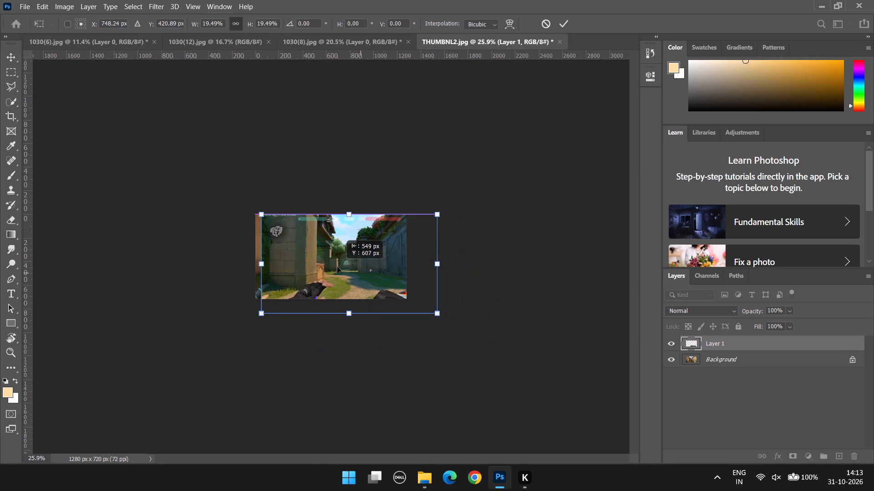
drag(337, 267, 337, 267)
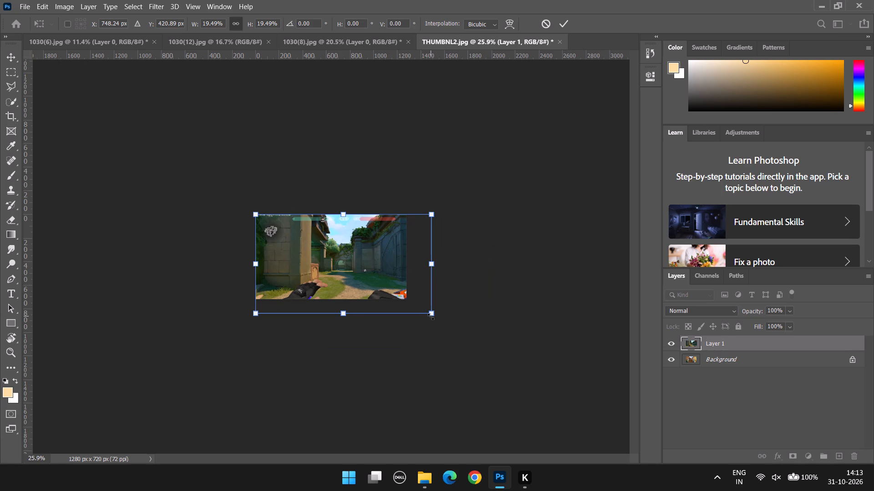
drag(431, 316, 405, 301)
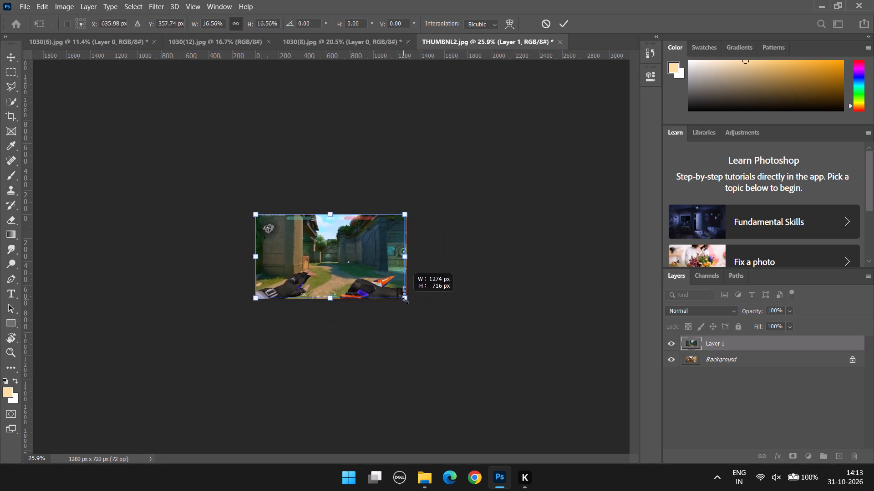
drag(405, 301, 410, 304)
Fine-tune the screenshot layer's size from its top edge, settle on about 17.15%, and apply the transform.
scroll(299, 341, up, 4)
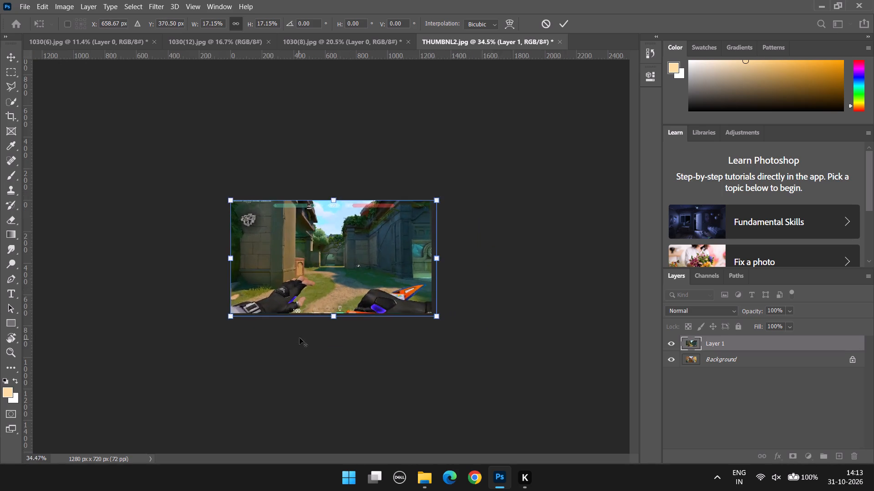
scroll(300, 338, up, 9)
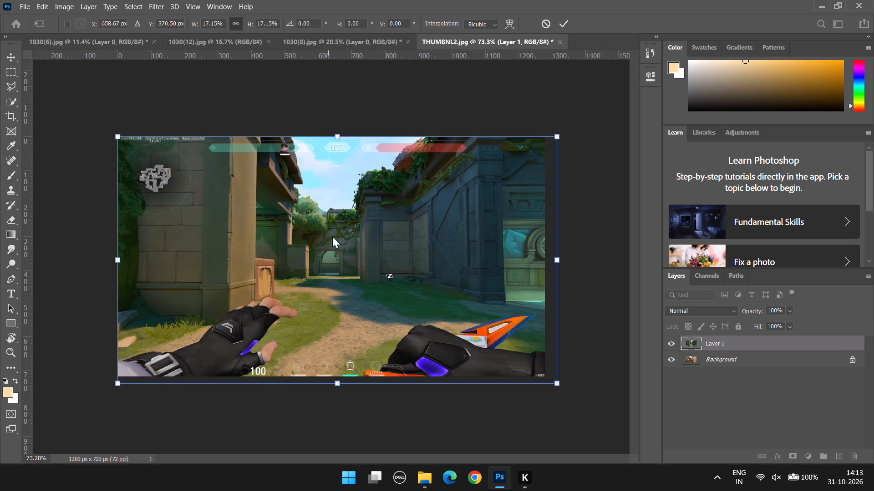
click(337, 132)
drag(338, 135, 338, 131)
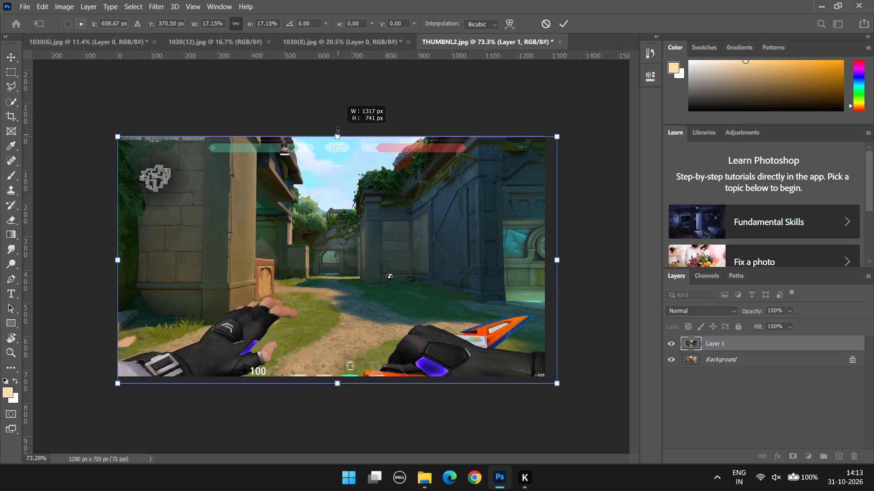
drag(338, 131, 337, 119)
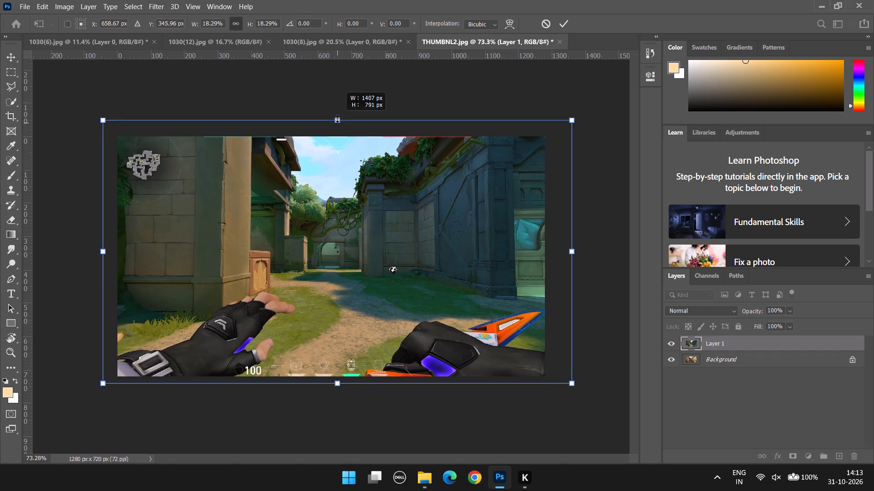
drag(337, 119, 336, 114)
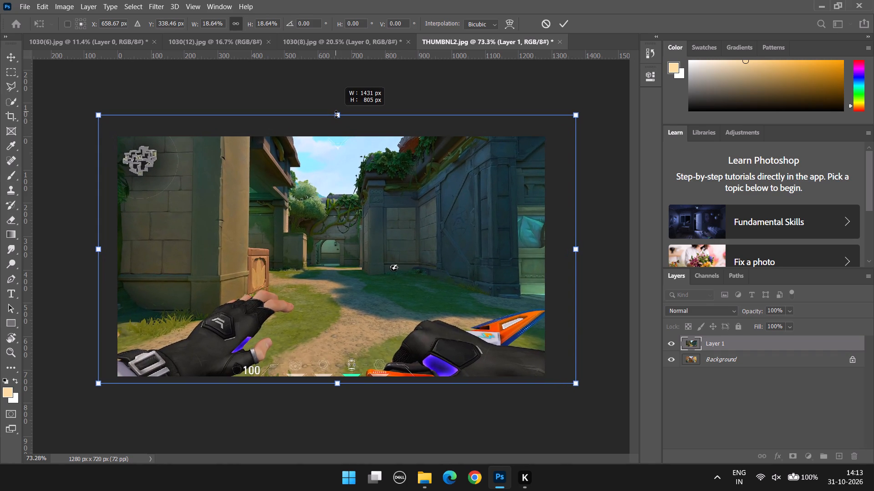
drag(336, 114, 333, 154)
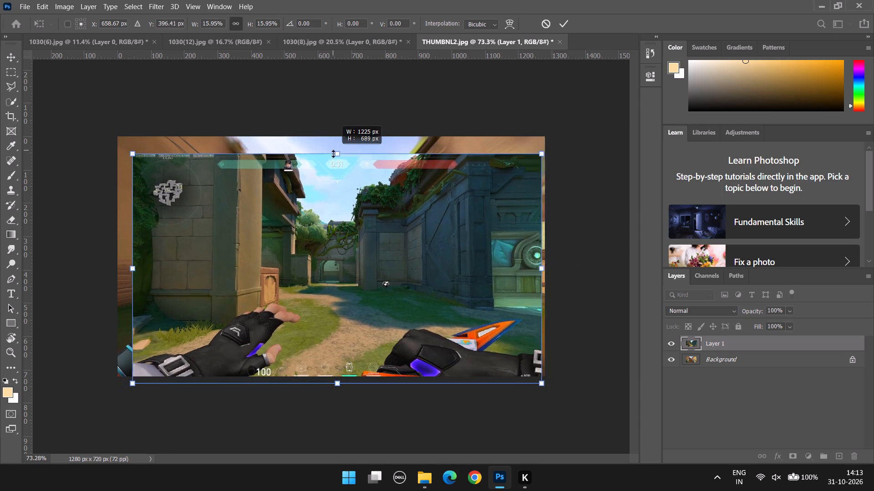
drag(333, 154, 333, 139)
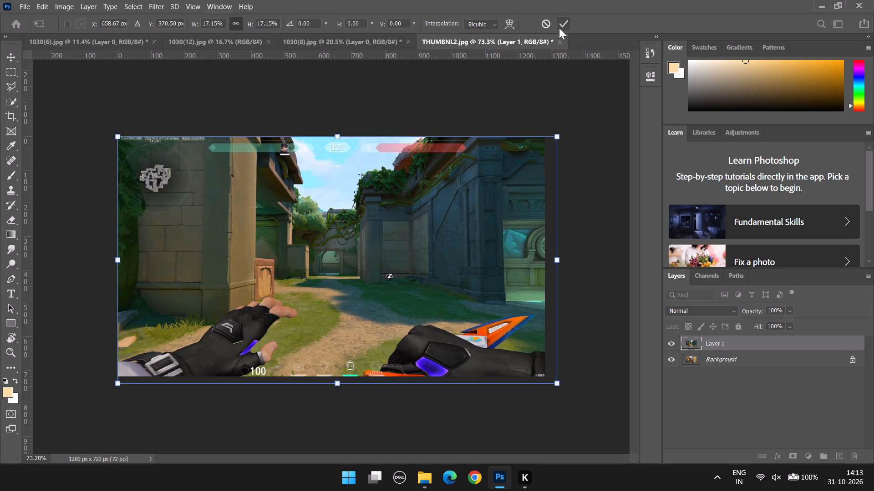
click(559, 27)
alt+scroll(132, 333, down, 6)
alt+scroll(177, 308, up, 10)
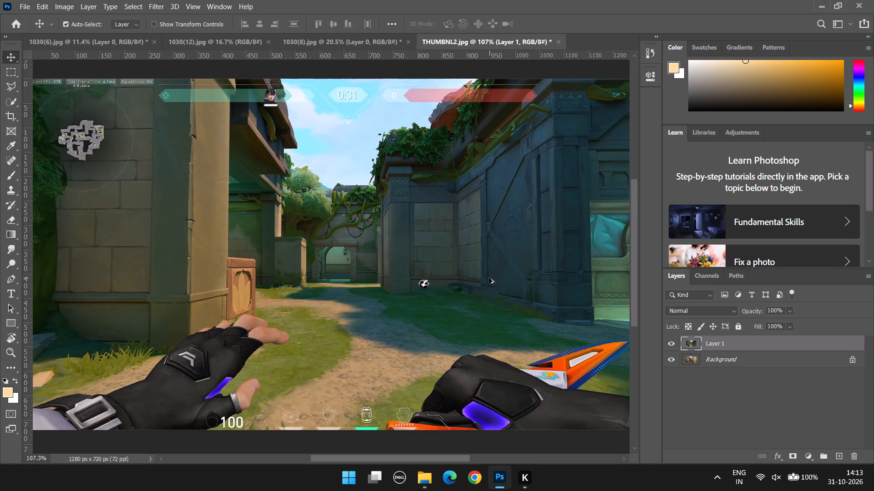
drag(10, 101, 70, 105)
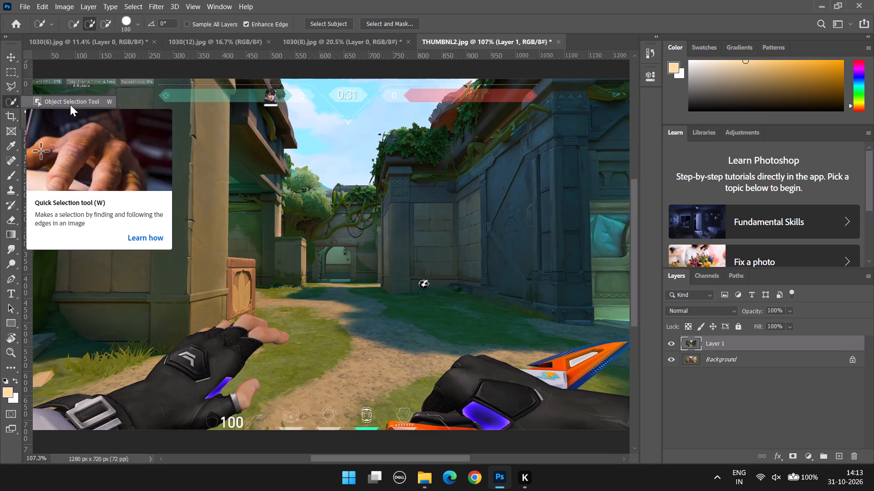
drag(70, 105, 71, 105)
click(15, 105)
Remove the round black-and-white icon at the foot of the stone wall with a rectangular selection and Content-Aware fill, then deselect.
drag(11, 74, 56, 71)
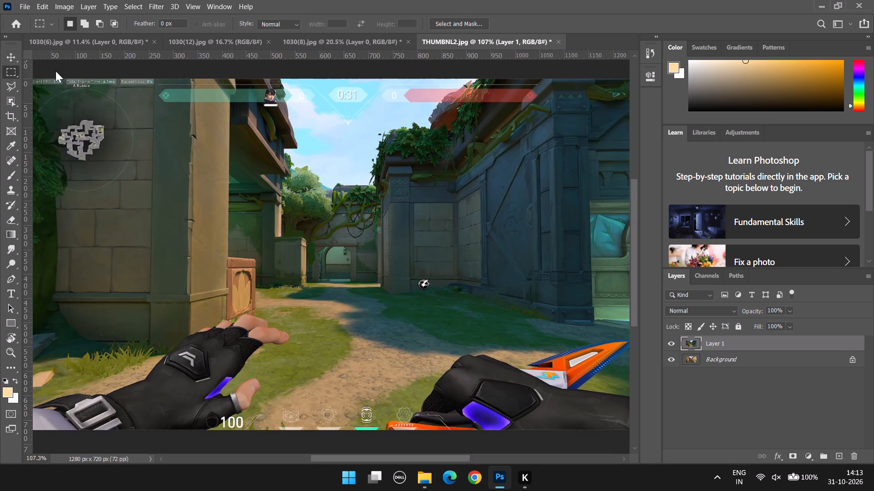
drag(56, 71, 56, 70)
alt+scroll(279, 128, up, 4)
alt+scroll(315, 176, down, 7)
scroll(448, 342, down, 4)
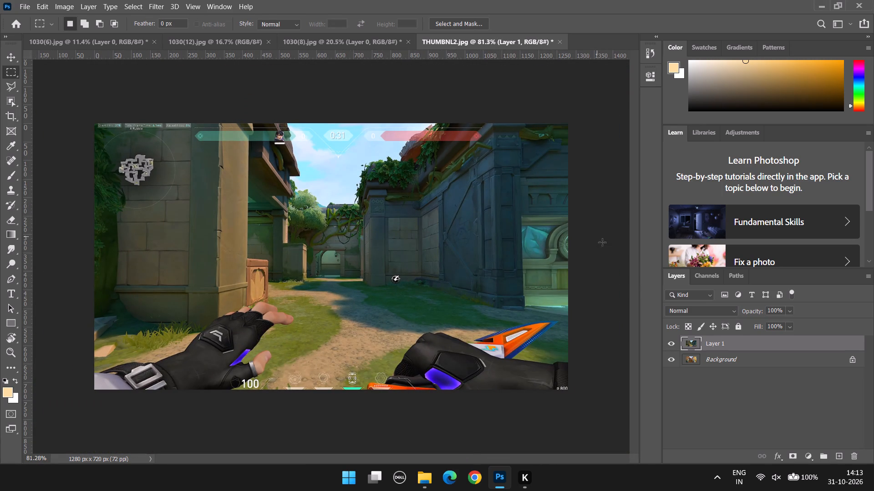
alt+scroll(441, 246, up, 20)
alt+scroll(441, 246, up, 2)
drag(381, 221, 490, 279)
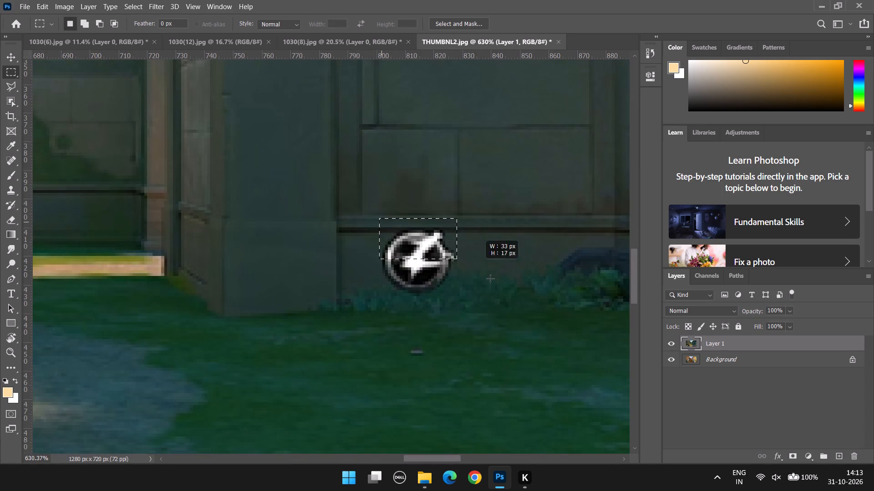
drag(490, 279, 463, 292)
right_click(427, 256)
double_click(452, 387)
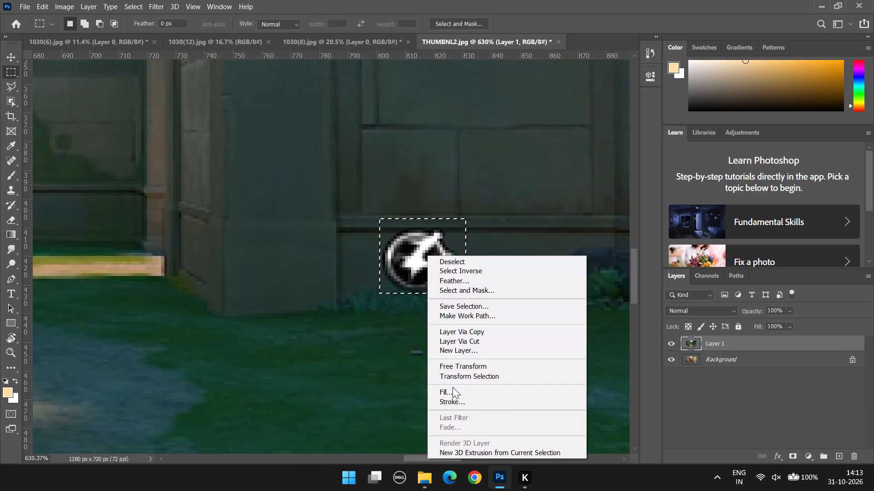
click(435, 391)
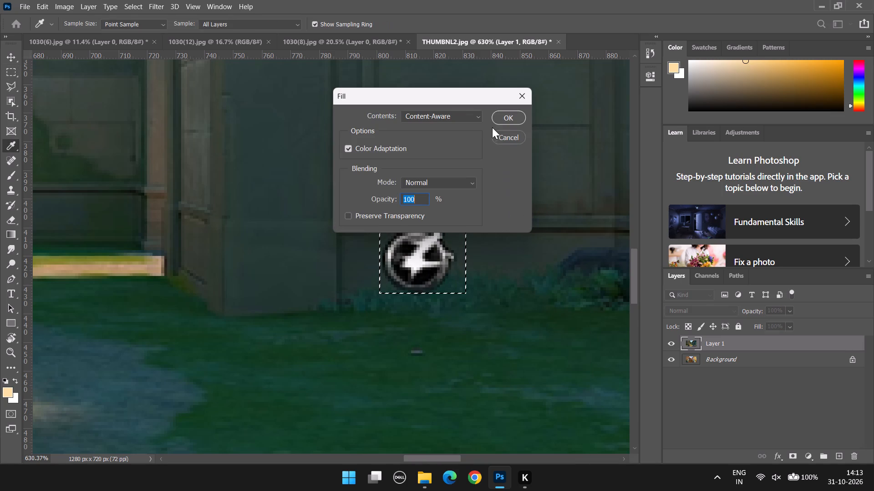
click(506, 117)
click(506, 210)
Fill a rectangular selection around the first ability icon beside the 100 health number to remove it, then deselect.
alt+scroll(495, 261, down, 20)
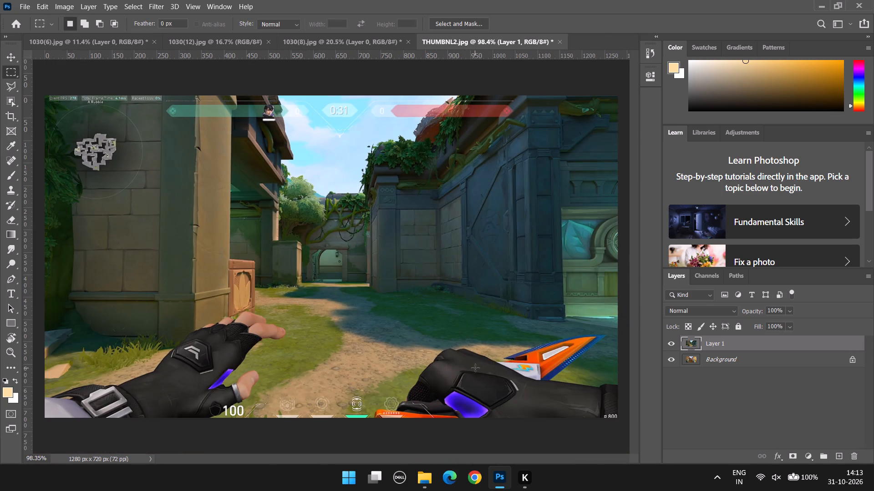
scroll(555, 343, down, 6)
alt+scroll(430, 440, up, 10)
alt+scroll(357, 417, up, 3)
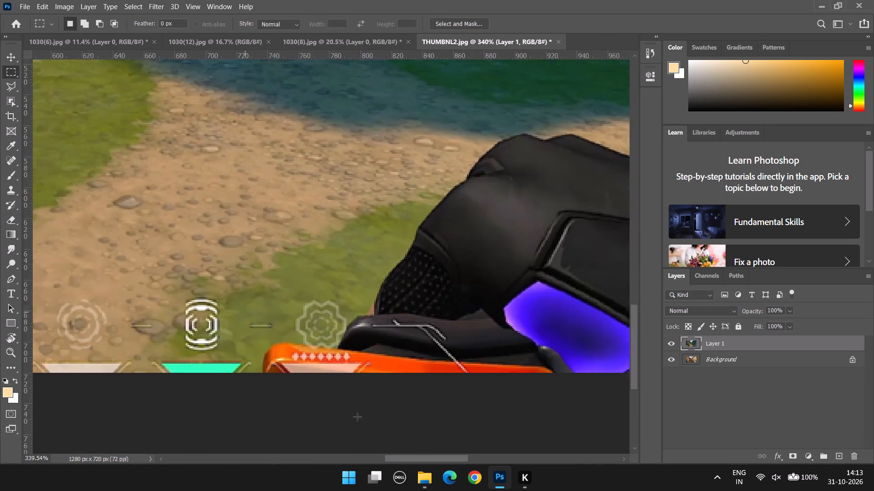
alt+scroll(357, 417, up, 1)
alt+scroll(301, 398, down, 14)
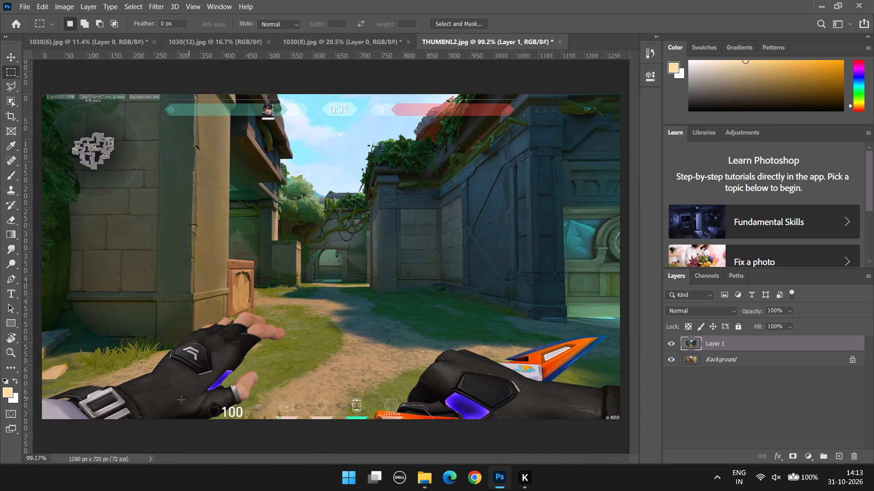
alt+scroll(152, 400, up, 7)
scroll(315, 411, down, 6)
alt+scroll(413, 392, up, 8)
alt+scroll(342, 348, up, 3)
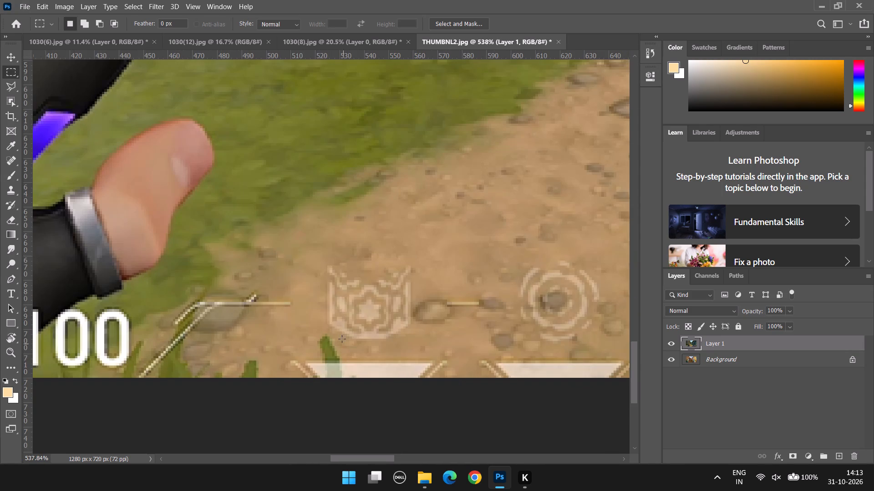
drag(315, 260, 425, 356)
right_click(403, 326)
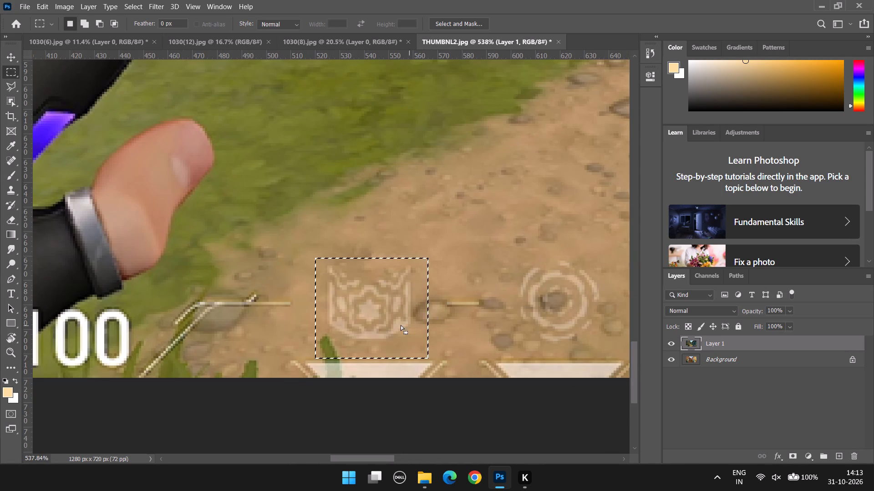
click(430, 260)
click(497, 120)
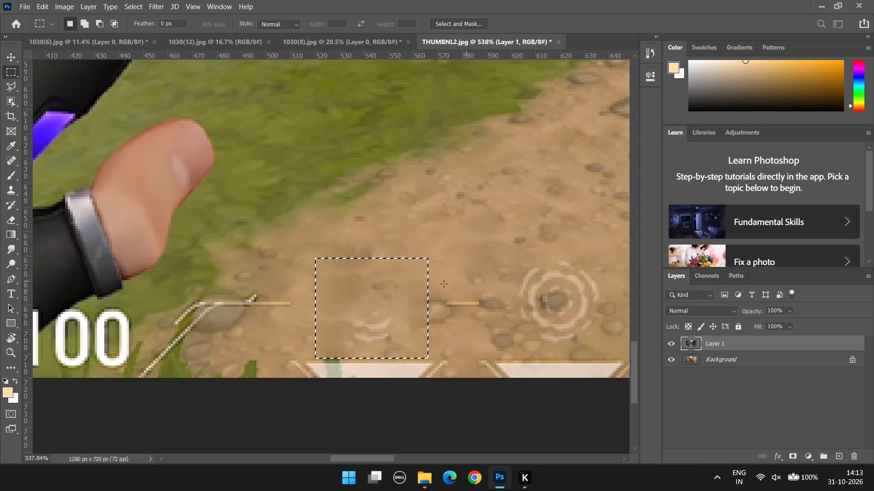
click(433, 283)
Content-Aware fill a rectangular area covering the leftover first-icon marks and the second, circular ability icon, then deselect.
drag(330, 230, 600, 355)
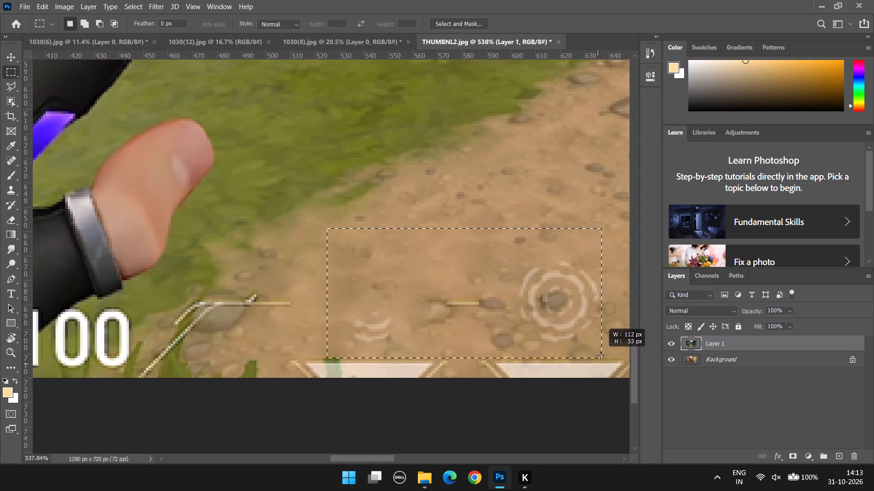
drag(600, 355, 604, 346)
right_click(541, 313)
click(566, 244)
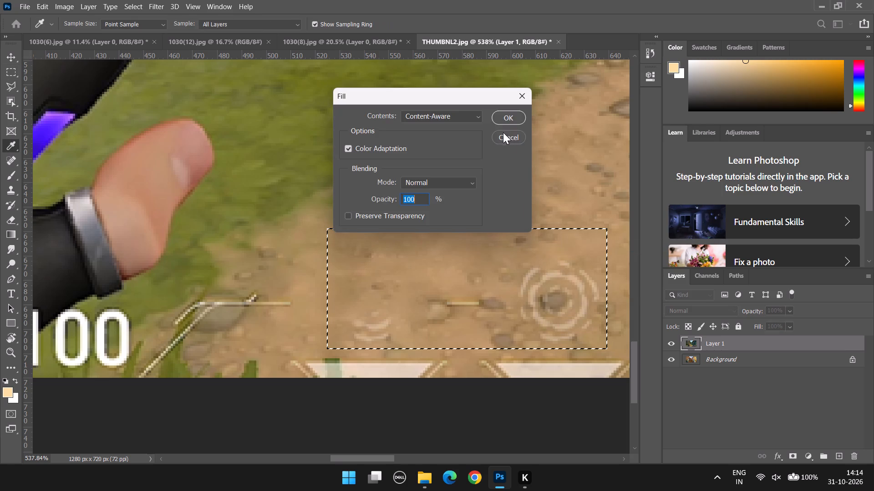
click(502, 122)
click(493, 177)
Content-Aware fill a rectangle about 176 by 51 px over the white concentric and gear-shaped ability icons along the path, then deselect.
alt+scroll(493, 180, down, 4)
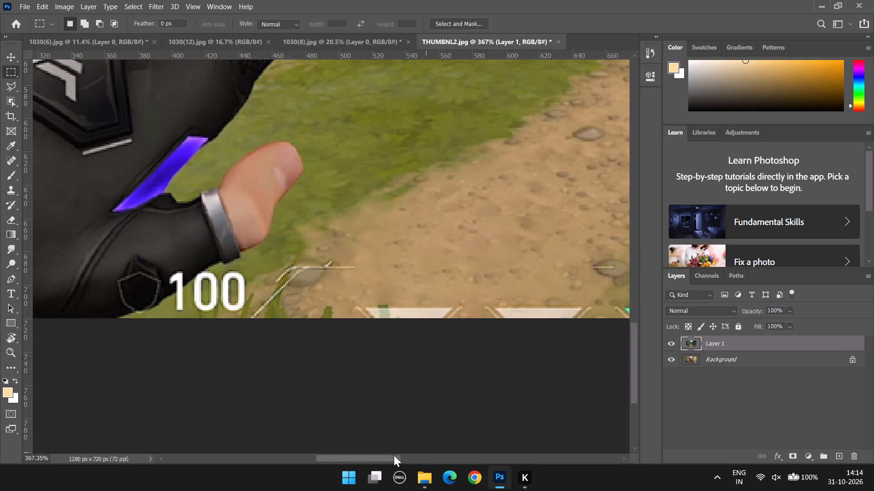
drag(393, 455, 425, 457)
drag(320, 221, 536, 272)
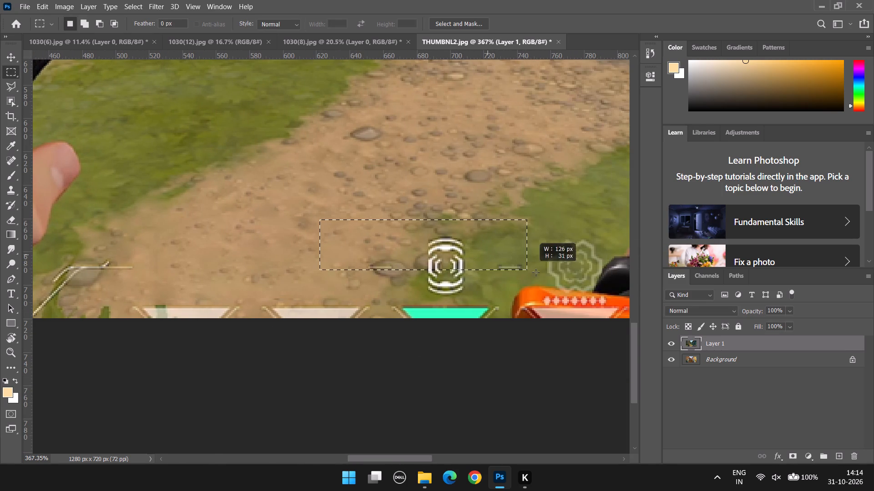
drag(536, 272, 614, 303)
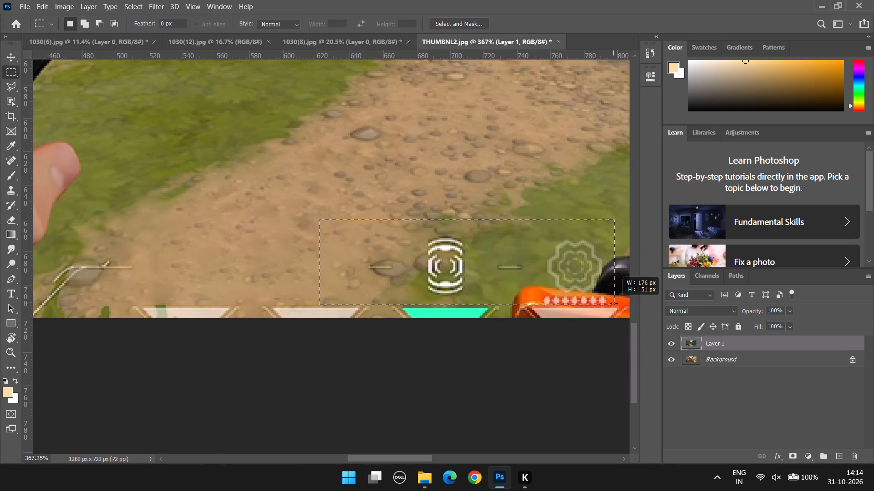
drag(614, 303, 616, 303)
right_click(548, 281)
click(594, 204)
click(588, 209)
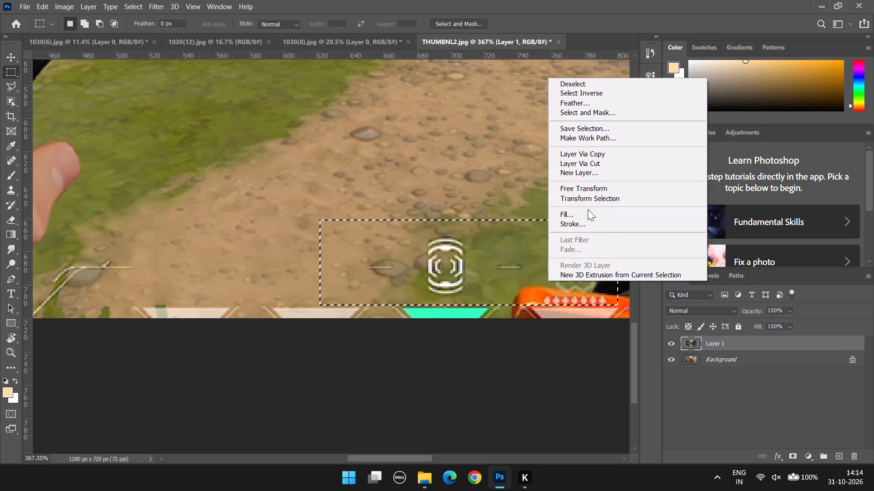
click(591, 210)
click(516, 118)
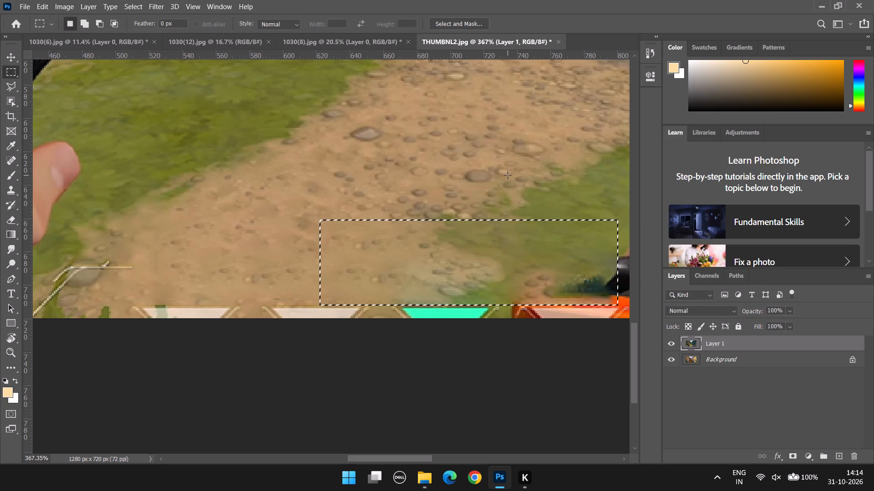
click(508, 175)
Content-Aware fill a strip about 455 by 47 px along the image's bottom edge, covering the shield icon, 100 number and ability bars, then deselect.
alt+scroll(508, 174, down, 5)
scroll(547, 220, down, 3)
scroll(212, 242, down, 1)
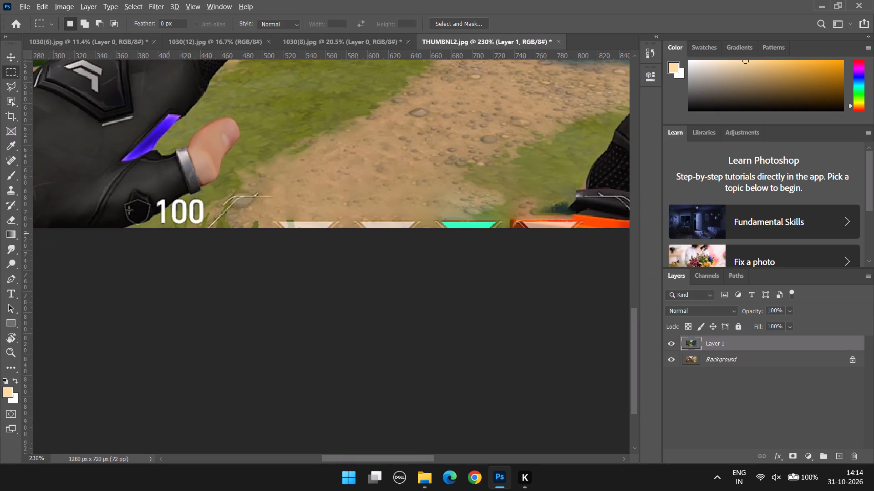
drag(114, 180, 587, 280)
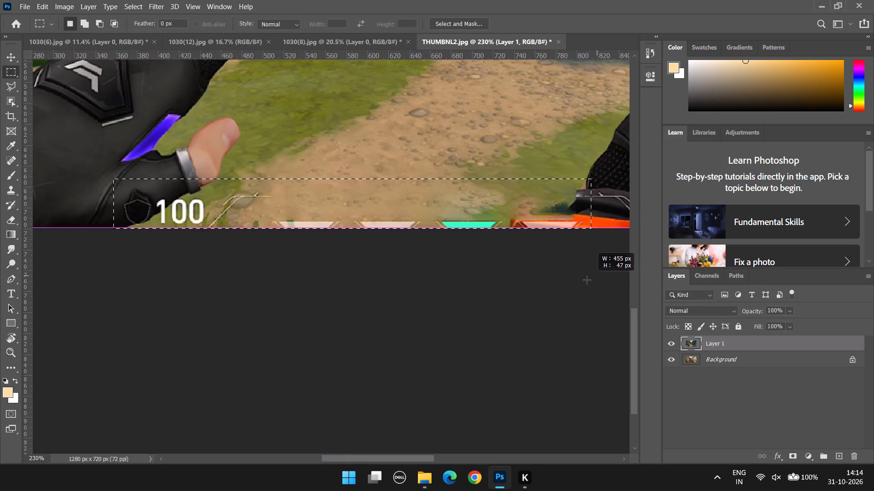
drag(587, 280, 587, 280)
right_click(513, 221)
click(534, 357)
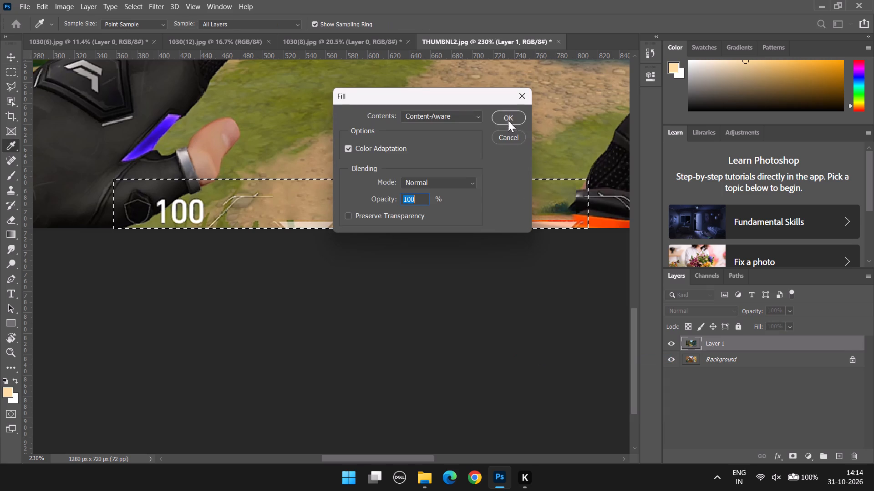
click(507, 117)
click(511, 134)
Choose the Spot Healing Brush and enlarge its brush size to 50 for retouching the hand holding the knife.
alt+scroll(512, 138, down, 9)
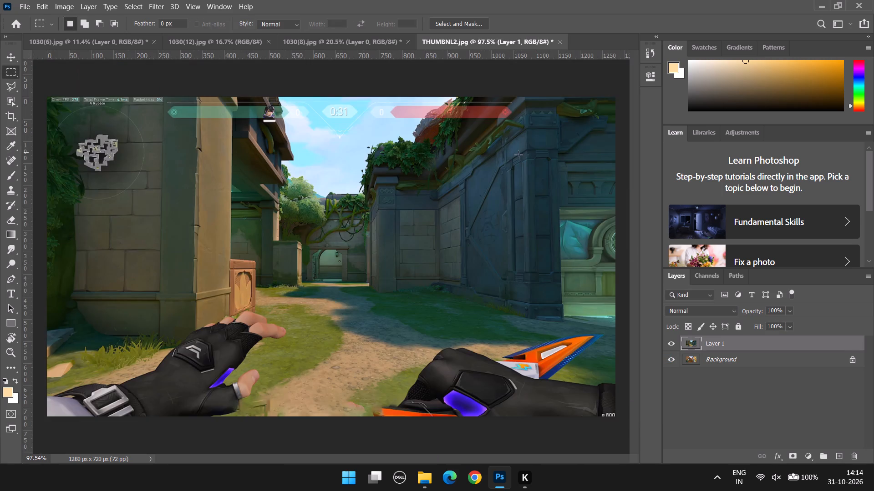
alt+scroll(537, 327, up, 4)
scroll(480, 360, down, 11)
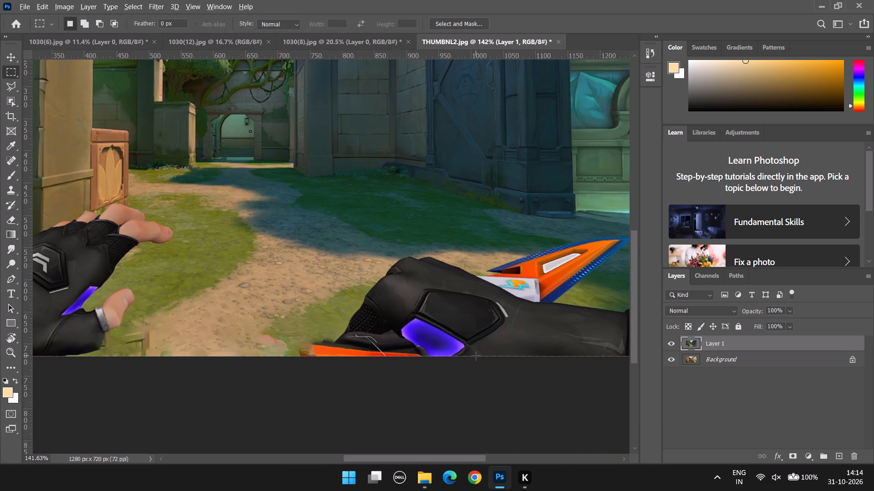
drag(417, 460, 436, 461)
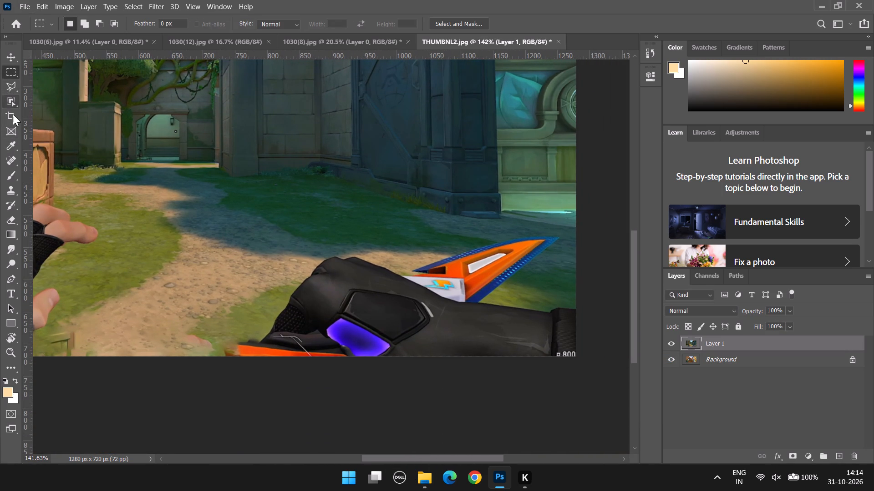
drag(11, 157, 42, 157)
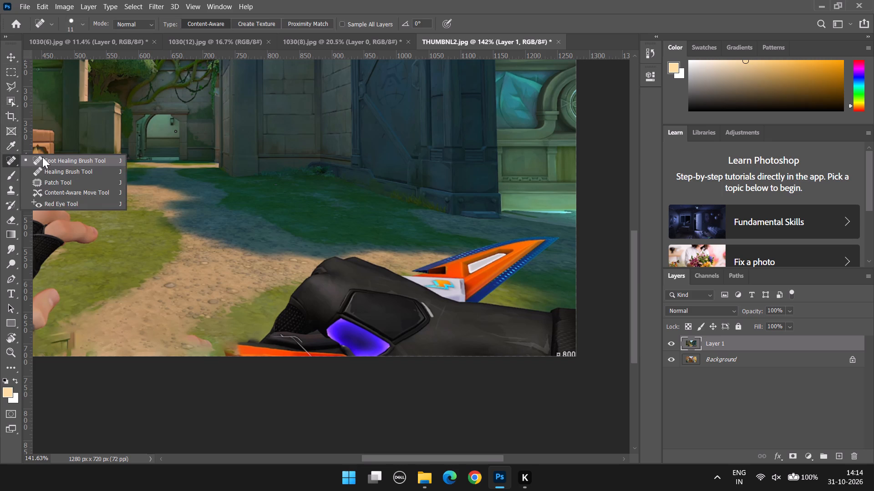
drag(42, 157, 43, 157)
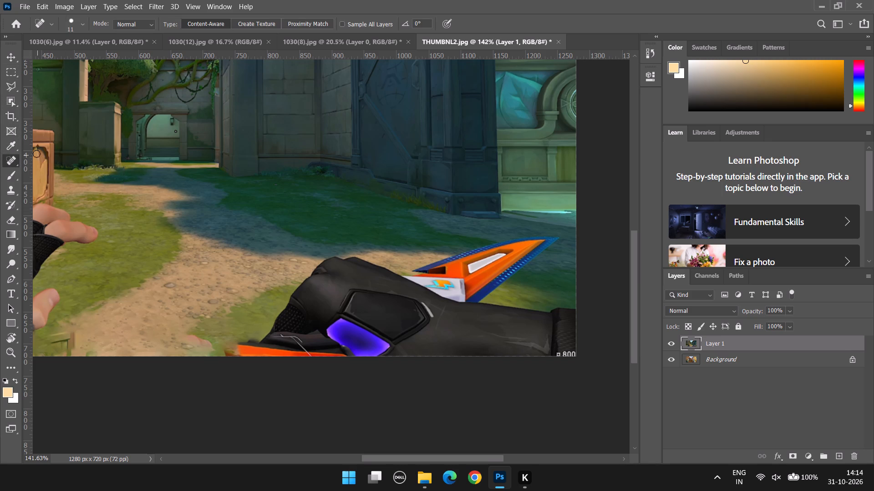
click(23, 160)
click(14, 160)
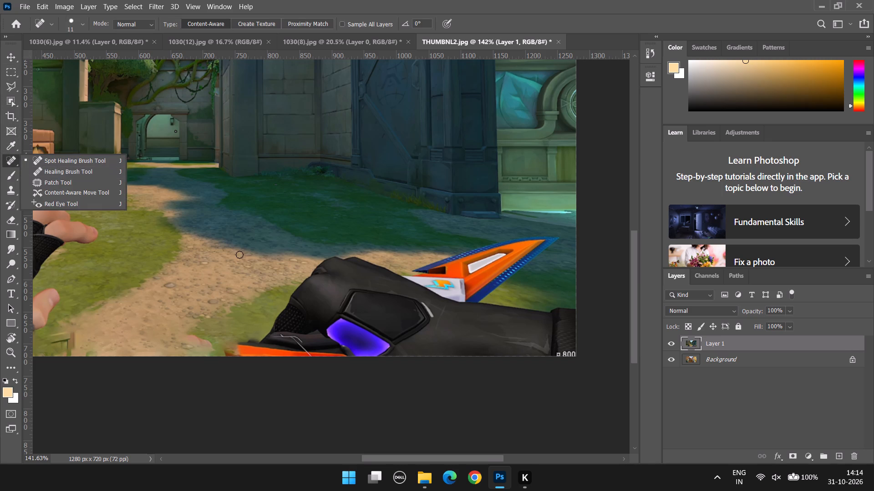
text(]]])
key(bracketright)
key(bracketright)
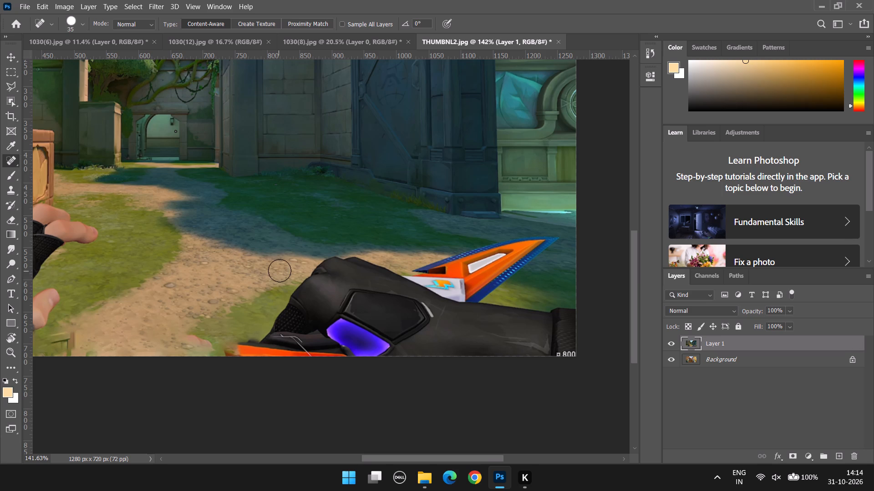
key(bracketright)
key(bracketright)
key(bracketright)
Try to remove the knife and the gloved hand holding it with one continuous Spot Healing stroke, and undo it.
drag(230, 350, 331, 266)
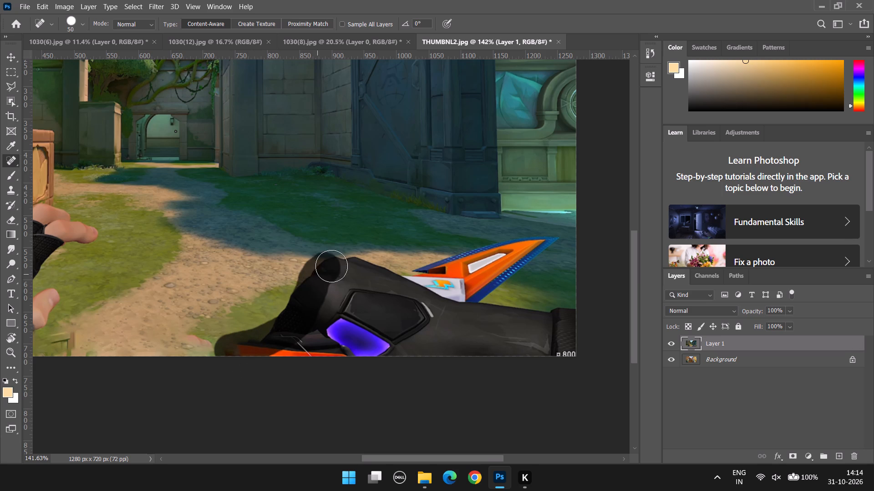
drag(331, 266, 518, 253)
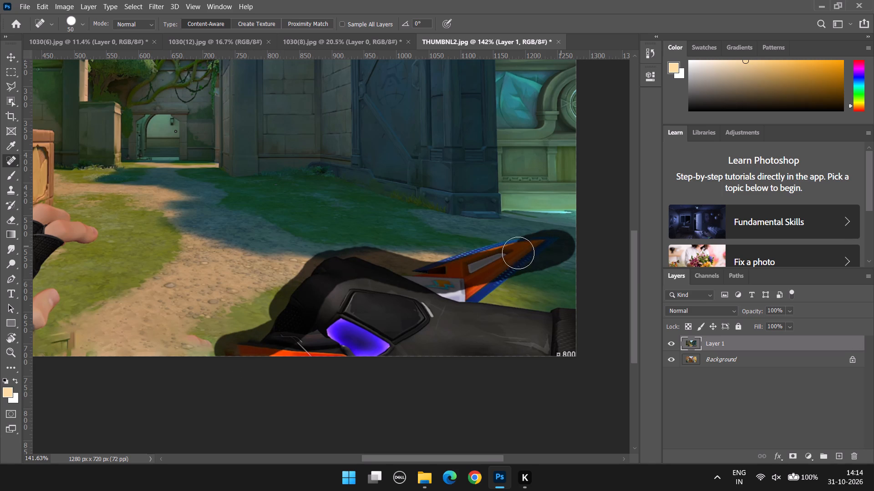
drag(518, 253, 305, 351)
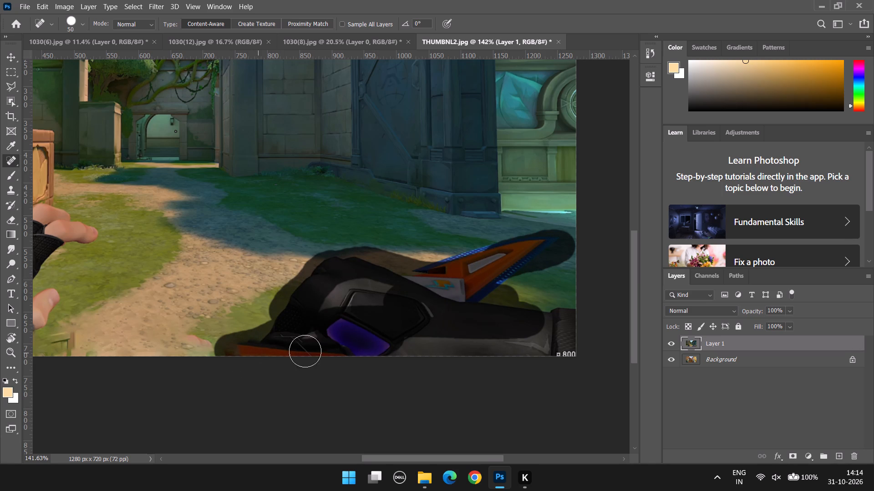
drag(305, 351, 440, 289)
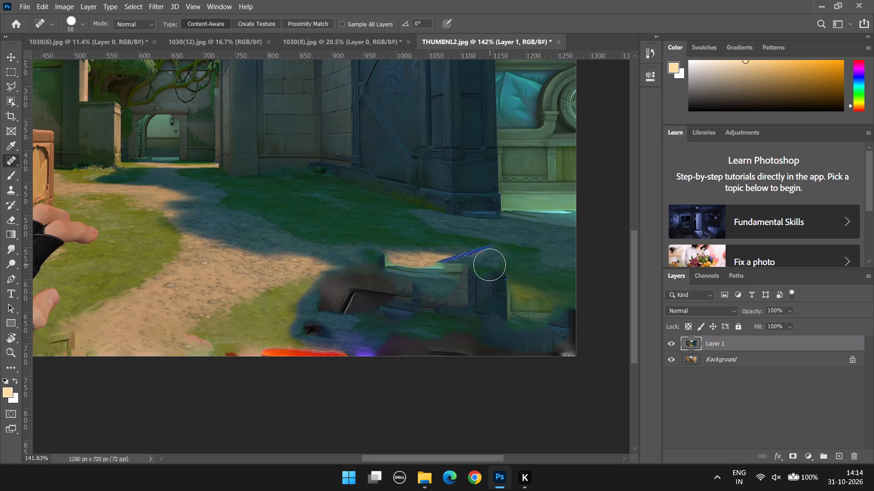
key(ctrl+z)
Remove the orange-and-blue knife blade above the knife hand's glove with repeated Spot Healing strokes, covering its leftover fragments too.
alt+scroll(495, 275, up, 3)
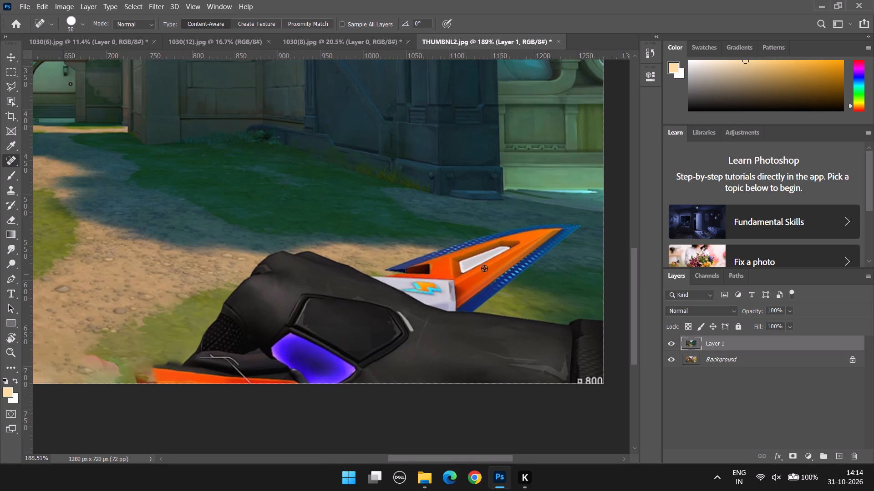
drag(416, 266, 568, 231)
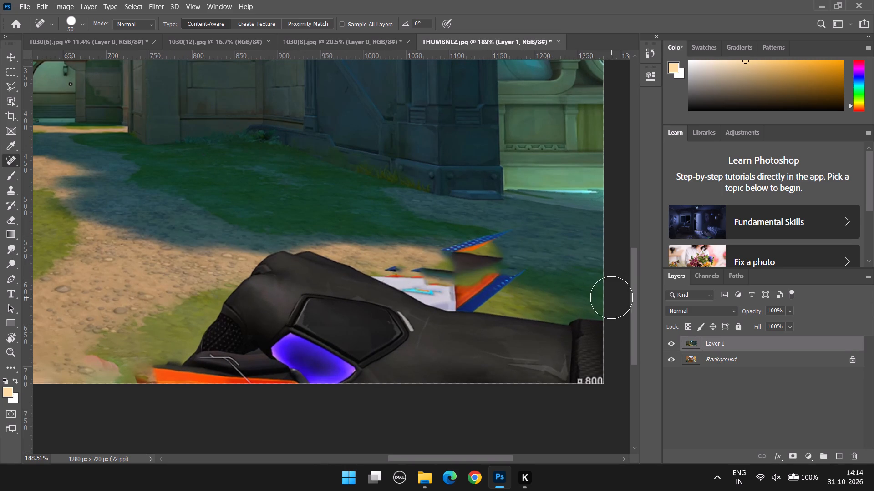
drag(464, 248, 506, 250)
drag(523, 284, 432, 264)
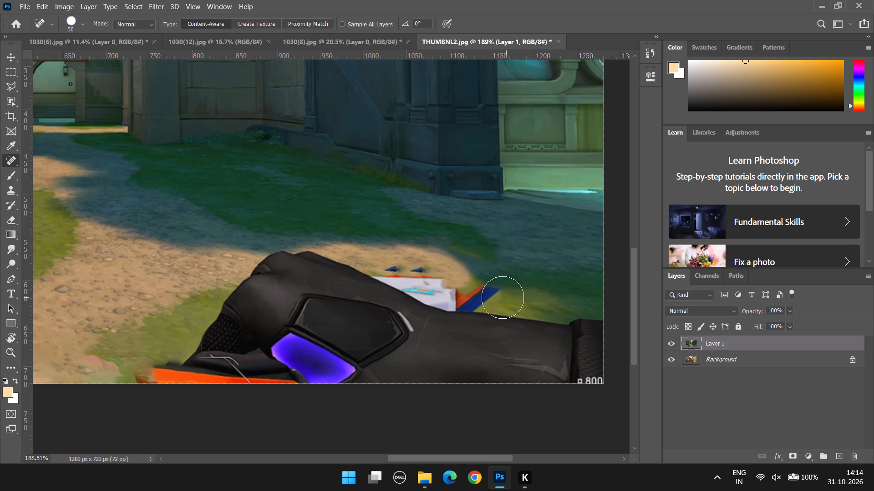
drag(502, 297, 386, 259)
drag(483, 304, 402, 282)
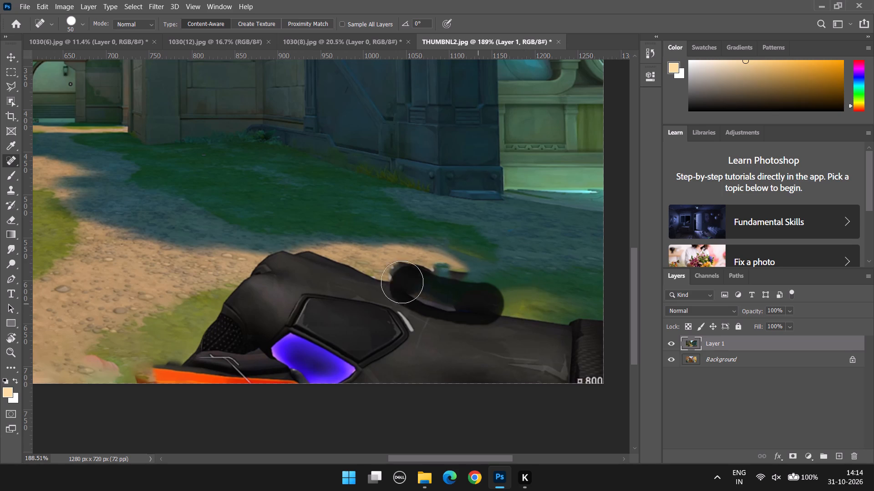
drag(402, 282, 370, 236)
drag(474, 273, 321, 245)
Paint Spot Healing strokes over the orange knife end under the same glove at the image's bottom edge.
alt+scroll(615, 295, down, 5)
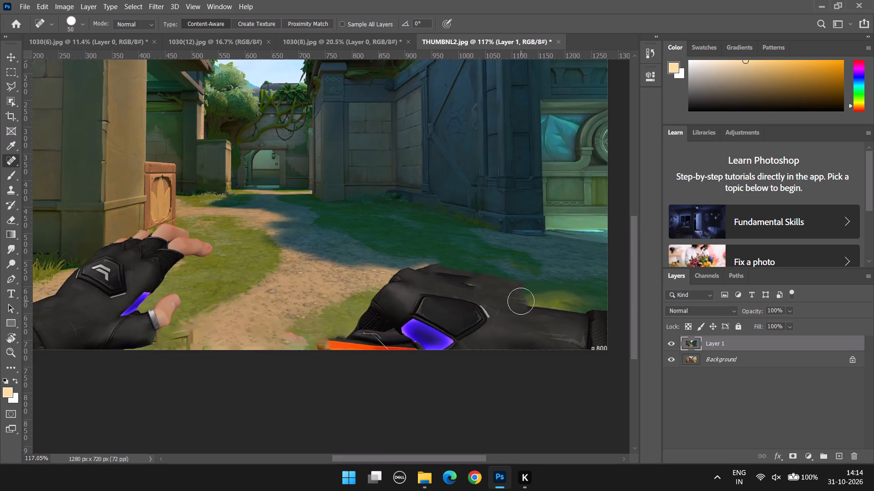
scroll(521, 301, down, 7)
alt+scroll(498, 313, up, 5)
scroll(488, 343, down, 11)
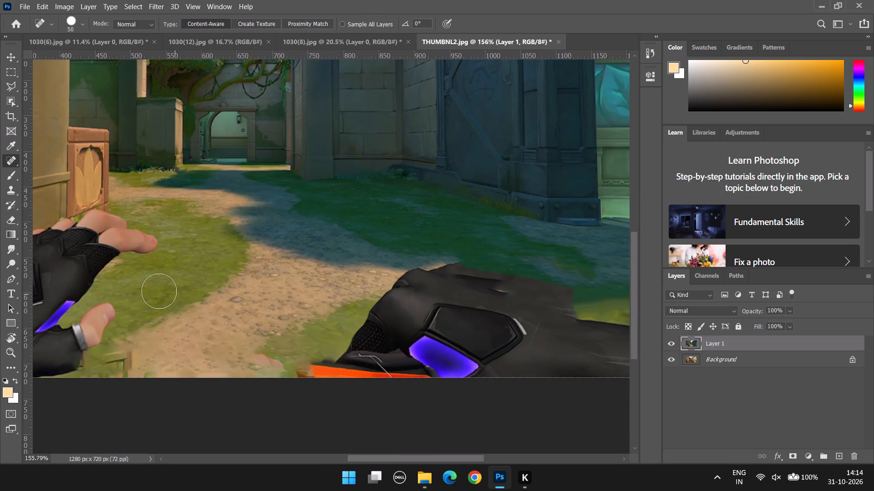
drag(298, 365, 367, 375)
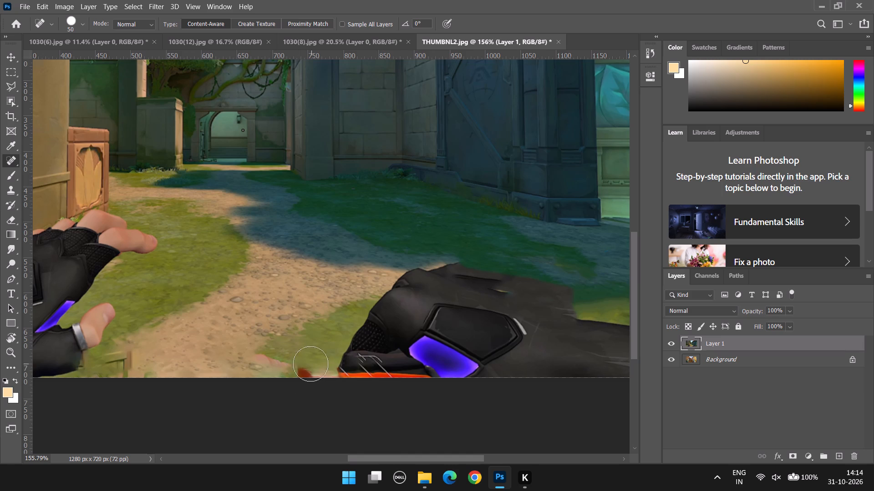
drag(310, 364, 295, 416)
drag(312, 371, 312, 393)
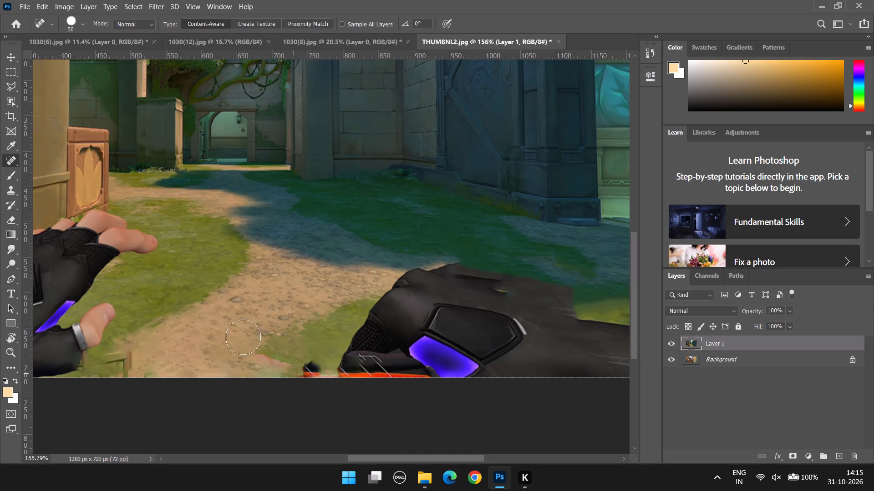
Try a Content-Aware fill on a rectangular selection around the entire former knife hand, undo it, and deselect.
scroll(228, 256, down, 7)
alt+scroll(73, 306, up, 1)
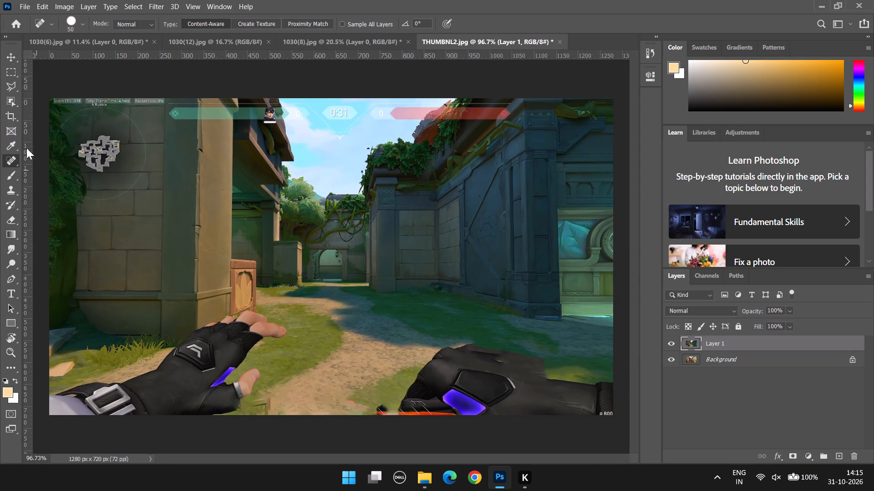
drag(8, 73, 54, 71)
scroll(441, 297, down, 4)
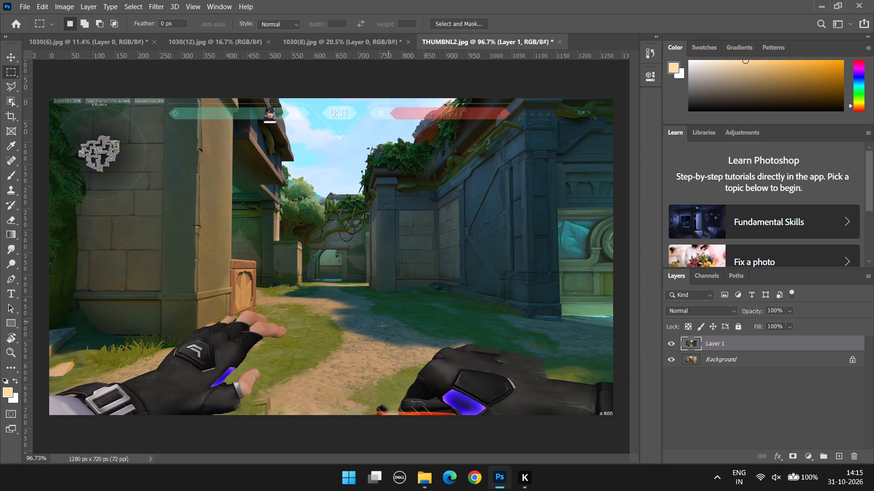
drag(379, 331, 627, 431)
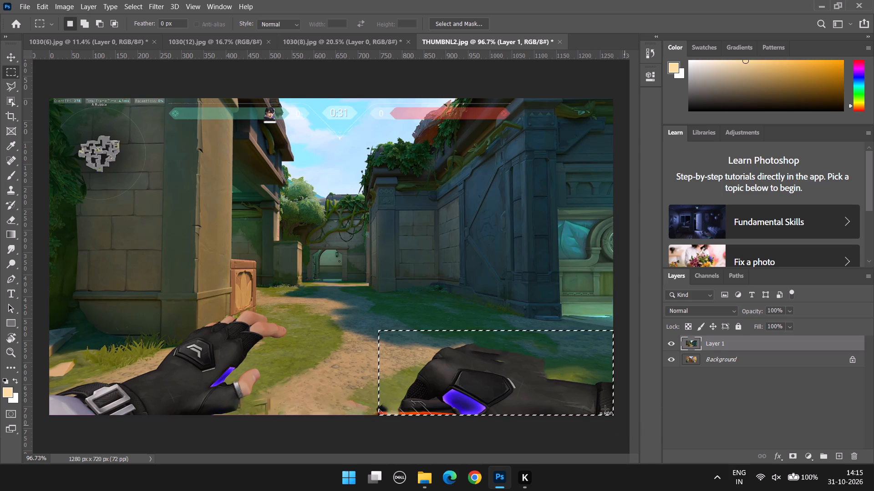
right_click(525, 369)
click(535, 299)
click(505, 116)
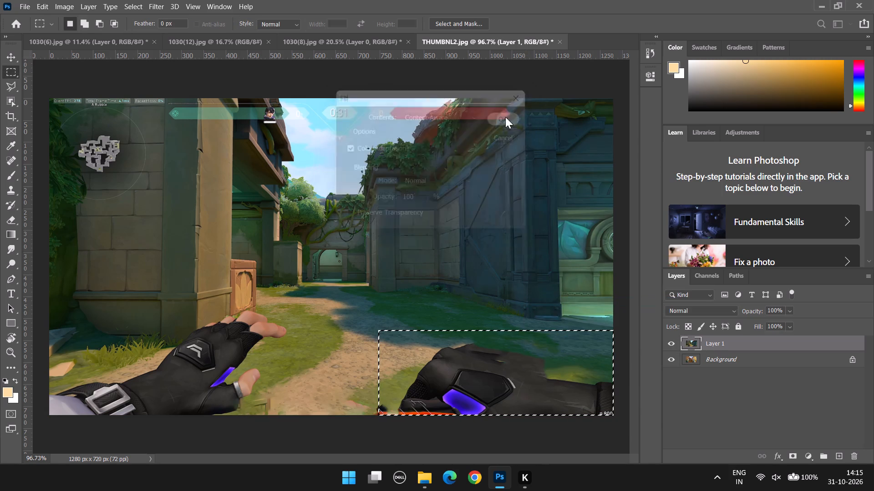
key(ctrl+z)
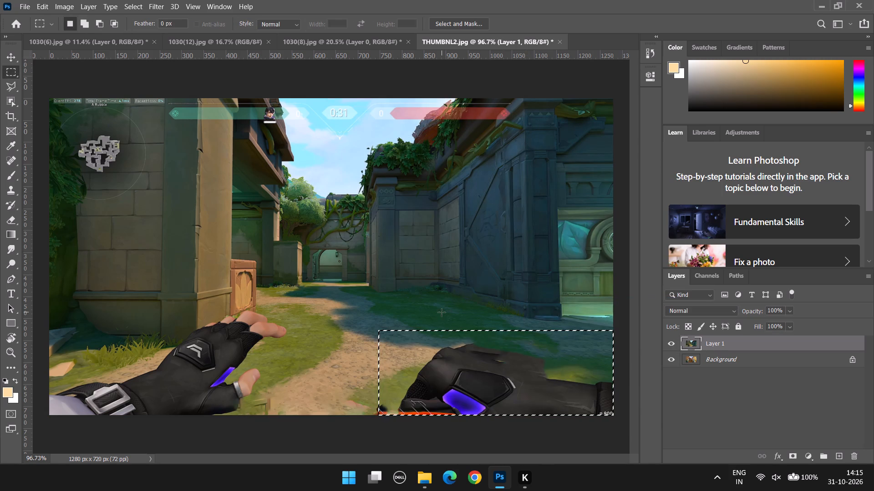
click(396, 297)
Apply a Content-Aware fill to a small rectangular selection across the back of the former knife hand's glove.
scroll(466, 347, down, 9)
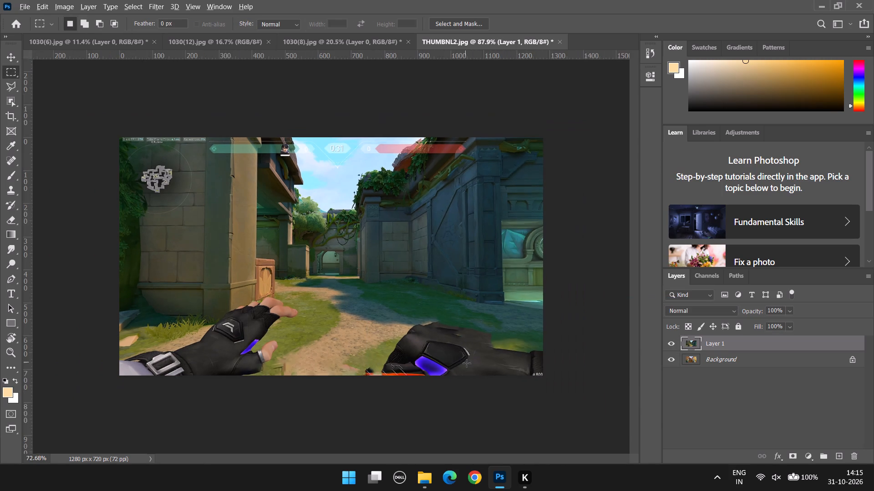
scroll(471, 362, up, 7)
drag(404, 368, 506, 396)
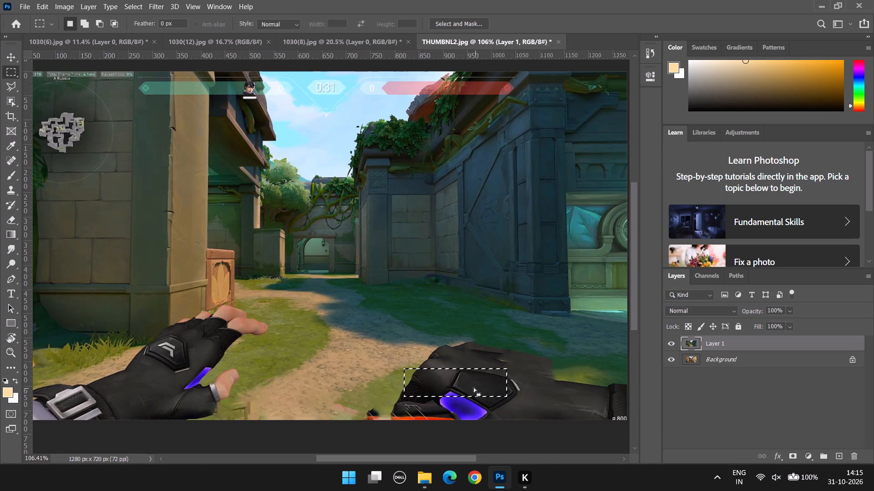
right_click(473, 388)
click(498, 320)
click(498, 122)
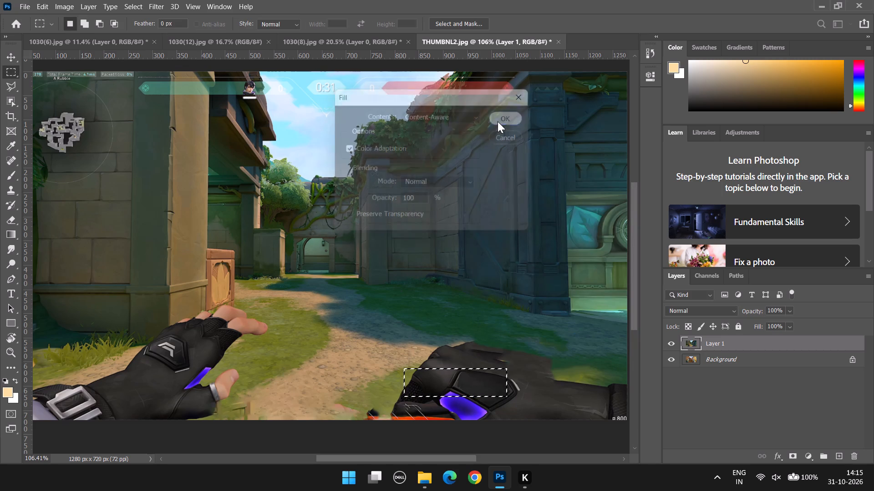
Deselect the rectangular area on the back of the former knife hand's glove.
click(420, 278)
scroll(419, 278, down, 5)
alt+scroll(376, 354, up, 4)
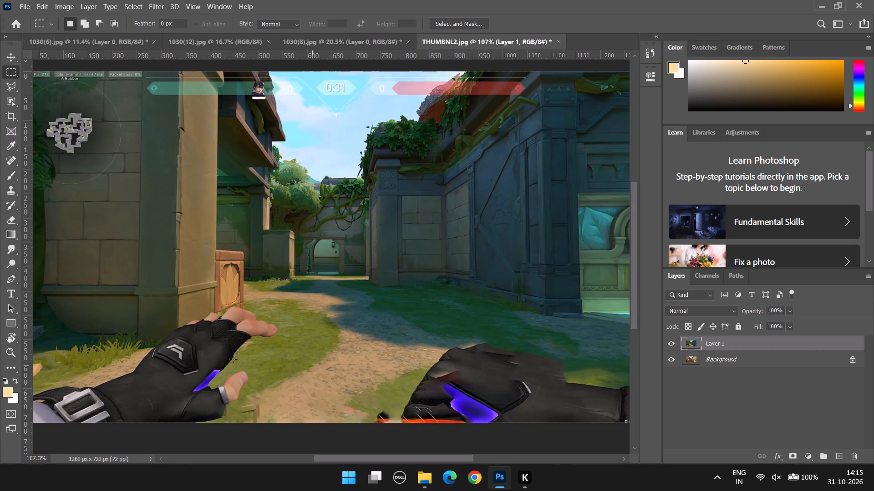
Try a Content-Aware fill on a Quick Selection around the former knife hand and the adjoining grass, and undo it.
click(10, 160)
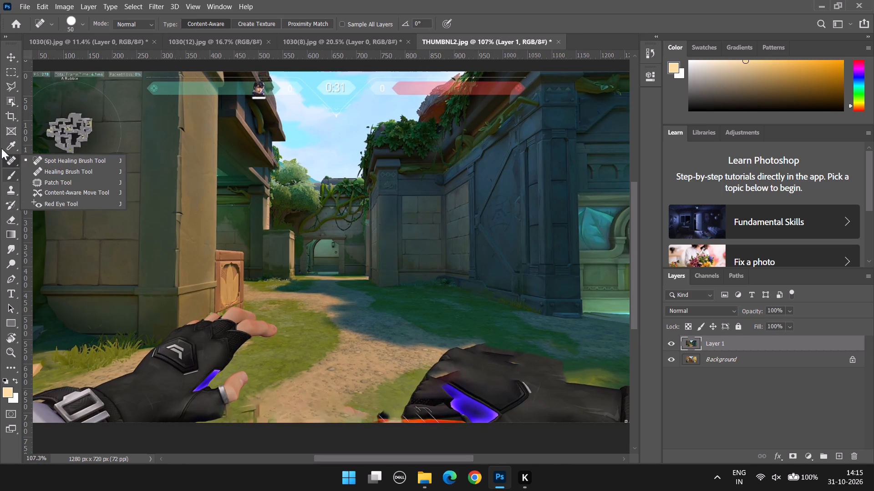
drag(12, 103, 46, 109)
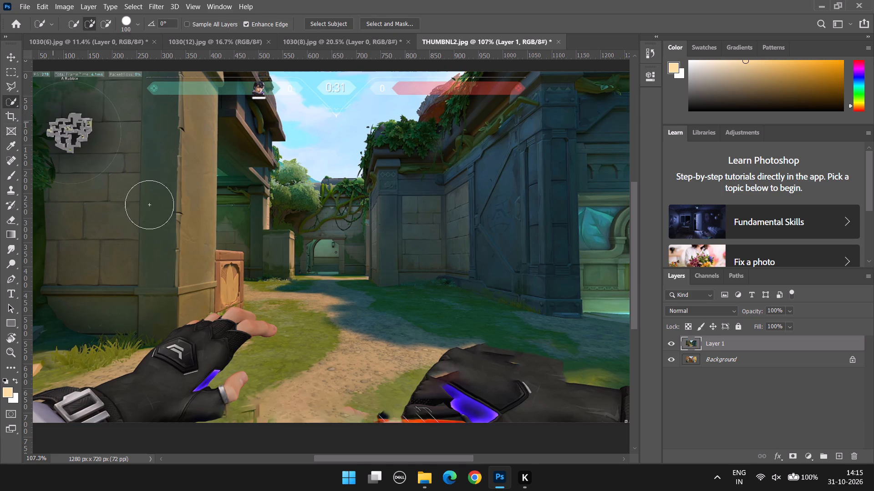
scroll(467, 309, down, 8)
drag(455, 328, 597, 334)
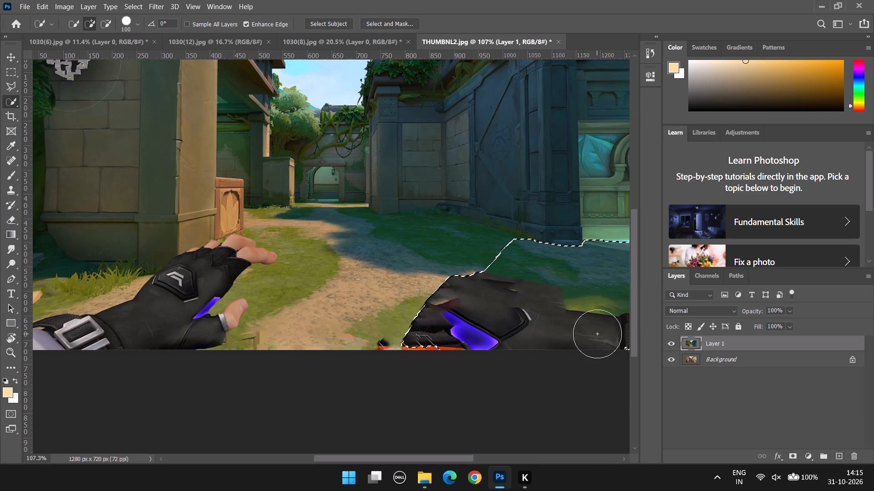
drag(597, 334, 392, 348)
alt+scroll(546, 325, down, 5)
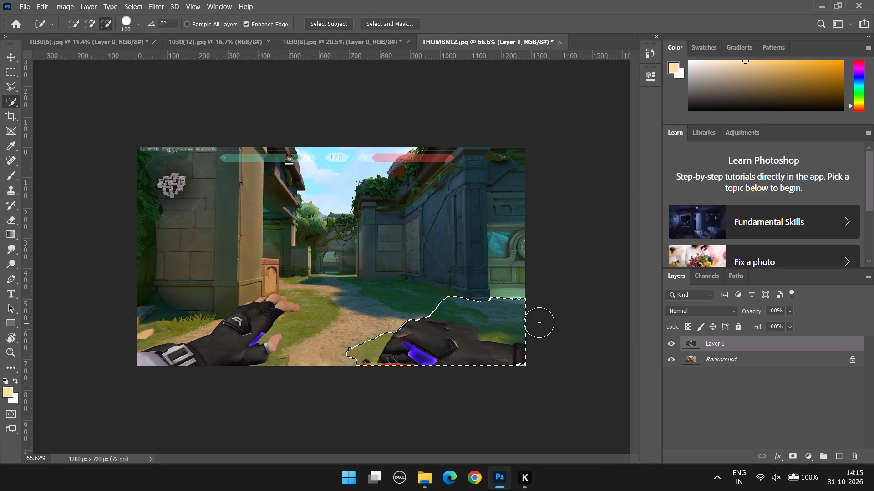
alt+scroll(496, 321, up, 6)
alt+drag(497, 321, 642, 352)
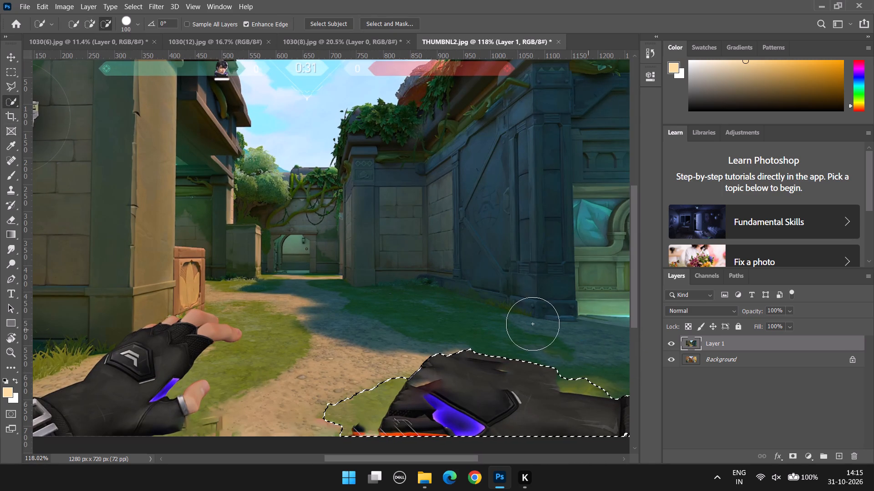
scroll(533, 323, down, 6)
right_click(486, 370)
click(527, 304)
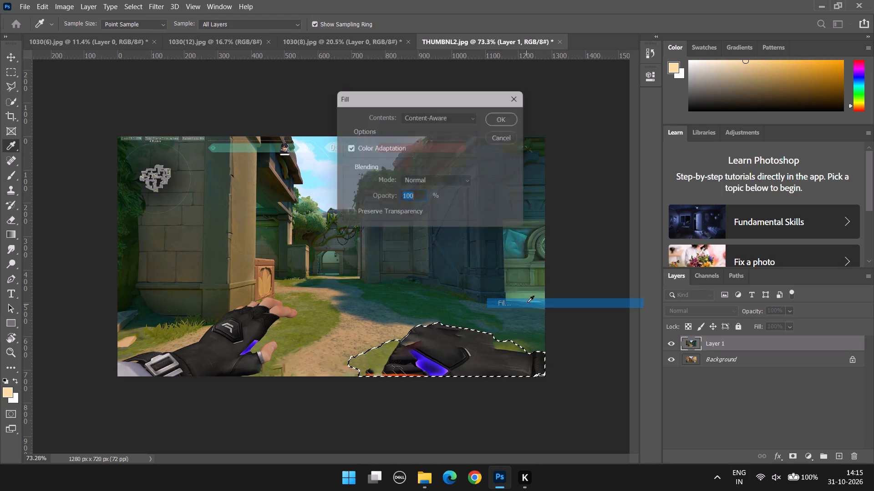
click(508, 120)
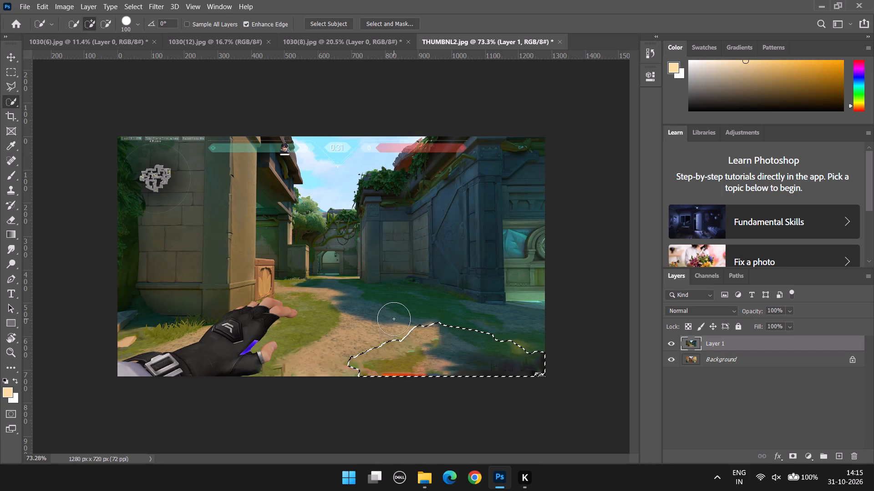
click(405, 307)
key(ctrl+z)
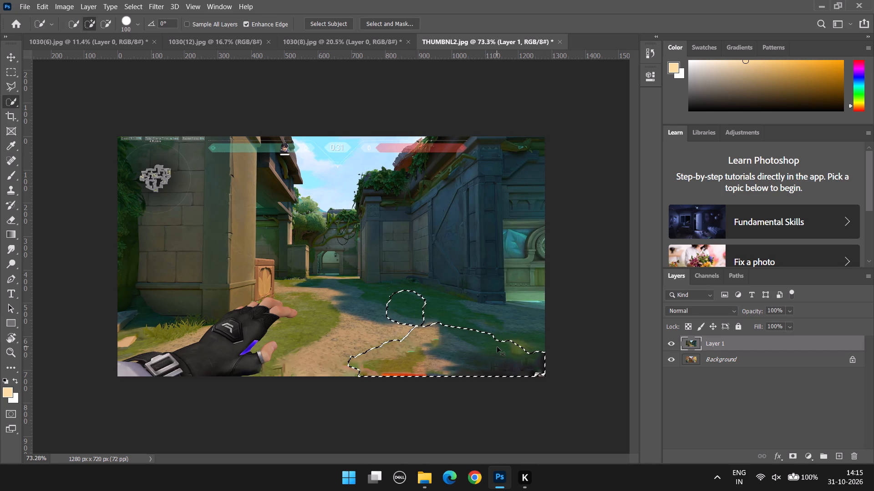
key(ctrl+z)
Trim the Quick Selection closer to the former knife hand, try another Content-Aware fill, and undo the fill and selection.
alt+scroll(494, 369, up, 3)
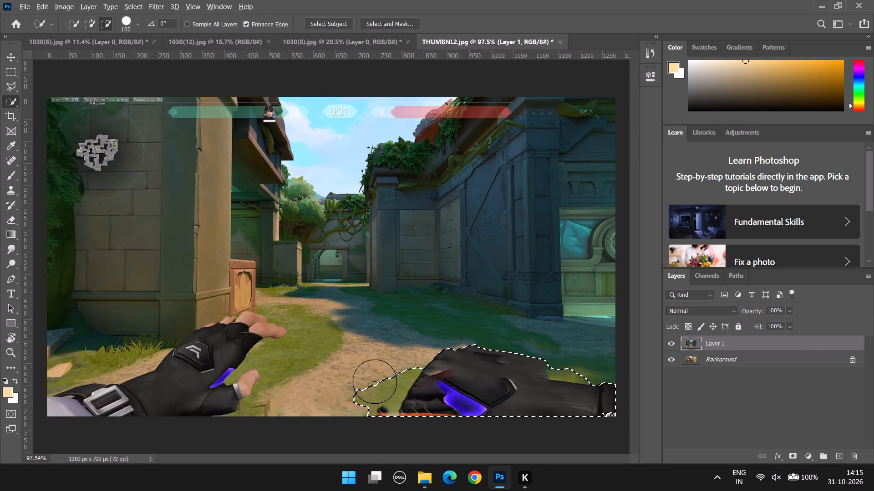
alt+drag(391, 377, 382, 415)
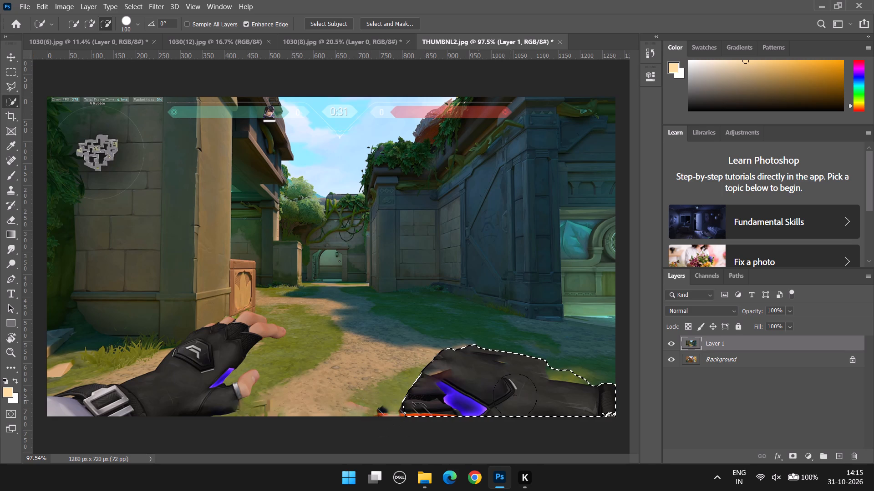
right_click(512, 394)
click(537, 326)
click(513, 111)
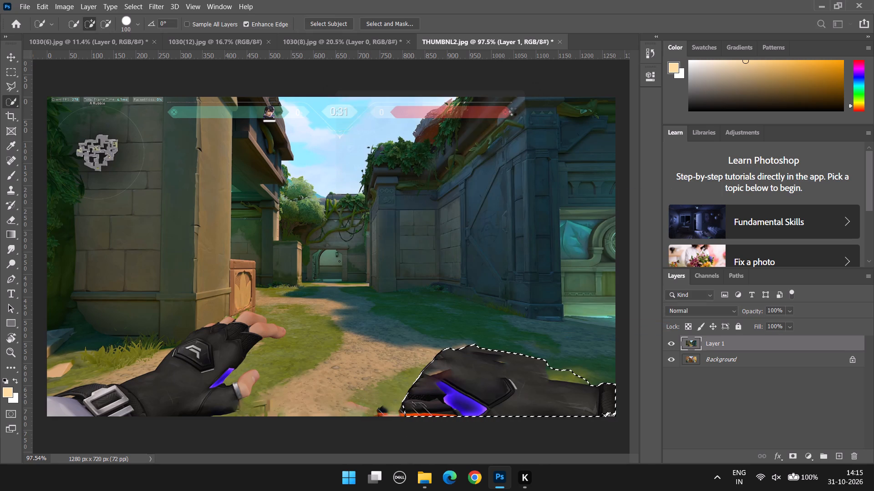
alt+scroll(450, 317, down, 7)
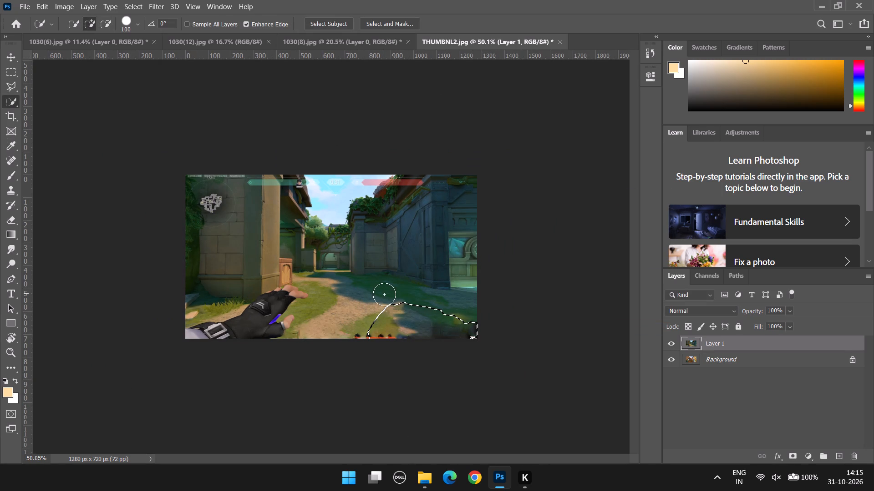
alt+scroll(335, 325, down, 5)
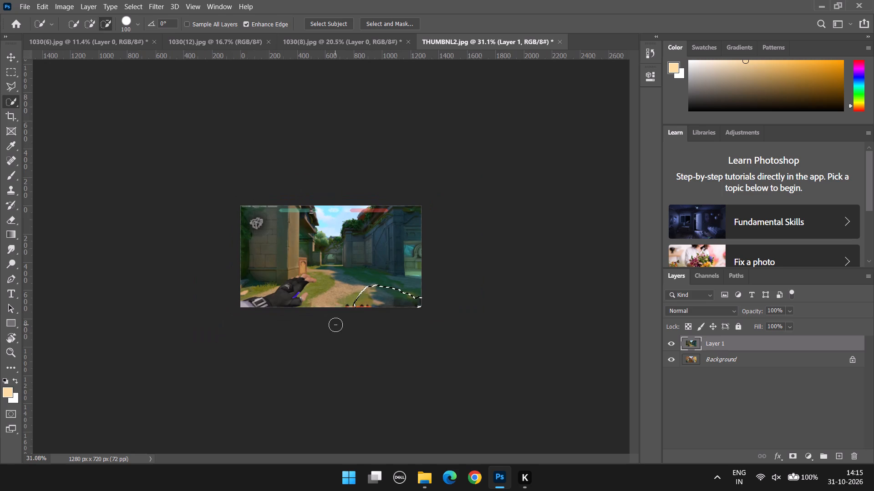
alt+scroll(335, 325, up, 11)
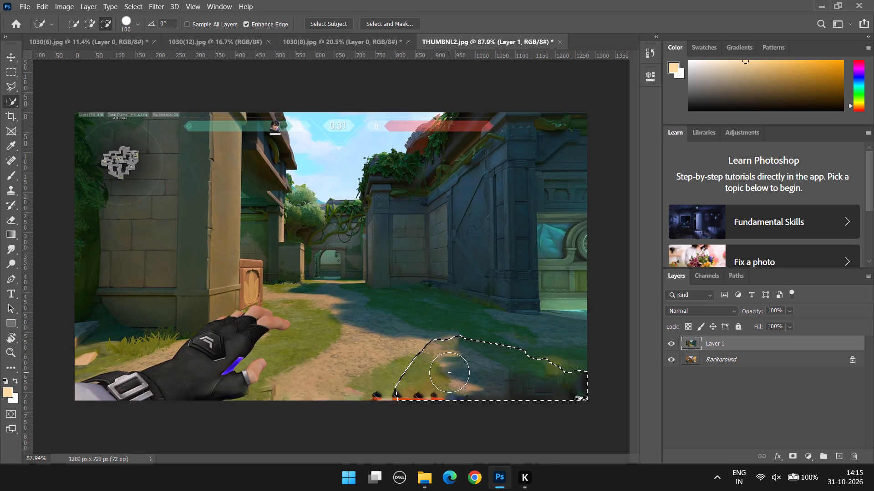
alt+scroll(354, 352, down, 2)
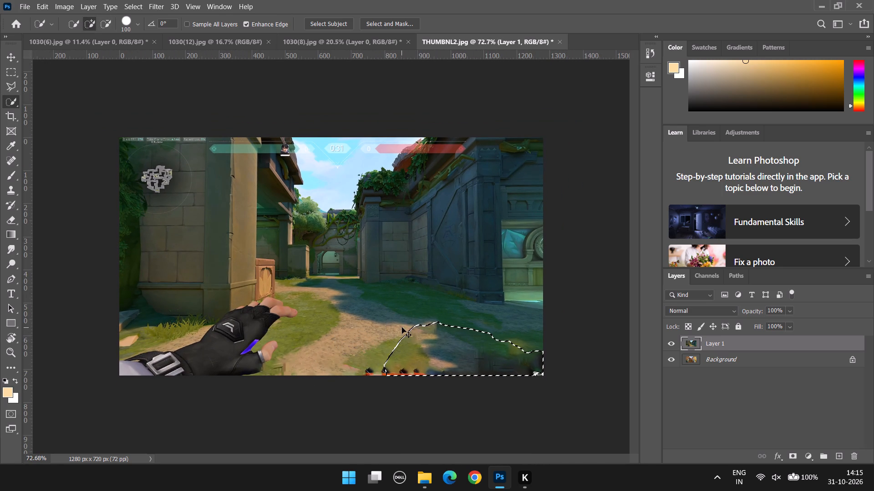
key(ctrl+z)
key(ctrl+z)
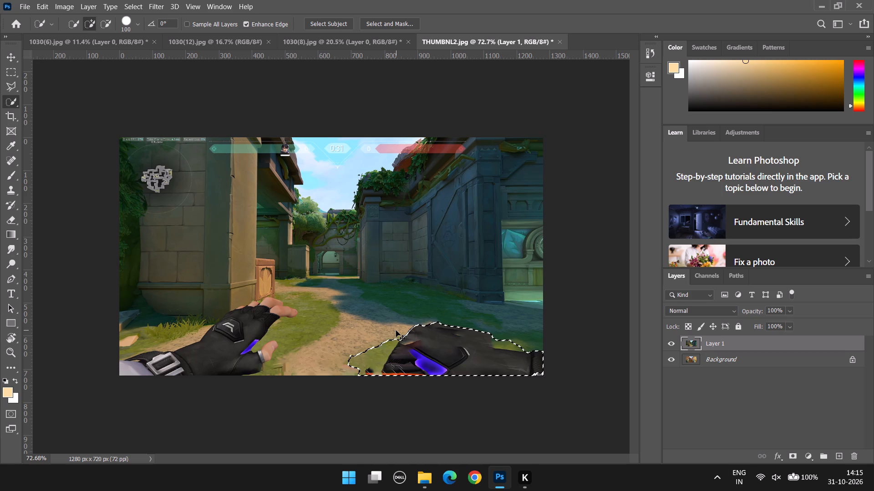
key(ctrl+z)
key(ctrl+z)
Cover the former knife hand's upper glove and forearm with shaded grass using the Clone Stamp tool.
alt+scroll(461, 337, down, 5)
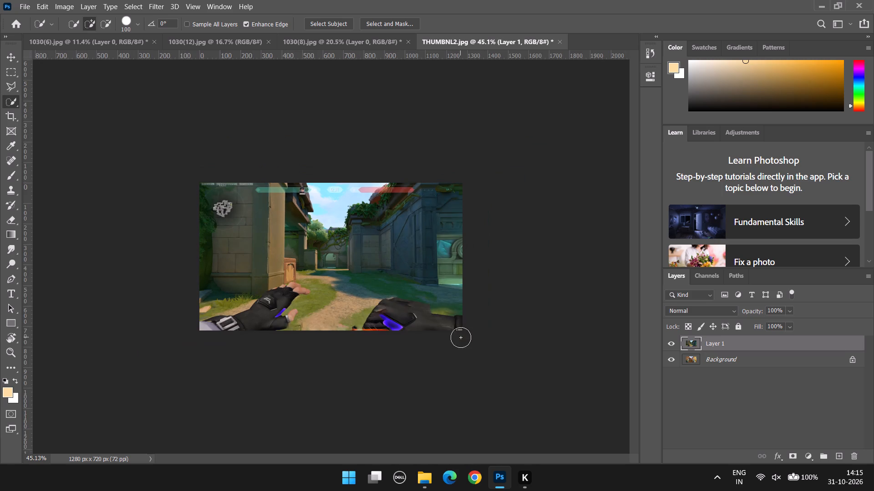
alt+scroll(497, 341, up, 8)
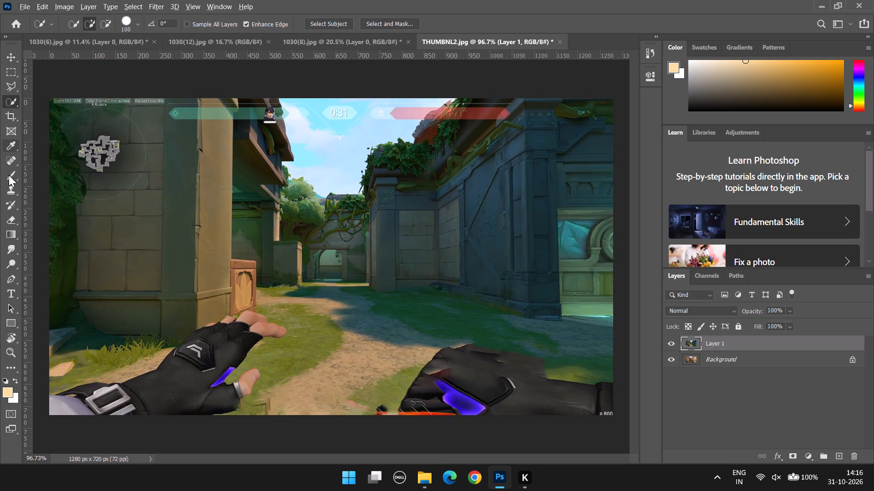
drag(9, 186, 73, 190)
alt+click(463, 336)
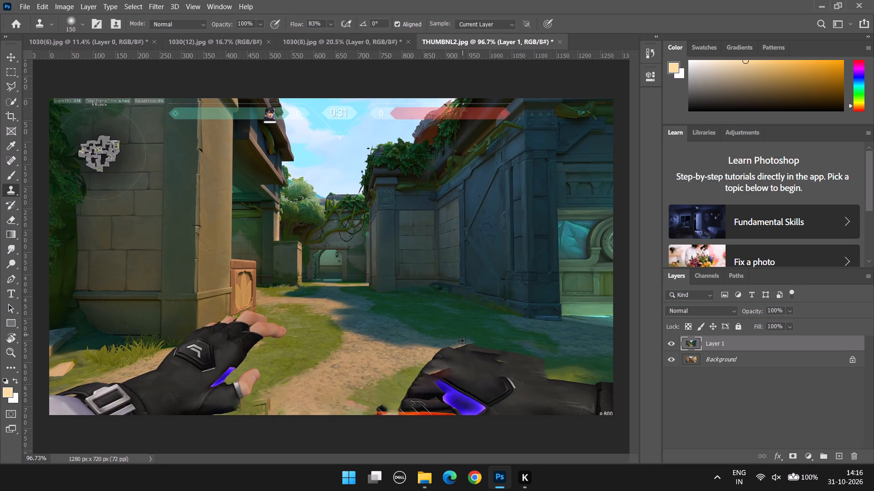
drag(441, 365, 454, 372)
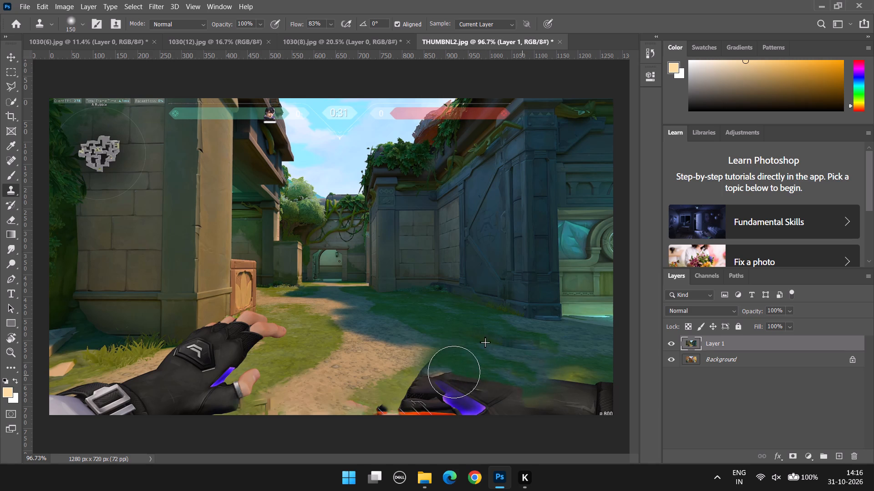
drag(454, 372, 537, 397)
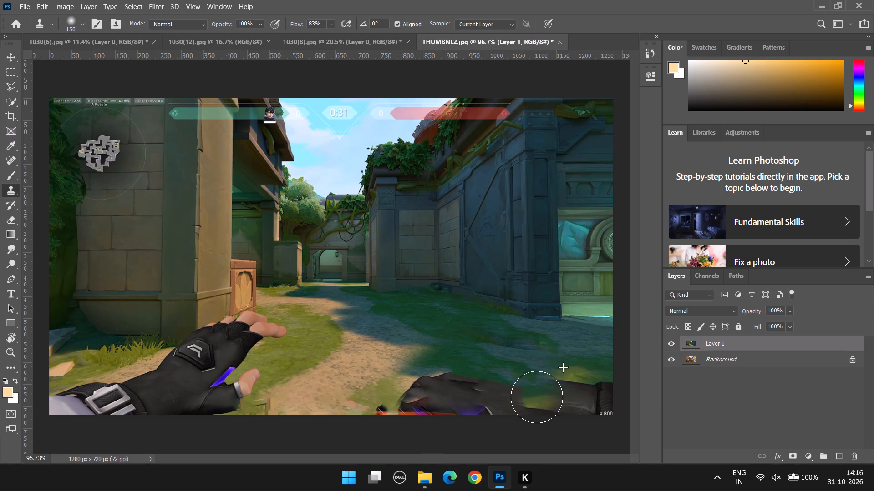
drag(537, 397, 595, 397)
Clone the dirt path and its shadow edge over the glove's fingers and the leftover orange and purple knife pieces.
alt+click(376, 356)
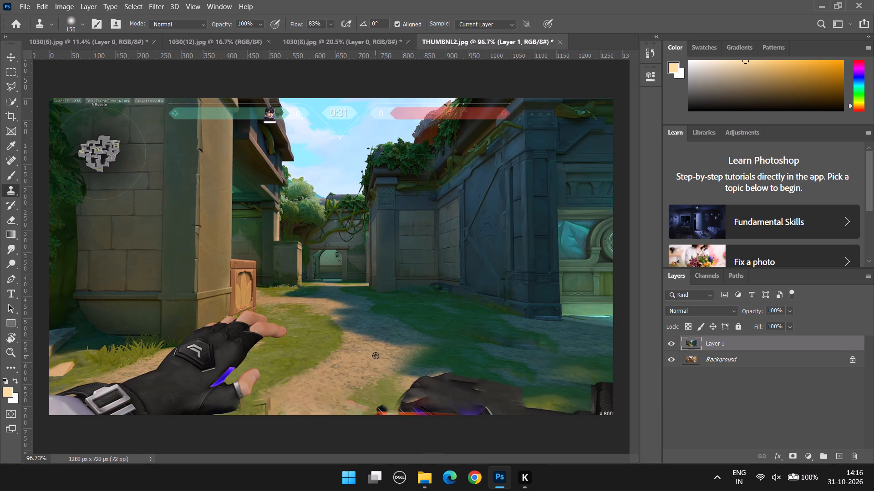
drag(410, 378, 372, 408)
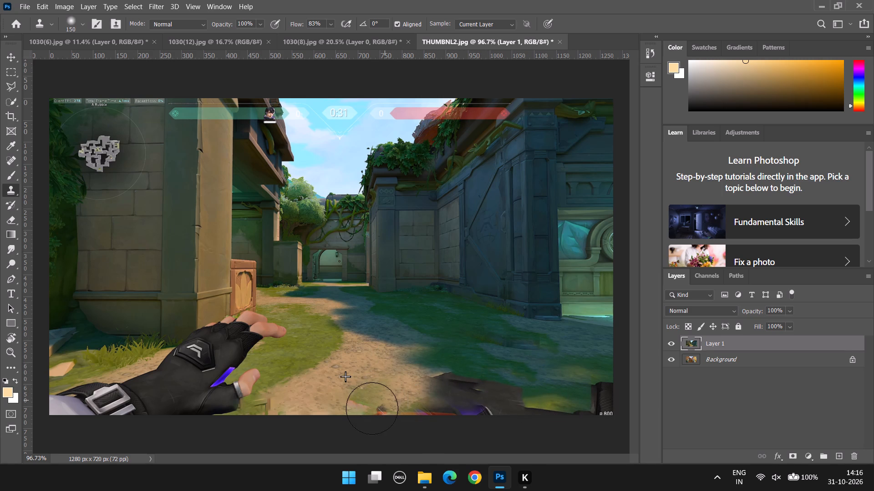
drag(372, 408, 409, 419)
alt+click(428, 361)
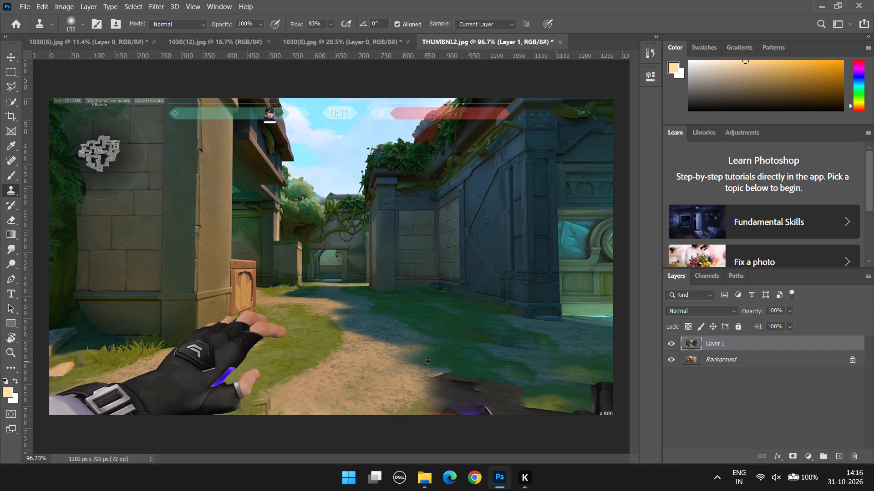
drag(434, 377, 447, 394)
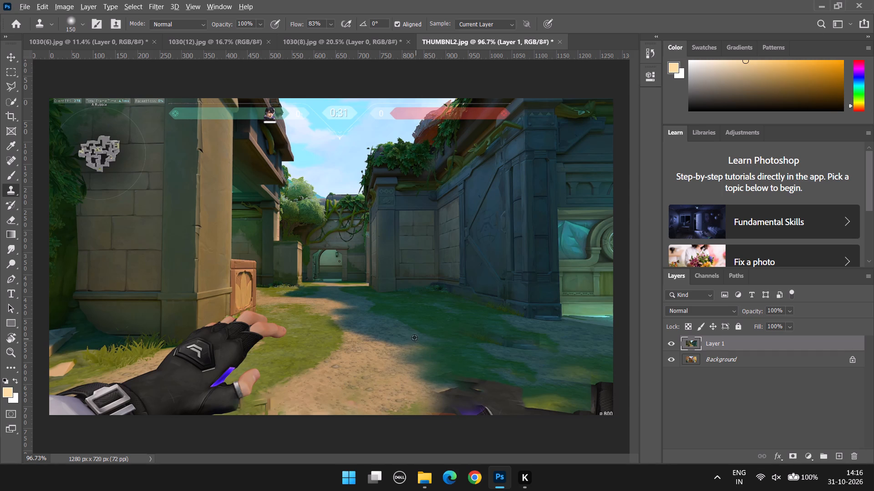
alt+click(367, 349)
drag(438, 386, 462, 395)
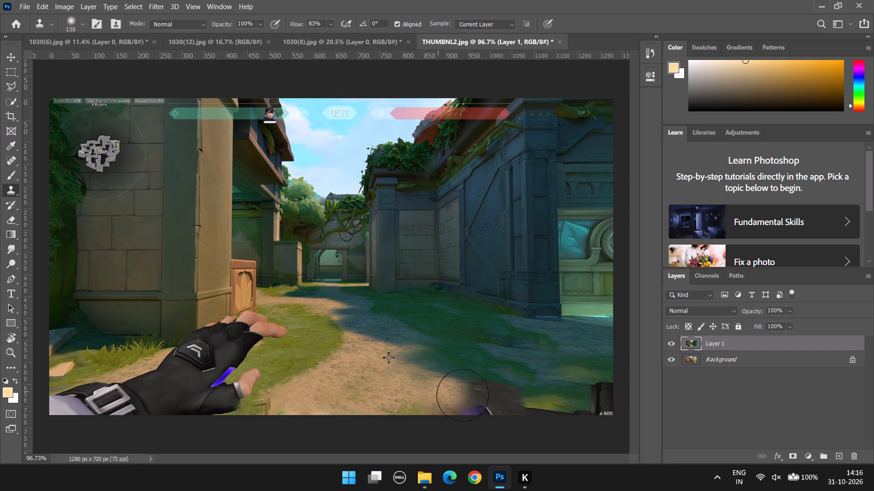
drag(462, 395, 501, 405)
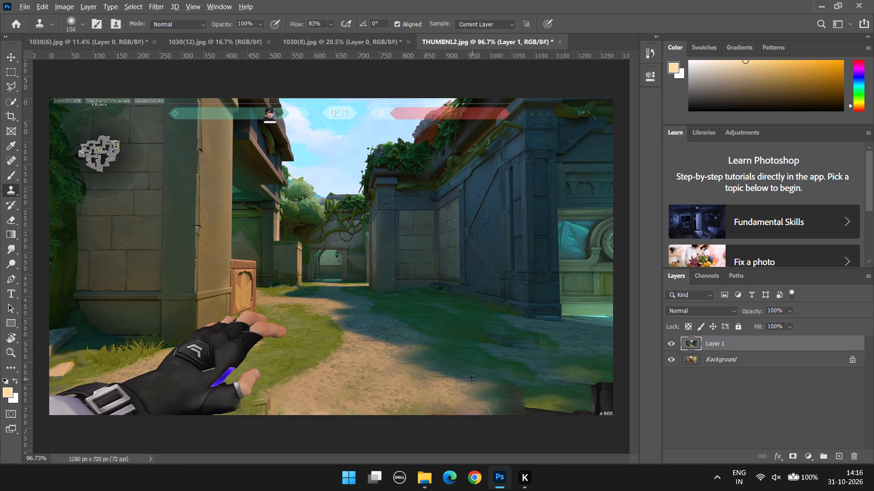
Clone shaded grass over the remaining dark glove, the cuff and the small HUD text in the image's lower right corner.
alt+click(436, 343)
drag(489, 390, 522, 406)
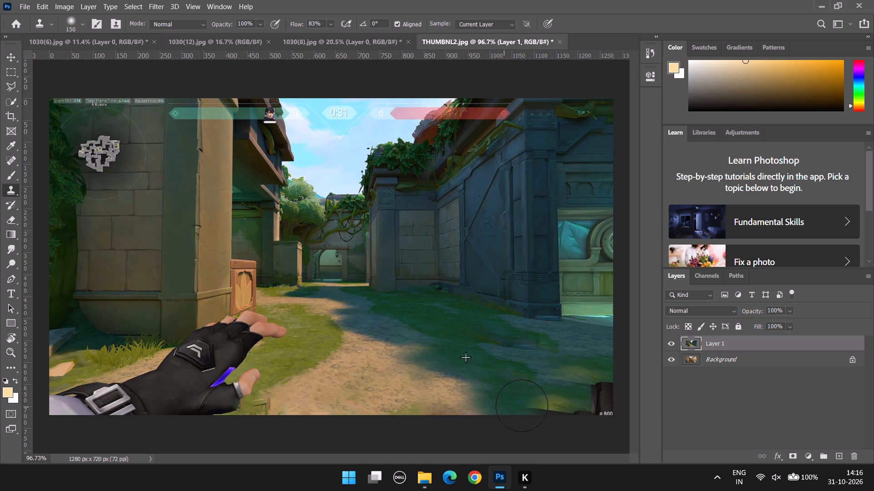
drag(522, 406, 601, 408)
alt+click(534, 376)
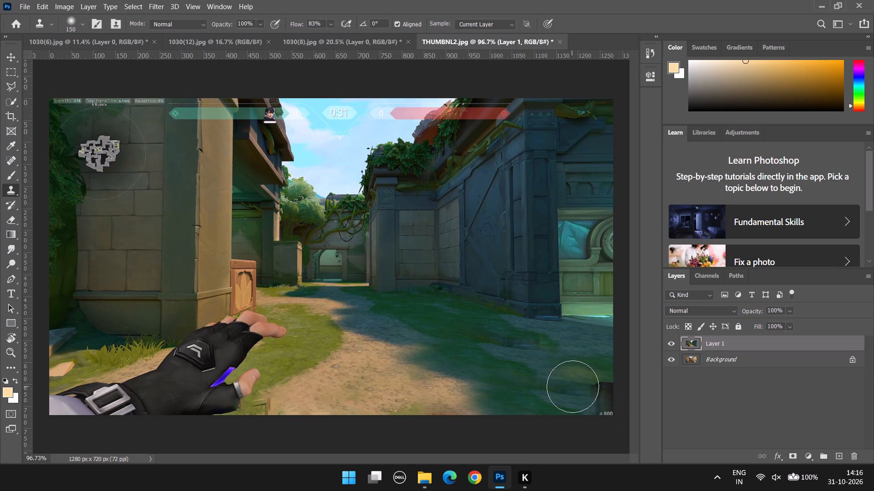
drag(574, 386, 631, 402)
Clone dirt path texture along the boundary between the path and the shaded grass to blend the repaired ground.
scroll(477, 382, down, 6)
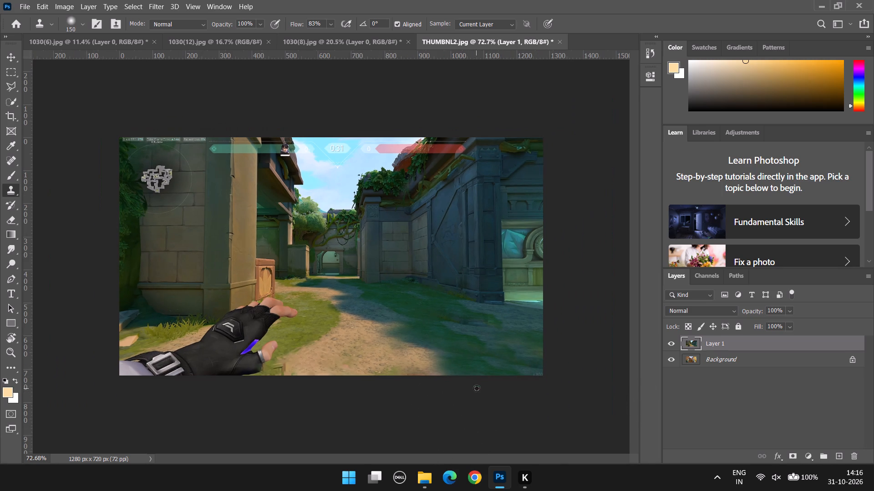
alt+scroll(567, 381, up, 3)
alt+scroll(472, 388, down, 6)
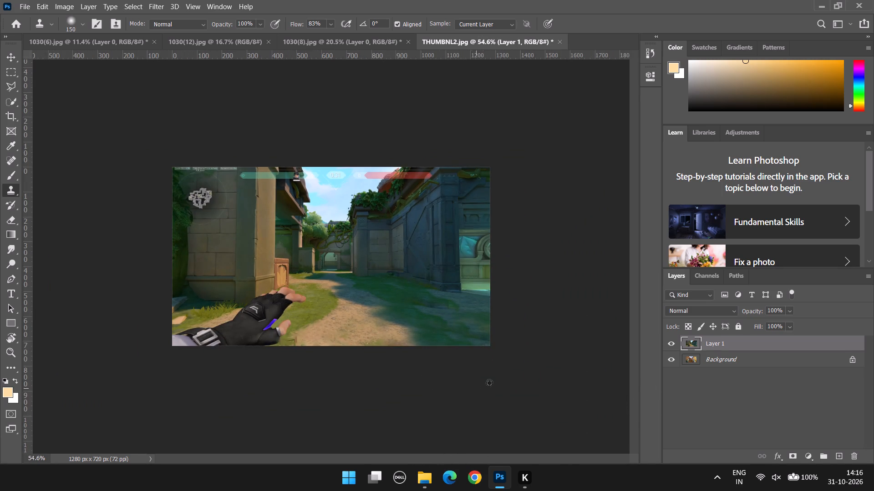
alt+scroll(538, 356, up, 4)
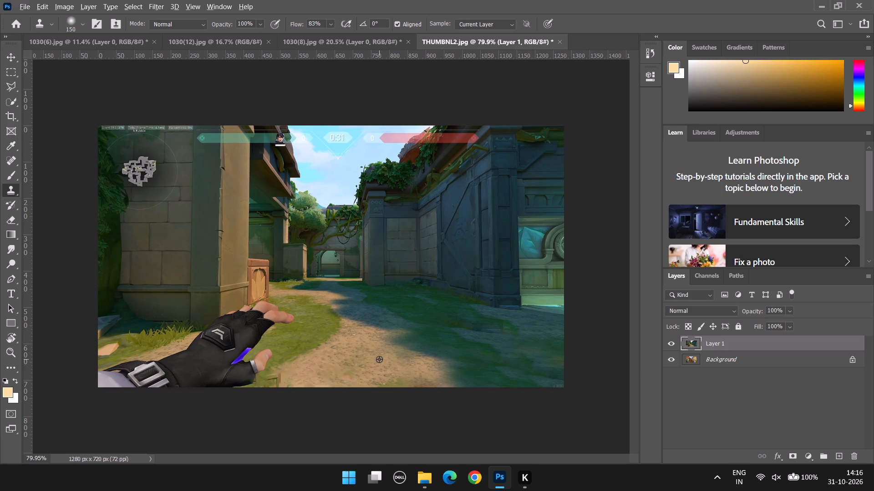
alt+click(379, 357)
drag(422, 368, 407, 337)
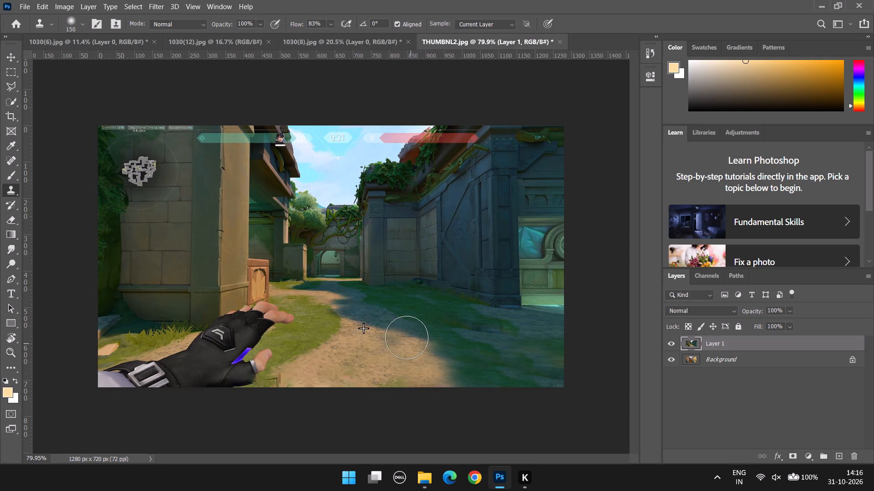
drag(407, 337, 406, 337)
alt+scroll(511, 372, down, 5)
scroll(252, 341, down, 4)
alt+scroll(213, 349, up, 4)
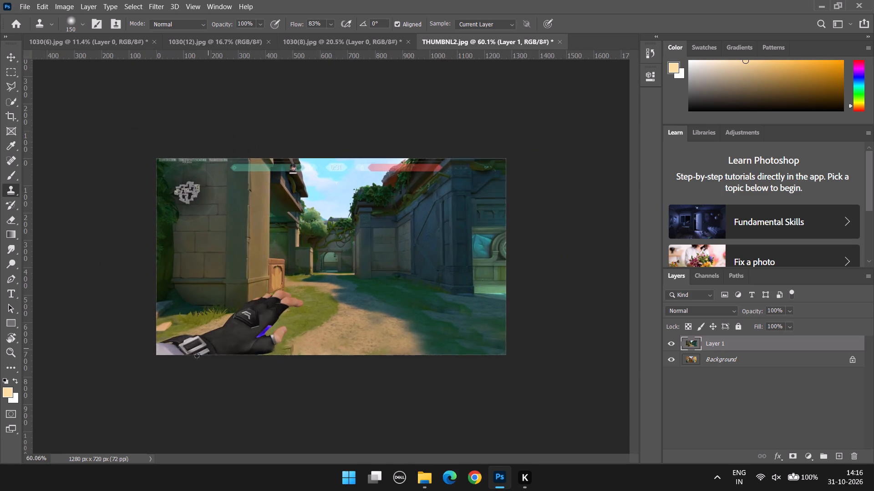
Smooth the lower boundary between the dirt path and the shaded grass with the Spot Healing Brush at size 150.
alt+scroll(197, 356, up, 5)
alt+scroll(199, 356, down, 5)
alt+scroll(104, 361, down, 2)
alt+scroll(90, 330, up, 1)
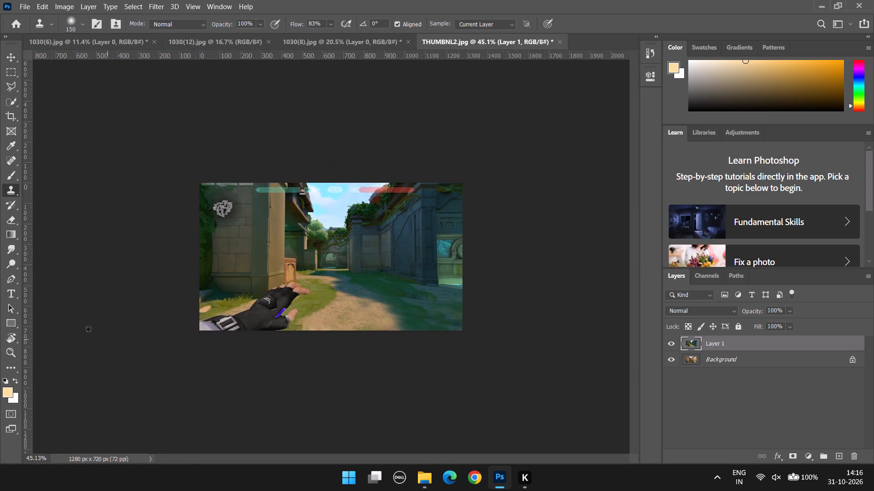
alt+scroll(88, 329, up, 7)
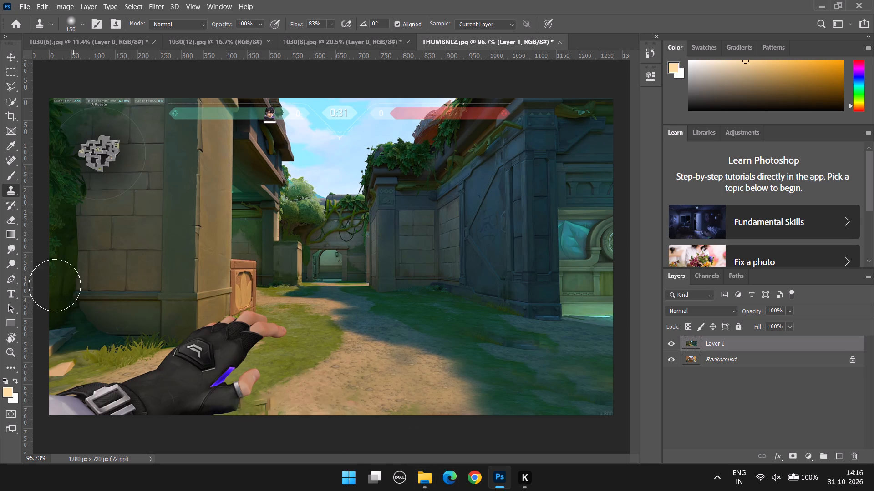
click(8, 186)
drag(16, 164, 42, 160)
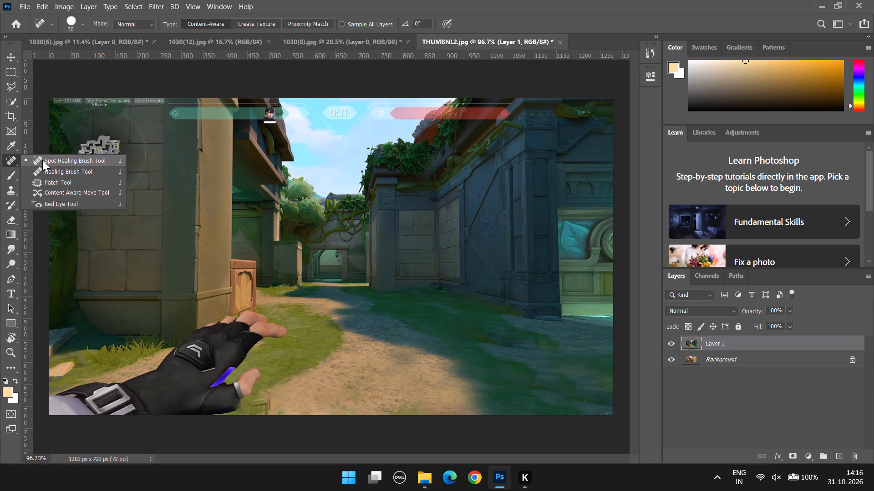
drag(42, 160, 43, 160)
key(backslash)
key(backslash)
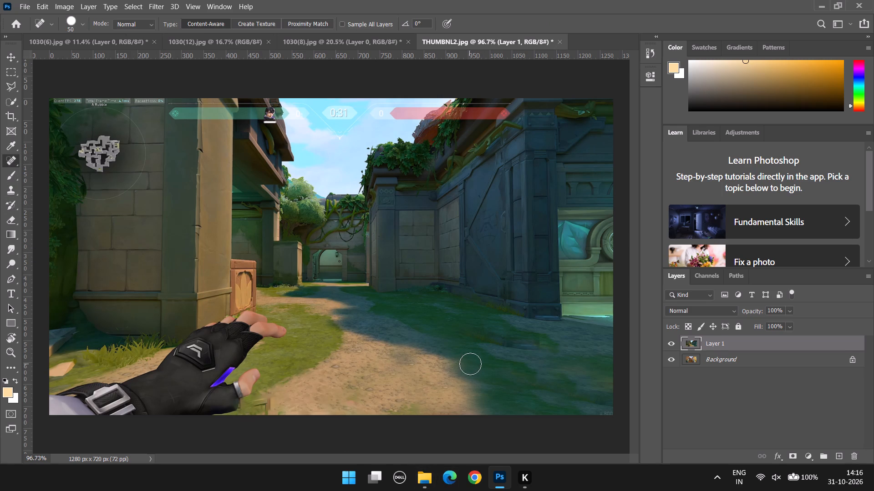
text(\\]]]])
text(]])
key(bracketright)
drag(468, 370, 457, 375)
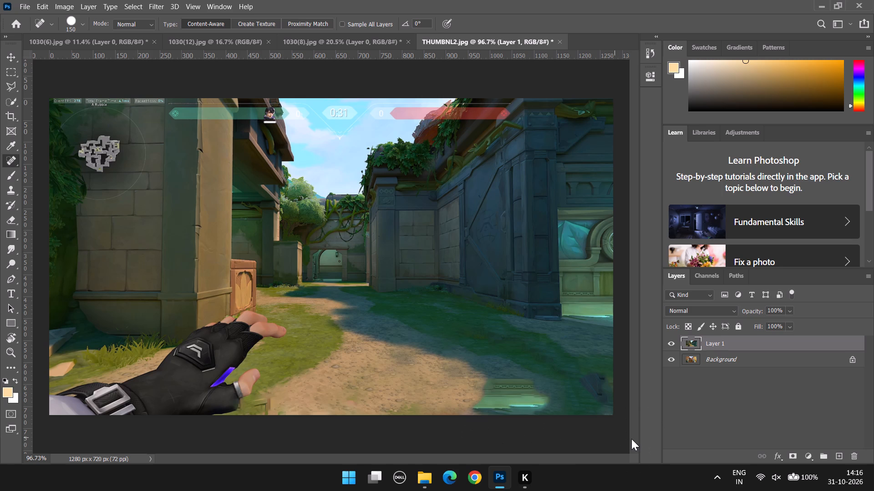
key(ctrl+z)
alt+scroll(484, 383, down, 4)
drag(422, 327, 451, 324)
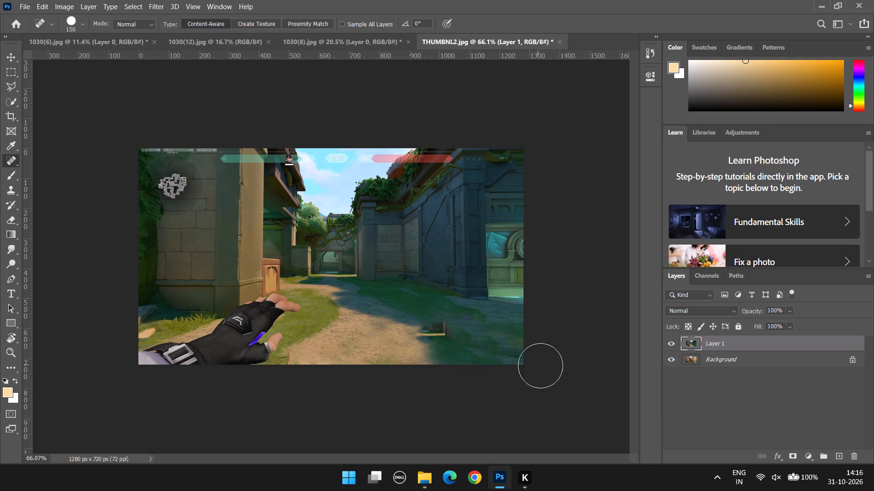
key(ctrl+z)
alt+scroll(424, 342, up, 2)
click(446, 354)
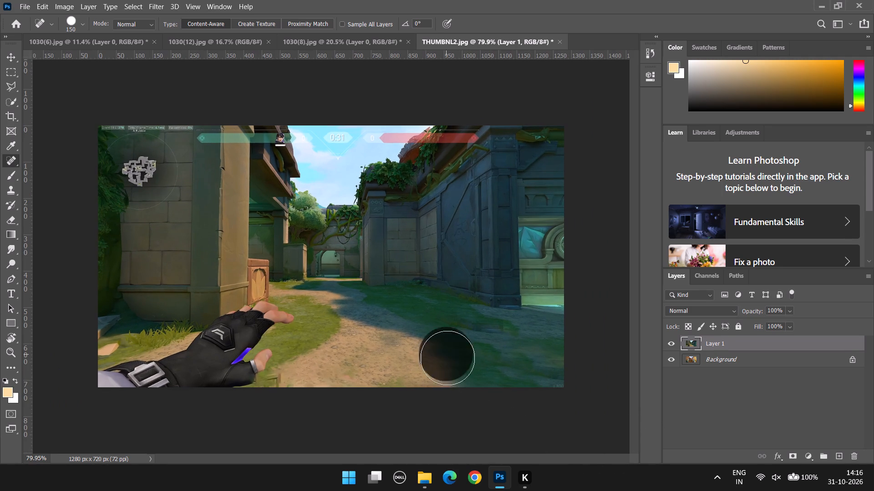
click(454, 366)
Remove the remaining gloved hand's thumb and the purple knife piece with the Spot Healing Brush.
alt+scroll(339, 368, down, 5)
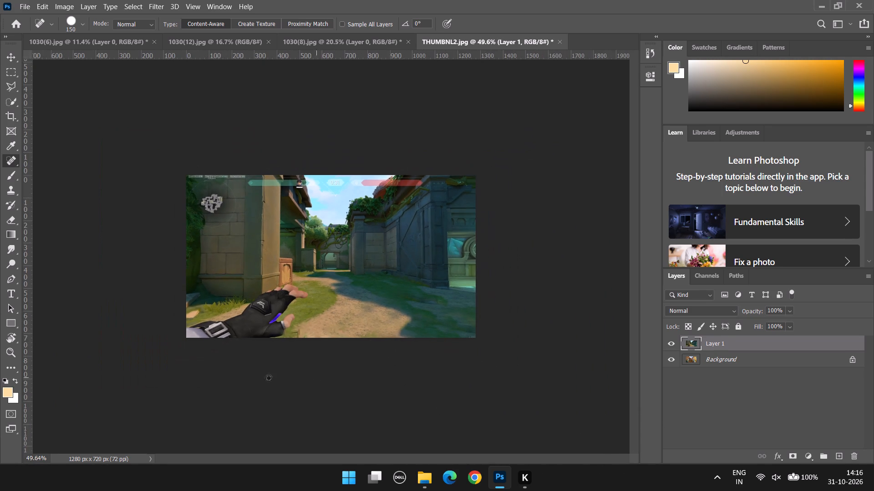
alt+scroll(157, 358, up, 3)
alt+scroll(100, 347, up, 3)
alt+scroll(127, 360, down, 3)
alt+scroll(0, 343, up, 2)
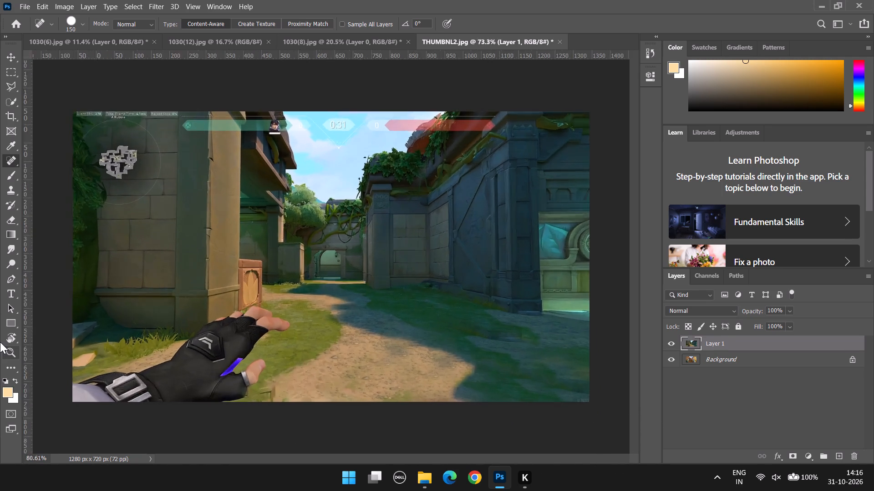
alt+scroll(0, 342, up, 4)
drag(371, 456, 320, 457)
scroll(332, 419, down, 8)
alt+scroll(329, 403, up, 1)
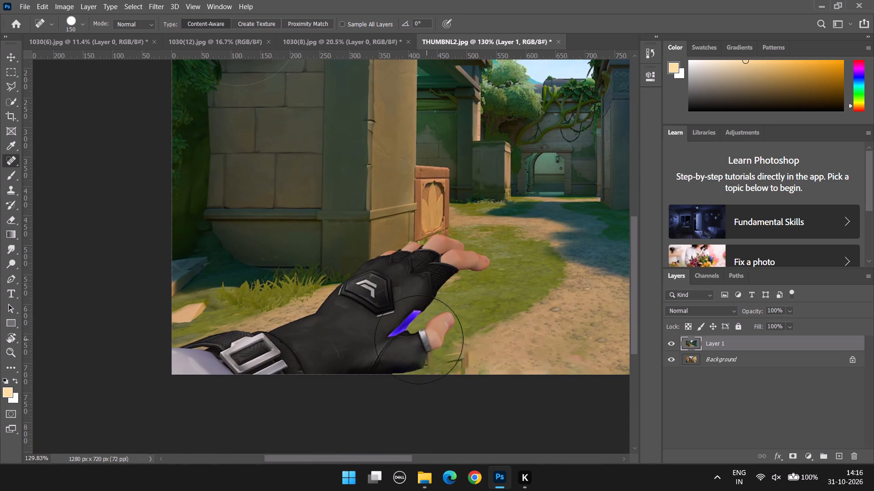
click(418, 340)
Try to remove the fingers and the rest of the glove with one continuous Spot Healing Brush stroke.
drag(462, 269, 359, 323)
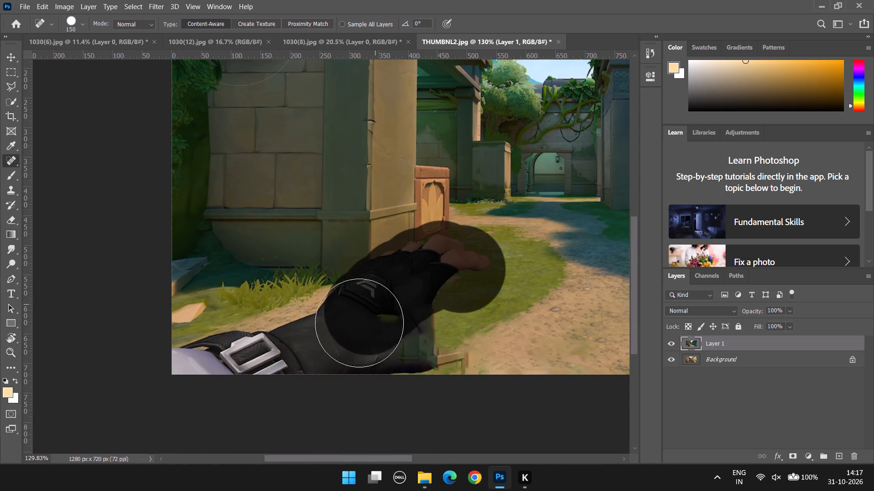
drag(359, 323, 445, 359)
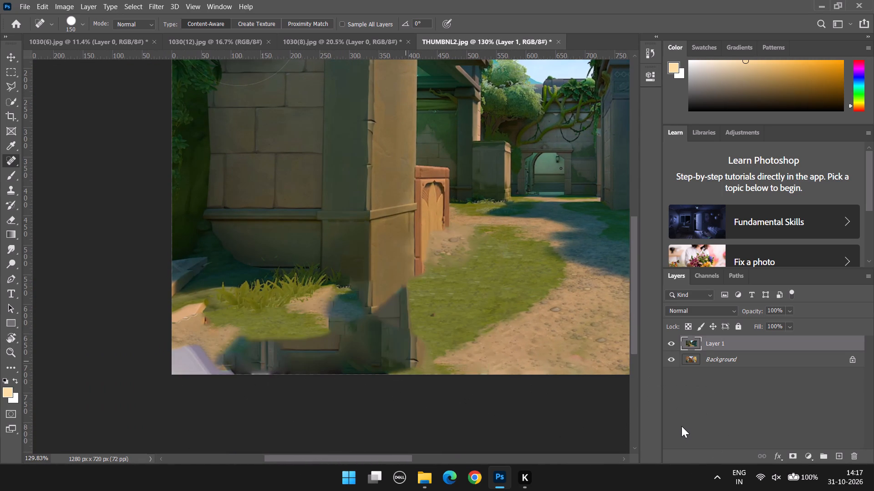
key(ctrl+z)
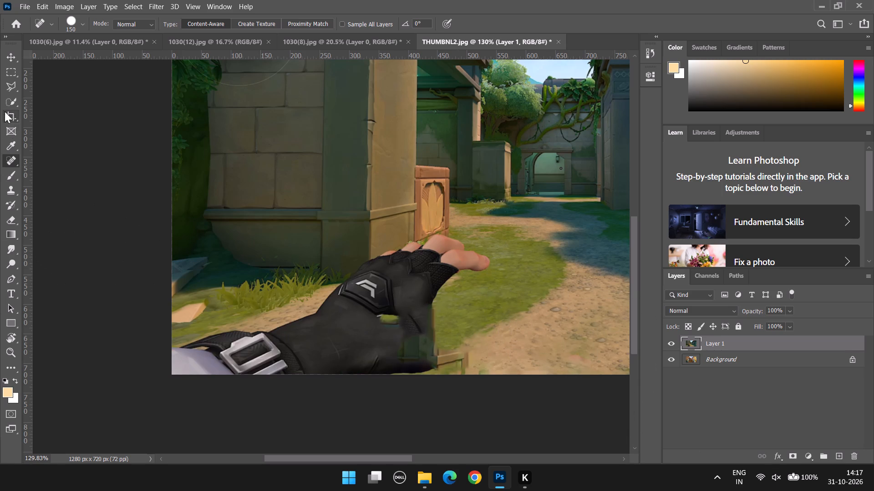
Apply a Content-Aware fill to a rectangular selection over the wrist strap, sleeve and lower glove along the image's bottom edge.
drag(12, 69, 51, 69)
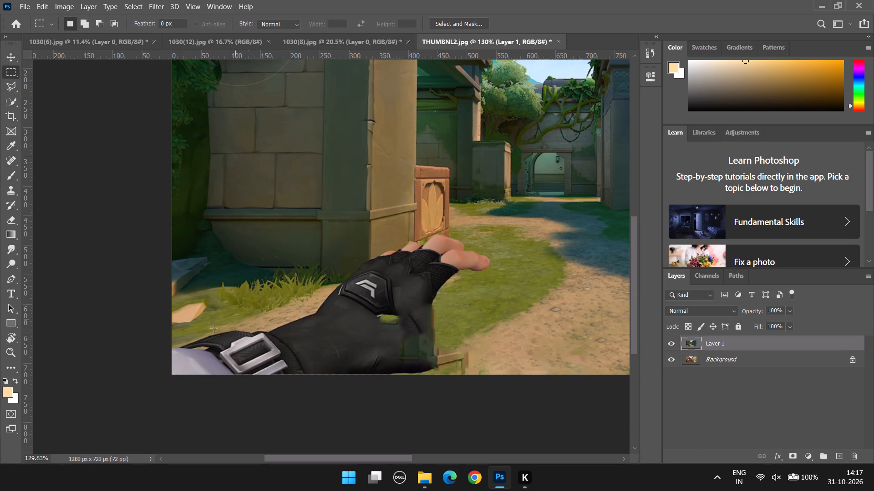
drag(149, 330, 458, 389)
right_click(344, 353)
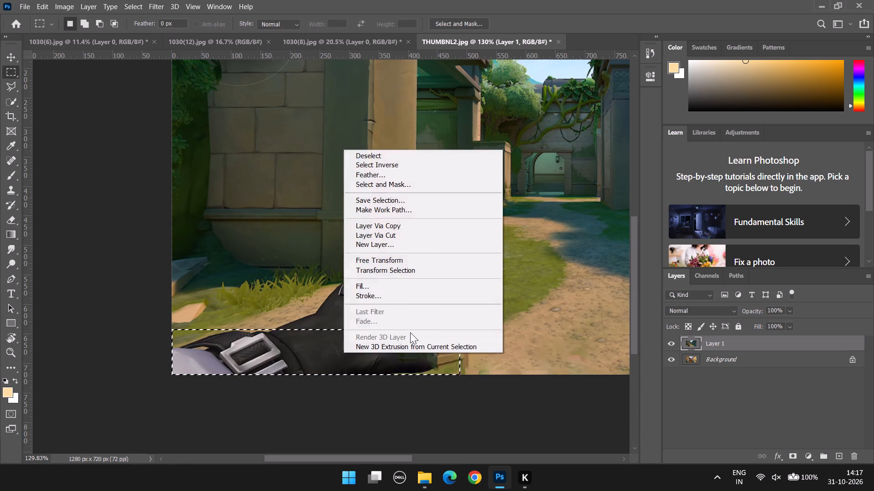
click(388, 284)
click(502, 116)
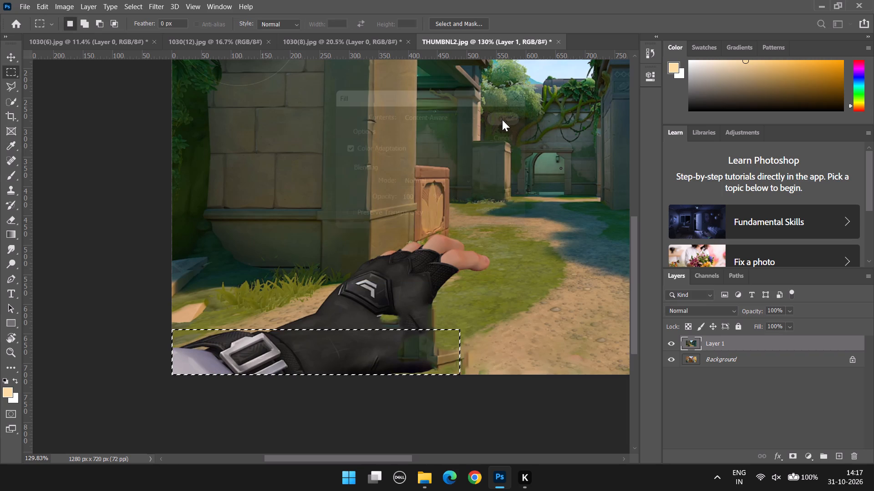
click(470, 309)
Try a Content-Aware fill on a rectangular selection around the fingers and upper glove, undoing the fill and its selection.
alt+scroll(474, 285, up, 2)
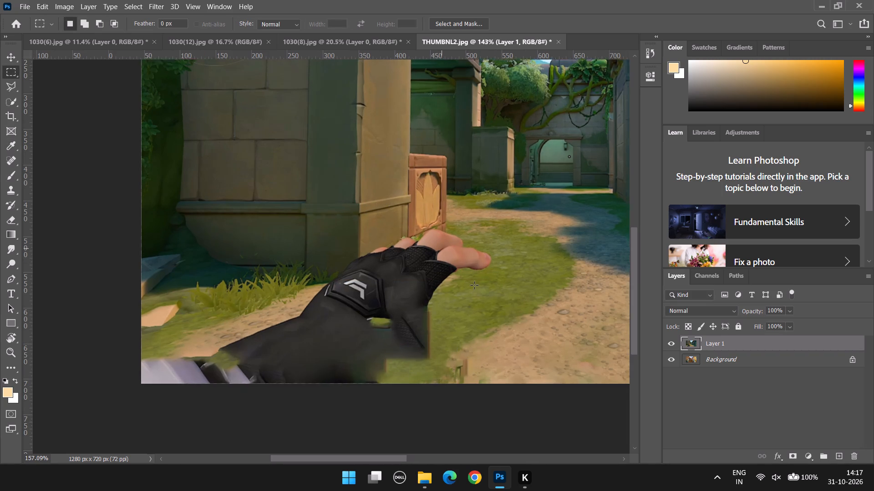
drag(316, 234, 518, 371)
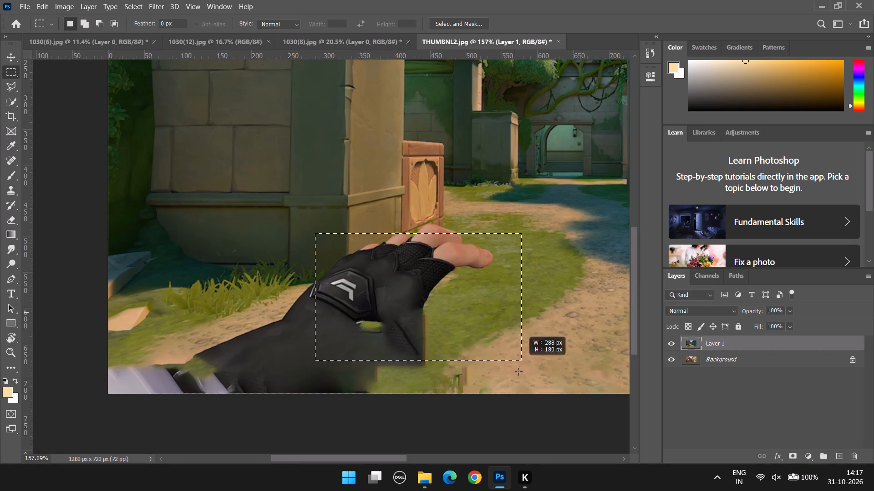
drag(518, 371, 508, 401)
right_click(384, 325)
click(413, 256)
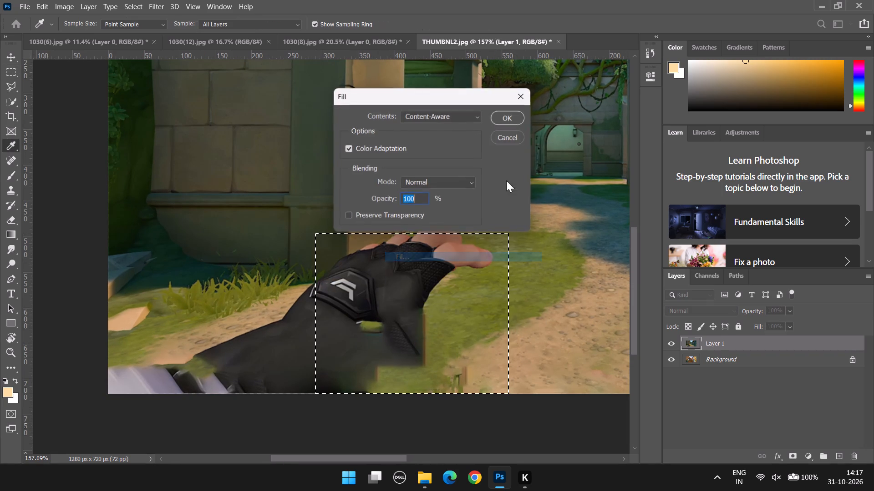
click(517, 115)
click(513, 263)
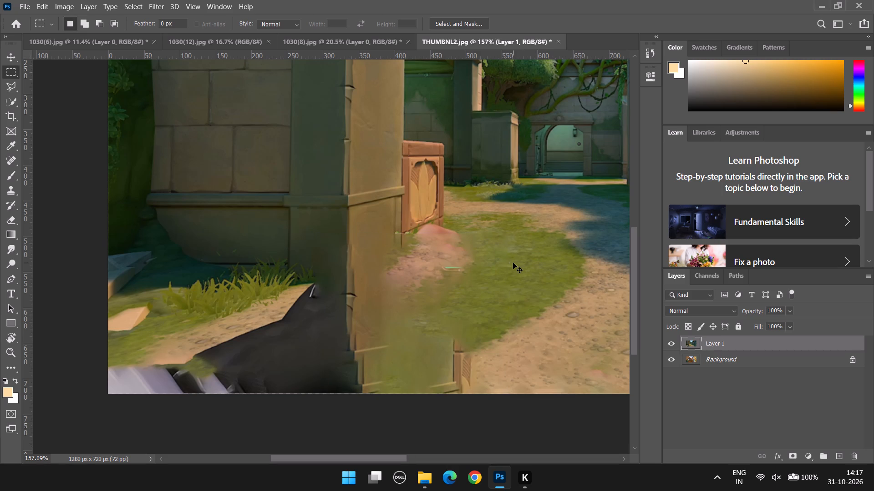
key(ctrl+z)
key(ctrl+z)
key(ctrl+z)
Clone sunlit grass over the remaining hand's fingers beside the carved crate with the Clone Stamp tool.
alt+scroll(508, 265, down, 1)
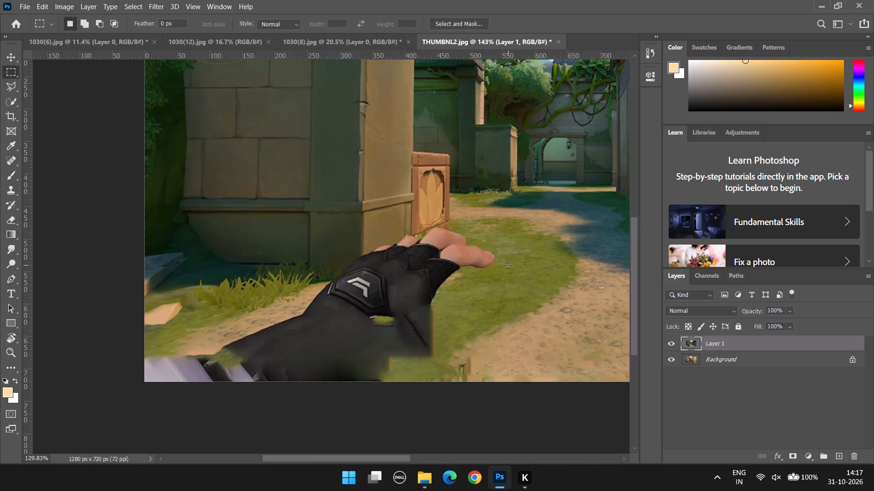
alt+scroll(508, 265, down, 2)
scroll(341, 298, down, 4)
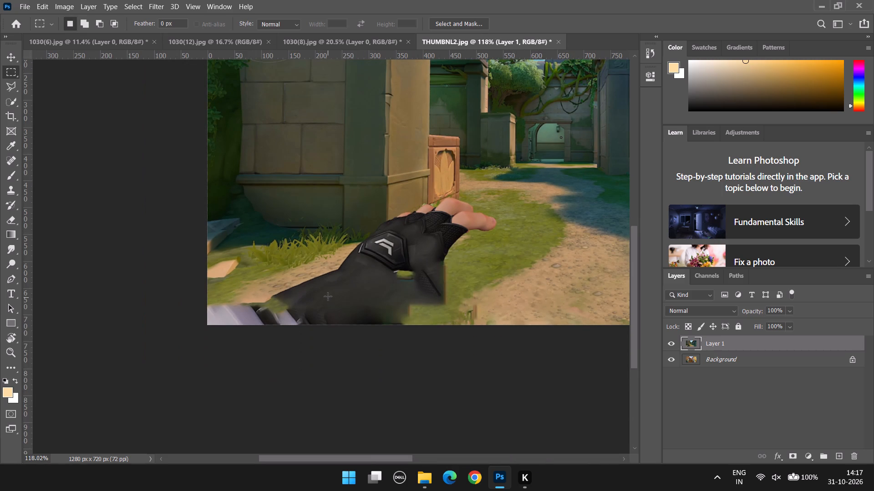
scroll(328, 296, down, 1)
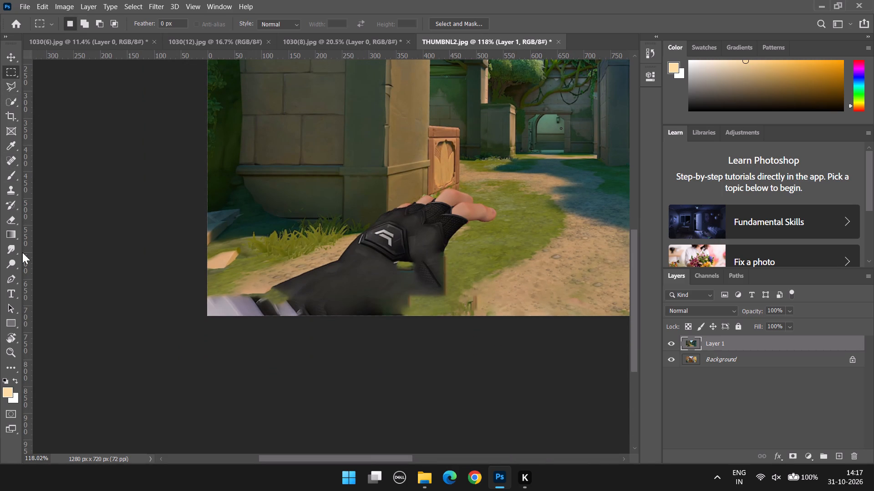
click(8, 185)
alt+click(494, 246)
click(496, 226)
click(493, 220)
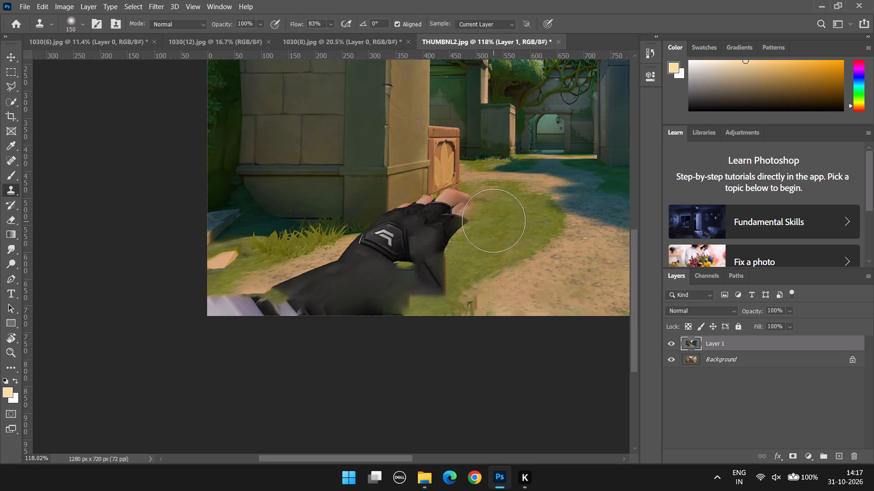
click(480, 217)
click(469, 215)
alt+click(495, 191)
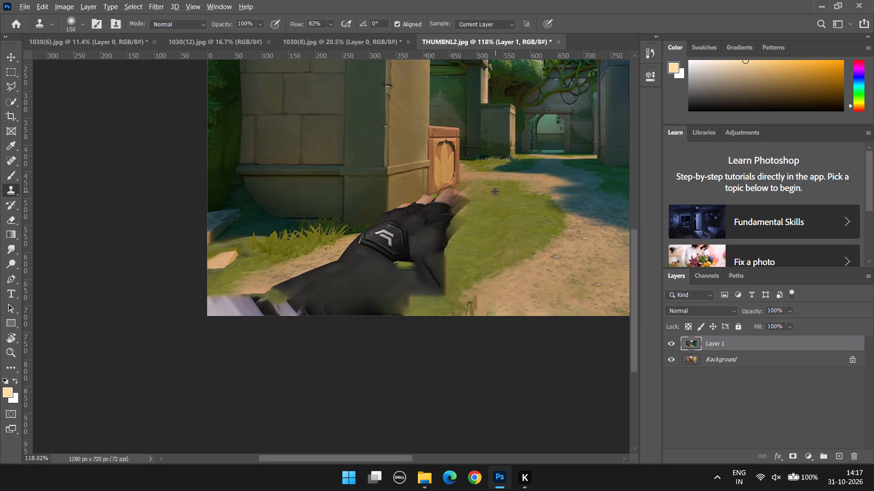
click(462, 201)
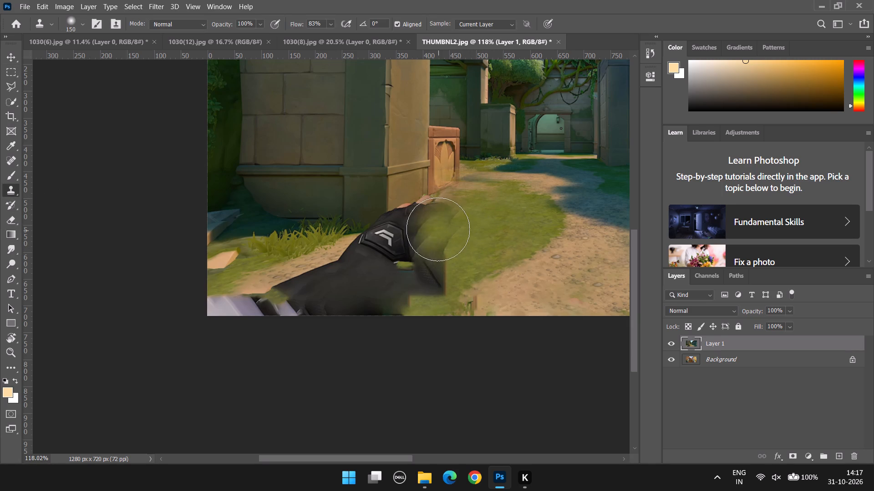
Clone sunlit grass over the back of the glove and its emblem, up to the stone pillar's base.
drag(447, 225, 414, 256)
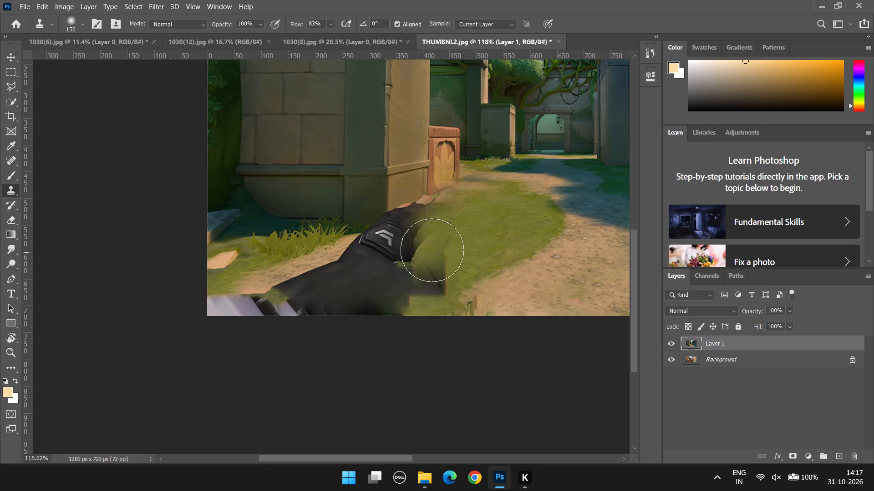
alt+click(487, 221)
click(446, 223)
click(427, 221)
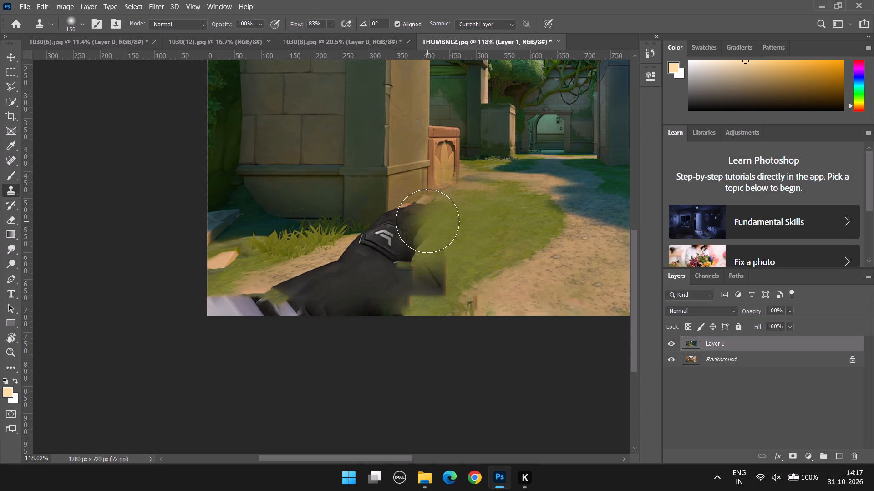
click(420, 219)
click(407, 231)
click(393, 245)
click(371, 251)
click(363, 258)
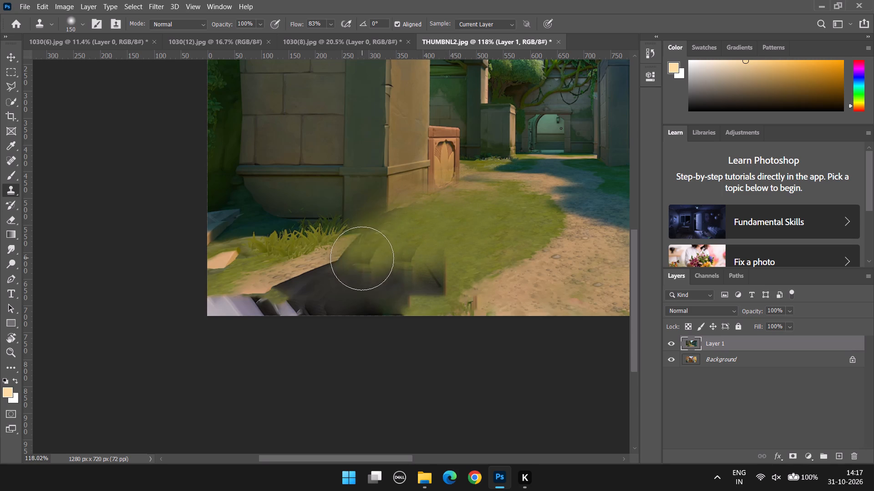
drag(375, 269, 380, 269)
Clone sunlit grass over the remaining dark glove area between the grass patch and the image's bottom edge.
click(416, 260)
click(421, 273)
drag(406, 288, 396, 295)
click(390, 293)
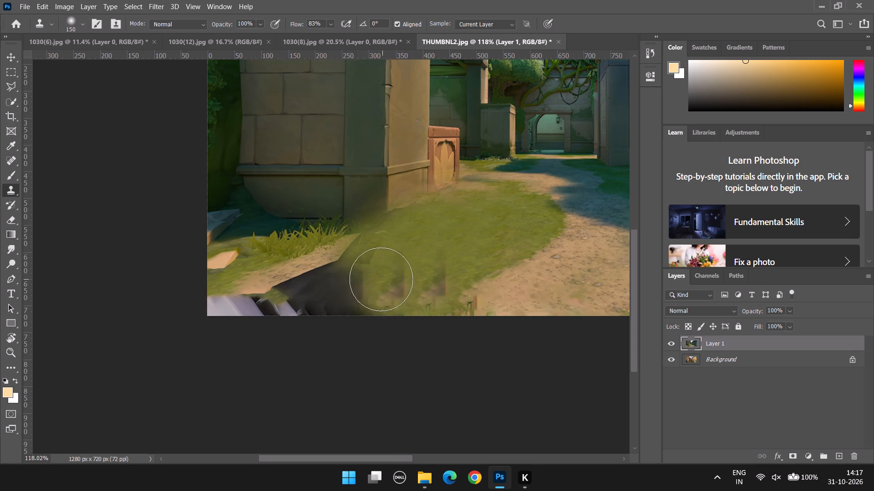
click(382, 279)
alt+click(506, 256)
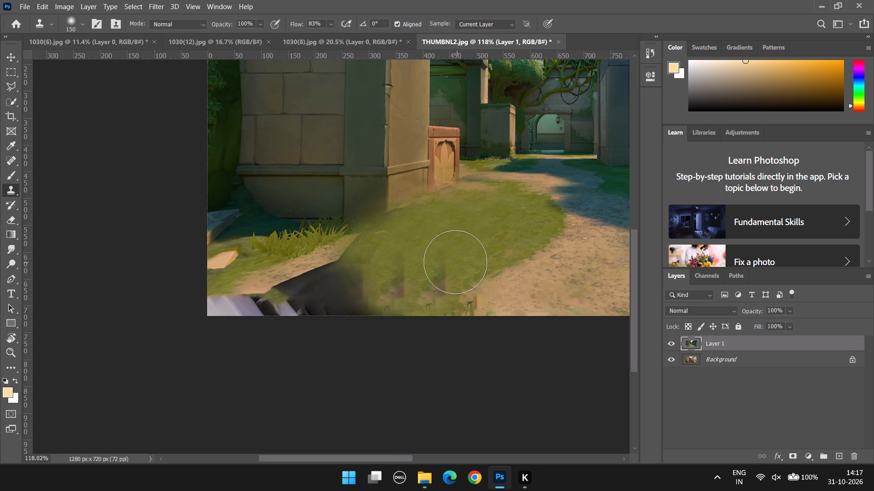
click(435, 277)
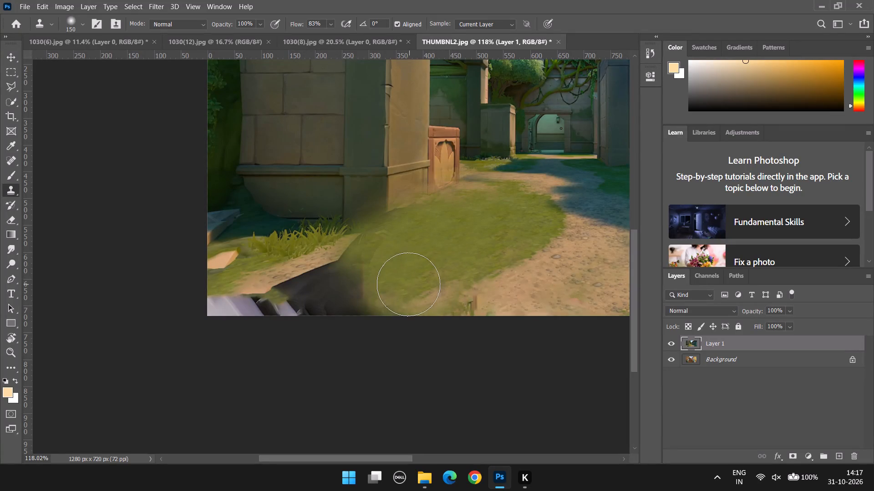
click(405, 286)
click(389, 240)
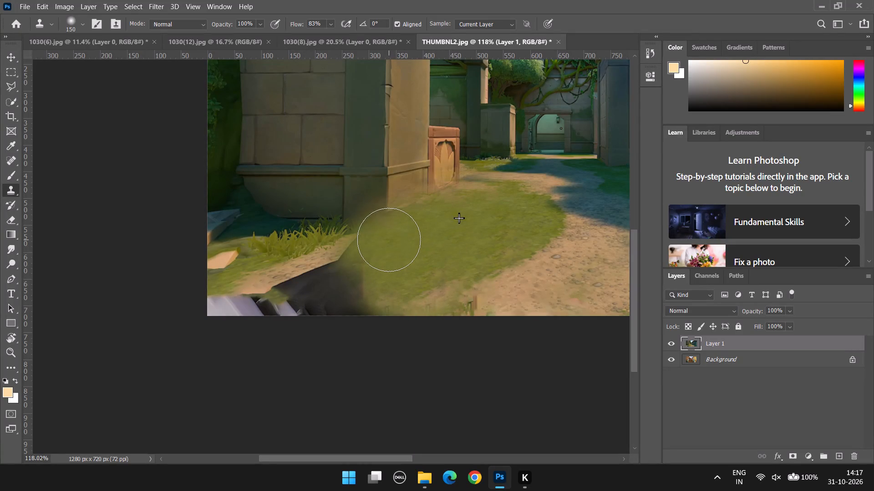
Clone the grass tufts and path edge across to the grass at the stone pillar's base.
alt+click(320, 255)
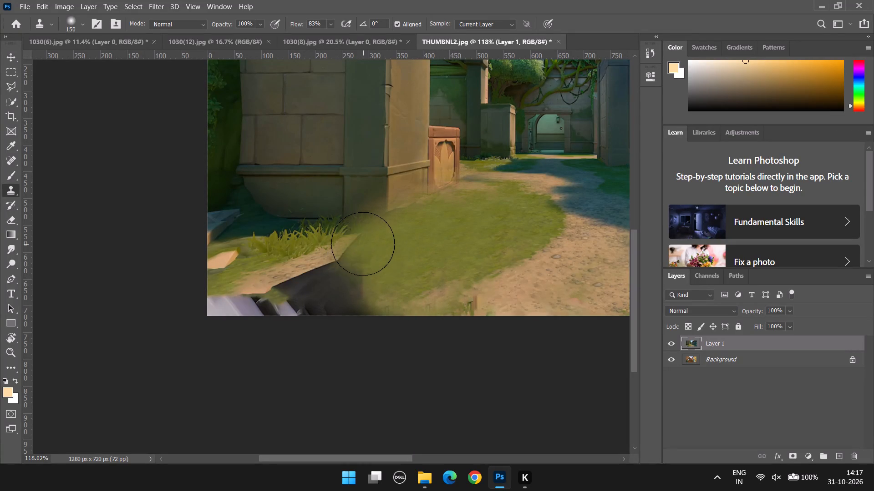
click(363, 244)
click(339, 268)
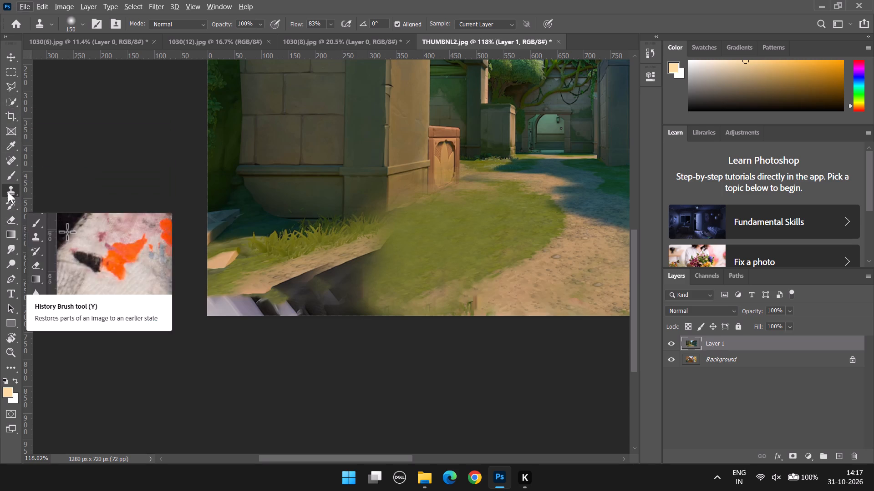
Paint over the remaining dark sleeve and glove in the lower-left corner of the image with the Content-Aware Spot Healing Brush.
drag(10, 160, 43, 160)
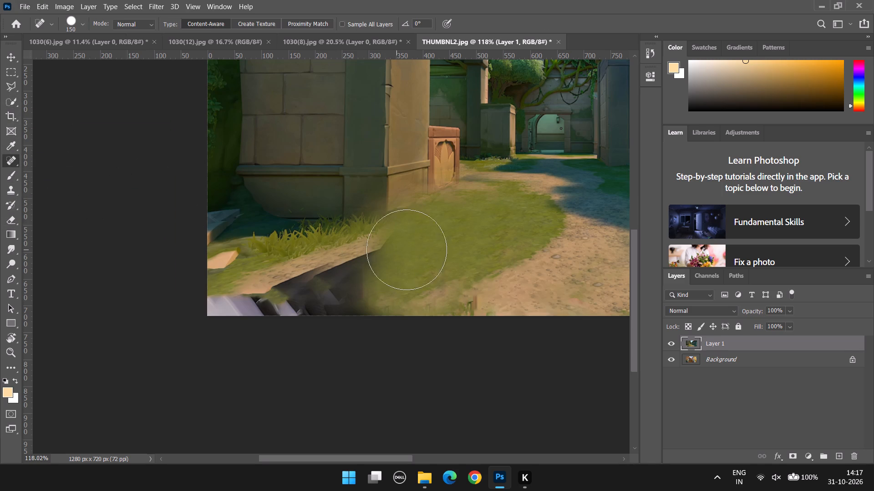
drag(411, 251, 319, 292)
drag(372, 299, 217, 299)
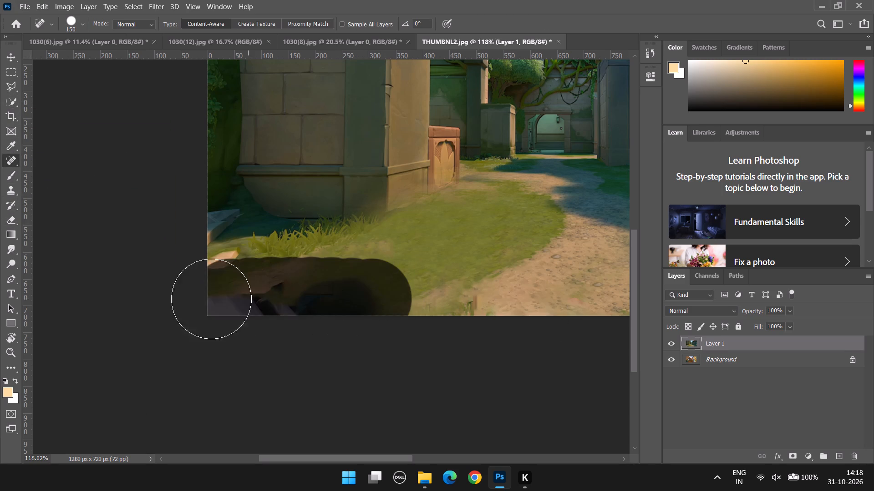
drag(400, 313, 158, 314)
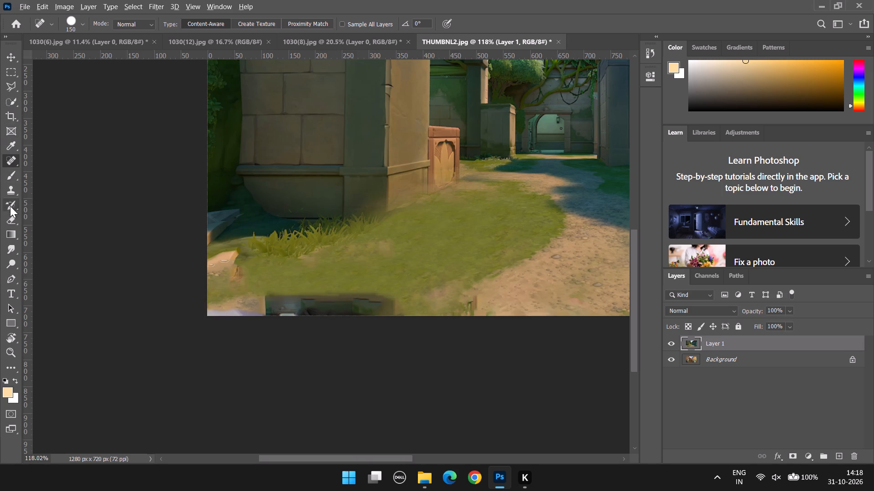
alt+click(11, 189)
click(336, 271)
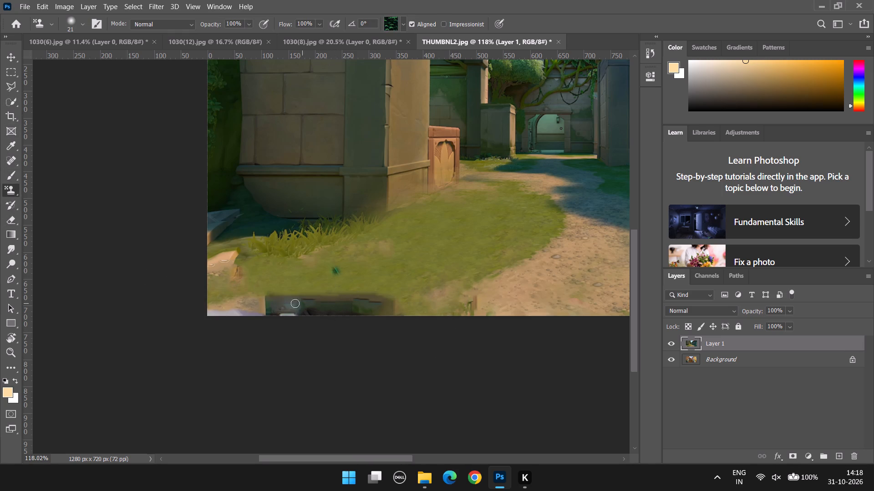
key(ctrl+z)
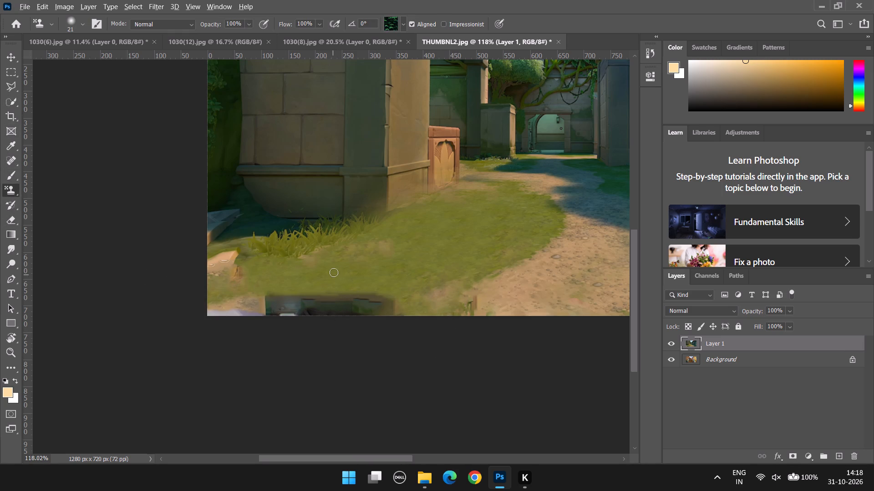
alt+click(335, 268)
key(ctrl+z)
Clone grass and dirt path over the leftover dark strip and small stub along the image's bottom edge with the Clone Stamp tool.
drag(9, 193, 60, 189)
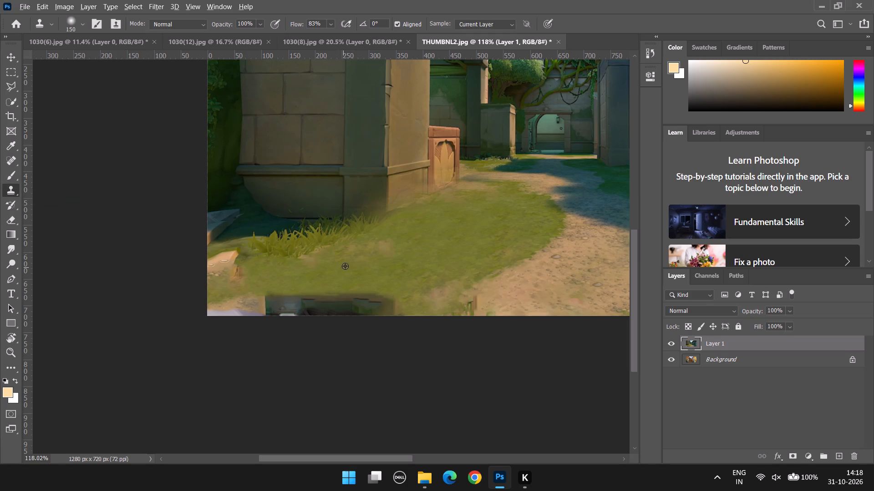
alt+click(348, 261)
drag(220, 304, 366, 313)
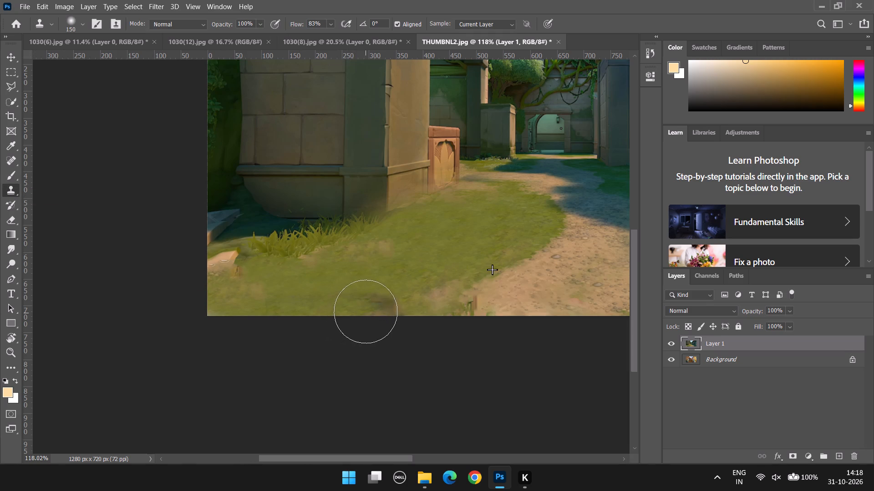
alt+click(529, 285)
drag(464, 301, 375, 306)
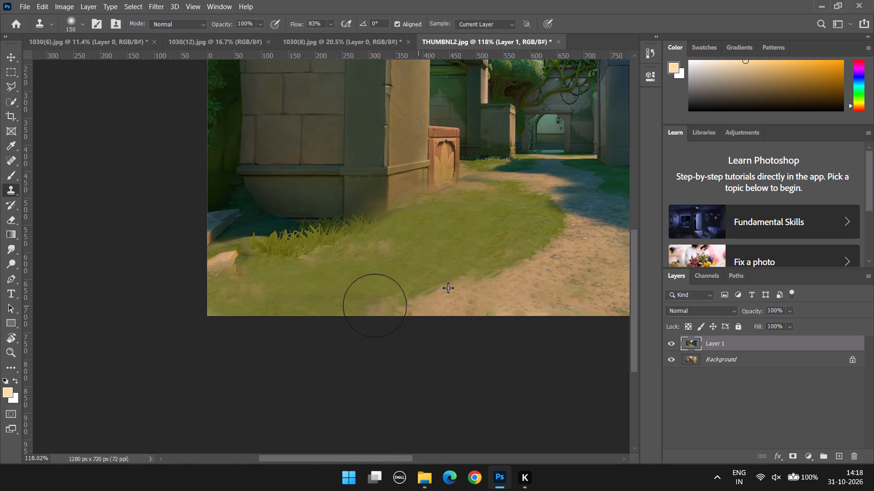
drag(375, 306, 355, 311)
Clone grass over the bare, blurry patches beside the grass tufts below the stone pillar.
alt+scroll(367, 315, down, 7)
alt+scroll(80, 327, up, 5)
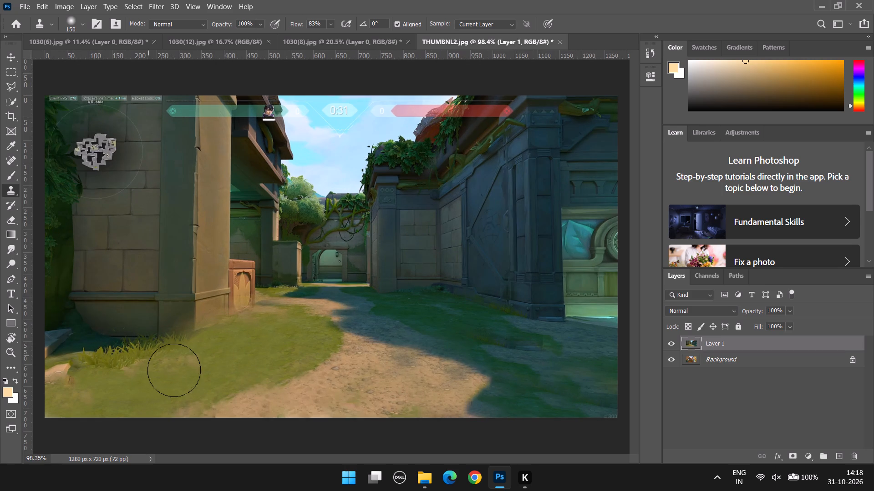
alt+scroll(136, 393, down, 4)
alt+scroll(102, 394, up, 5)
alt+scroll(67, 368, up, 2)
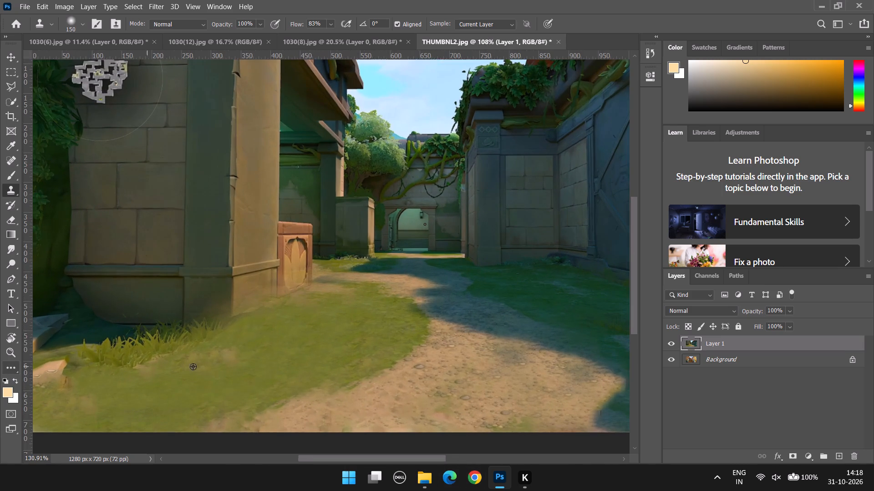
alt+click(299, 344)
click(221, 361)
click(191, 361)
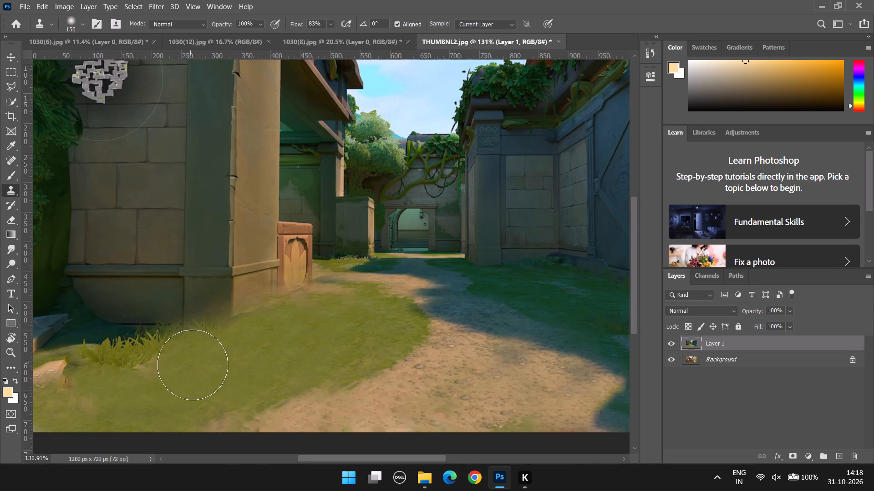
Clone the pillar's shaded stone over the faded lower corner of its base.
alt+scroll(272, 374, down, 4)
alt+scroll(125, 319, up, 12)
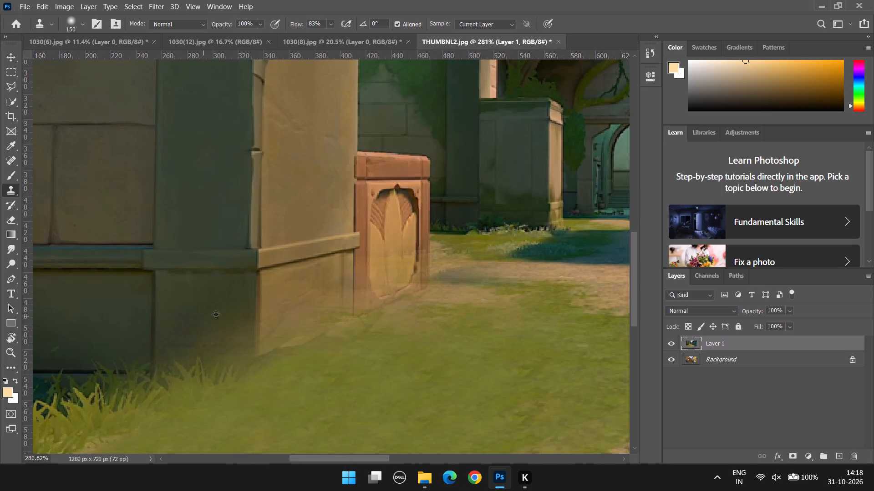
alt+click(210, 296)
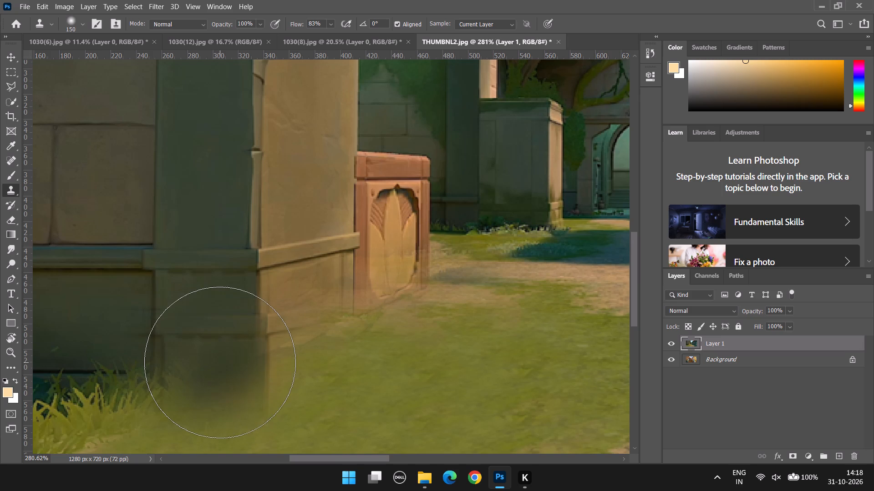
click(210, 306)
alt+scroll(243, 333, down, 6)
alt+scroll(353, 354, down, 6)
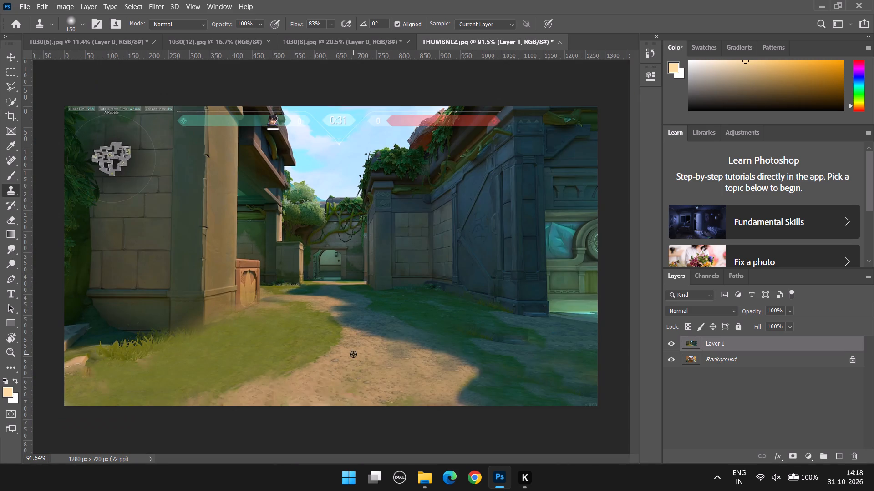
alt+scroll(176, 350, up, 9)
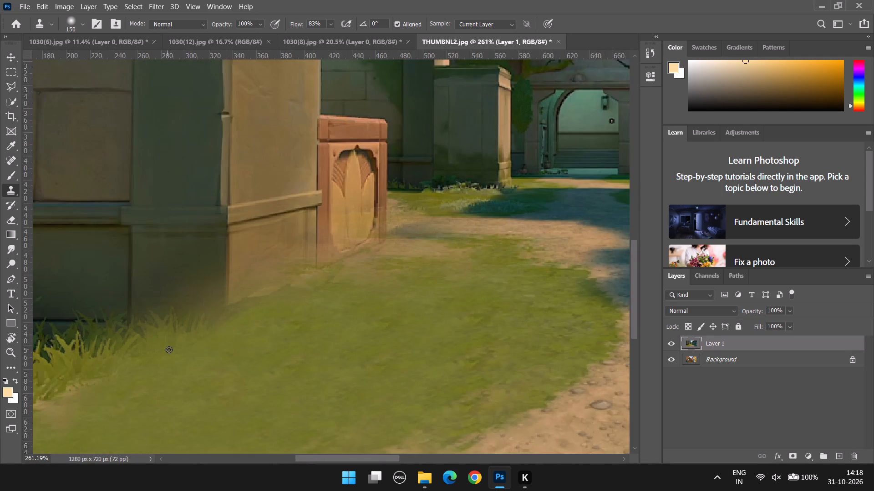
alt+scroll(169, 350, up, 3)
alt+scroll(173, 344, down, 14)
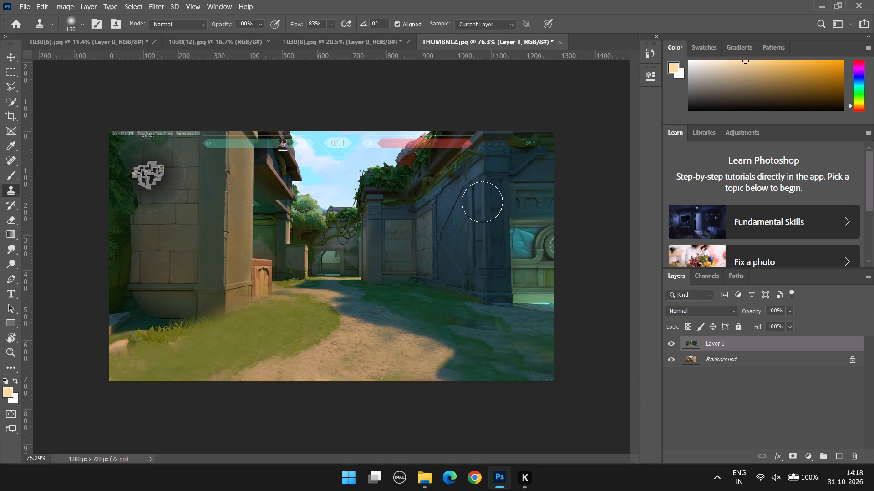
Apply a Content-Aware fill to a rectangular selection over the red team bar and its score, and clear the selection.
scroll(352, 143, up, 4)
alt+scroll(420, 110, up, 7)
scroll(528, 95, up, 3)
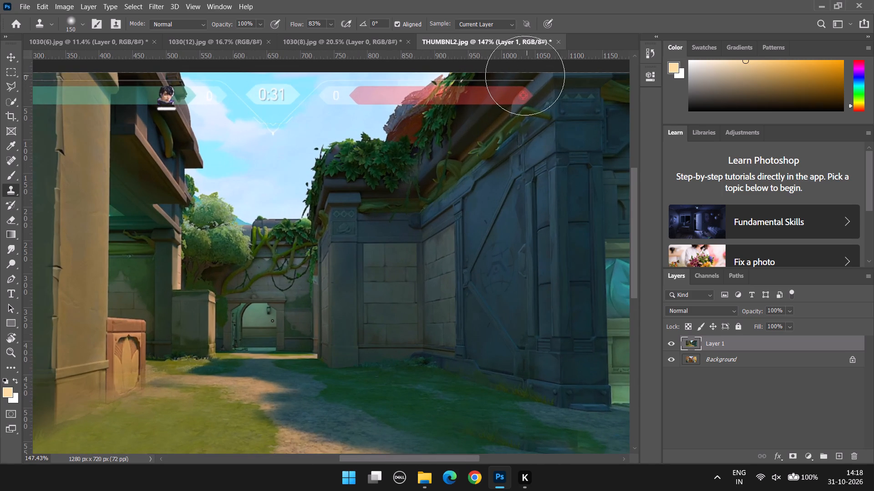
scroll(525, 75, up, 4)
alt+scroll(512, 91, up, 5)
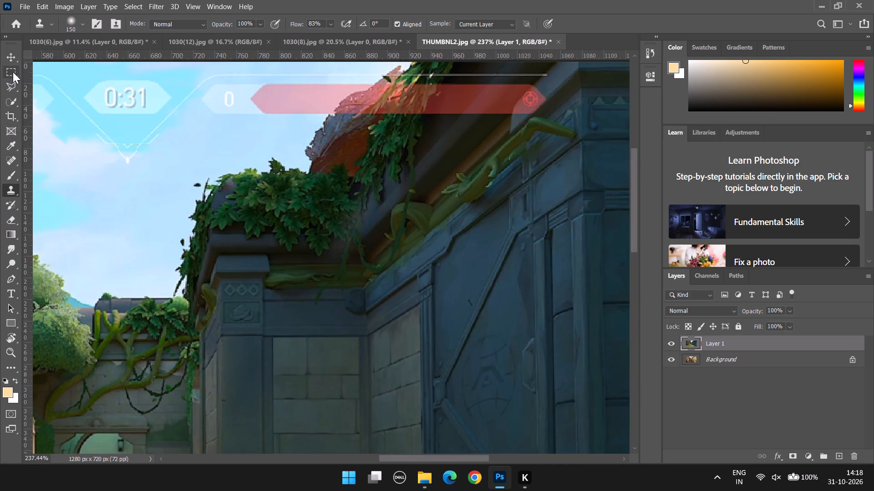
click(13, 72)
alt+scroll(260, 152, down, 4)
alt+scroll(260, 156, up, 4)
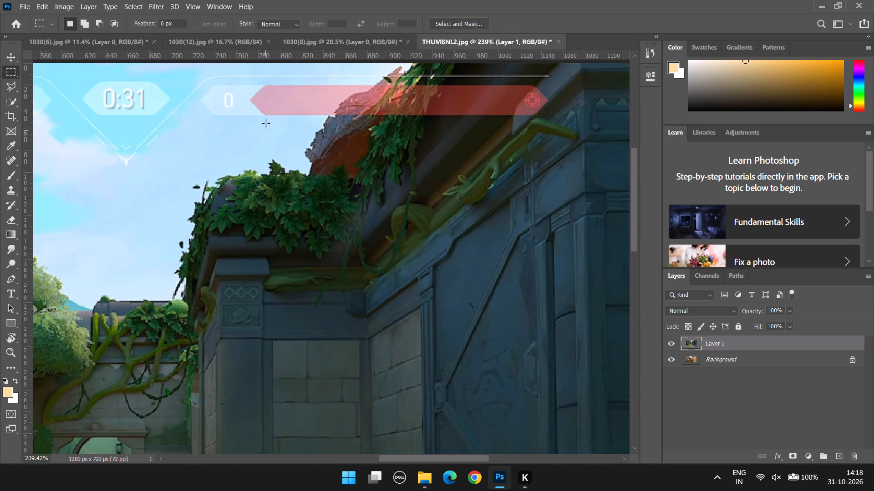
drag(195, 62, 478, 108)
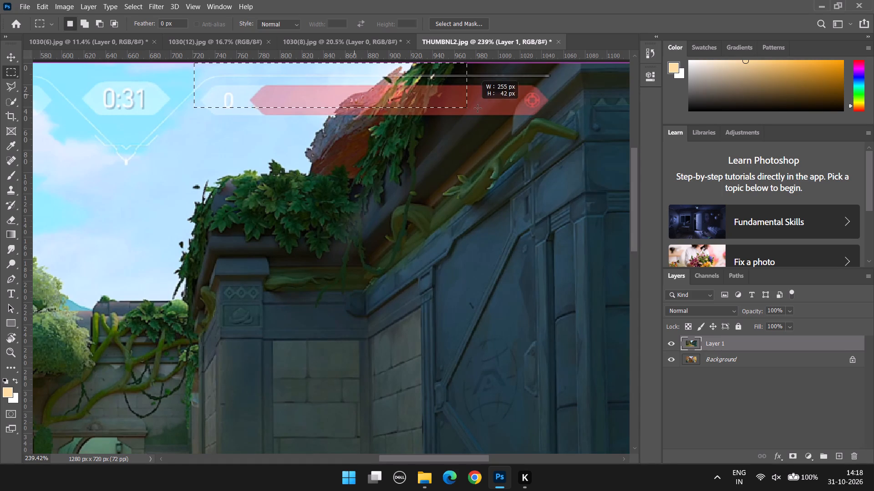
drag(478, 108, 564, 142)
right_click(460, 115)
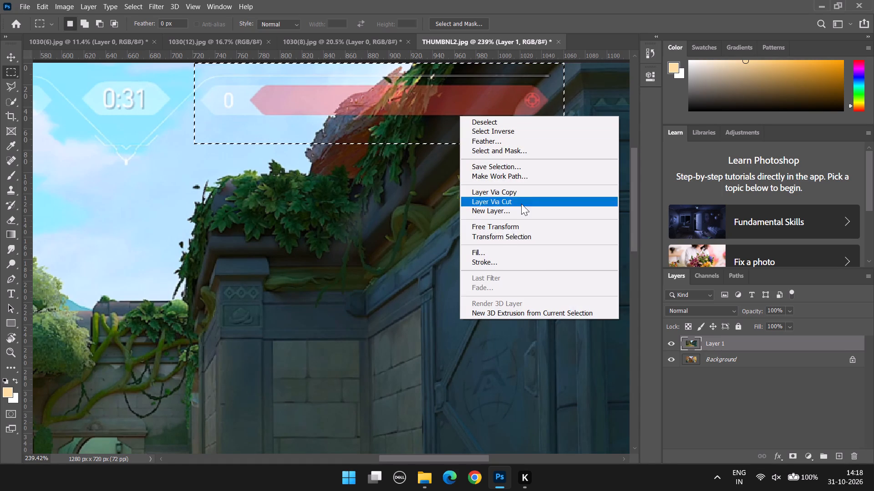
click(502, 249)
click(511, 118)
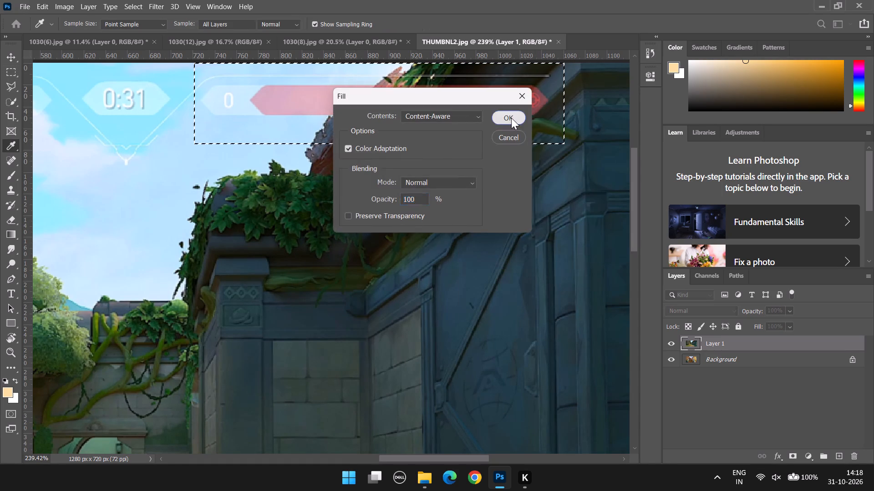
alt+scroll(509, 150, down, 4)
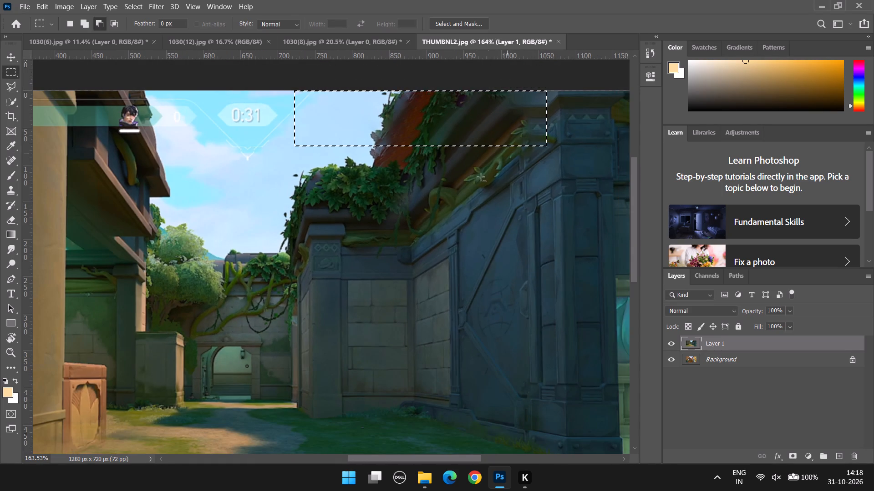
click(188, 178)
Apply a Content-Aware fill to a rectangular selection over the green team bar, agent portrait and score, and clear the selection.
drag(442, 454, 387, 444)
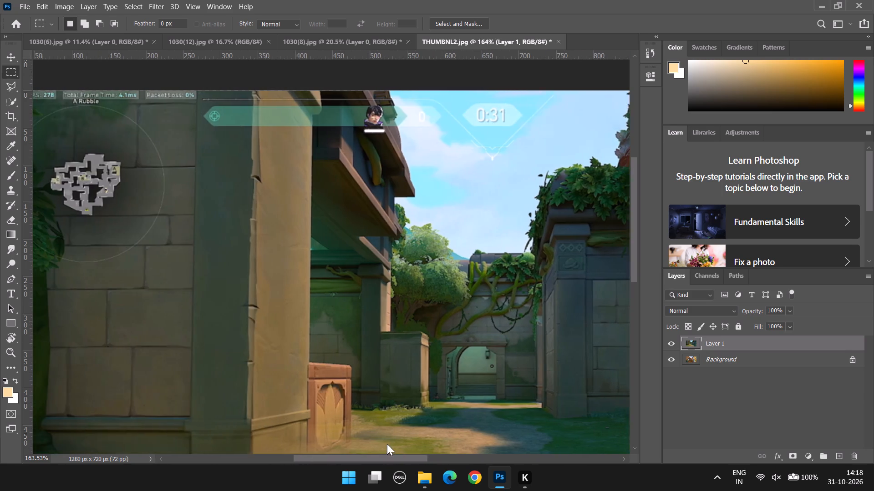
drag(387, 444, 366, 437)
scroll(520, 123, up, 3)
alt+scroll(401, 143, up, 2)
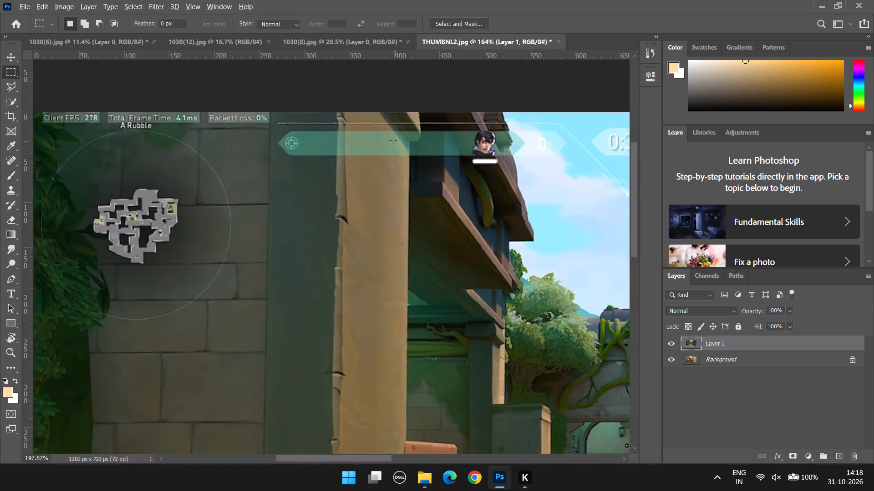
alt+scroll(393, 140, up, 4)
drag(203, 120, 543, 149)
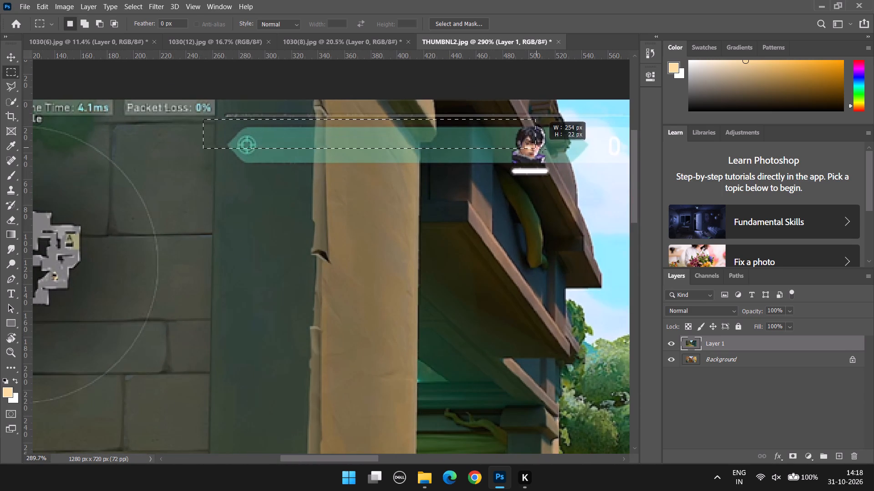
drag(543, 149, 539, 189)
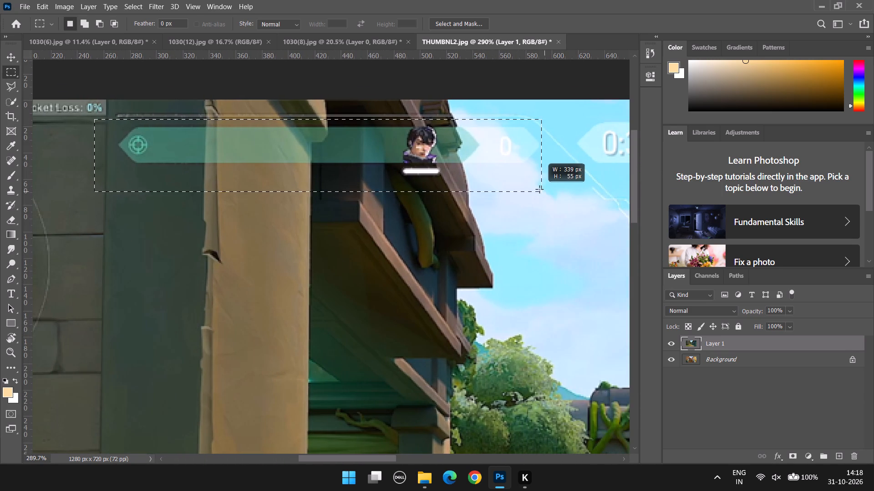
drag(539, 189, 543, 186)
right_click(471, 153)
click(498, 292)
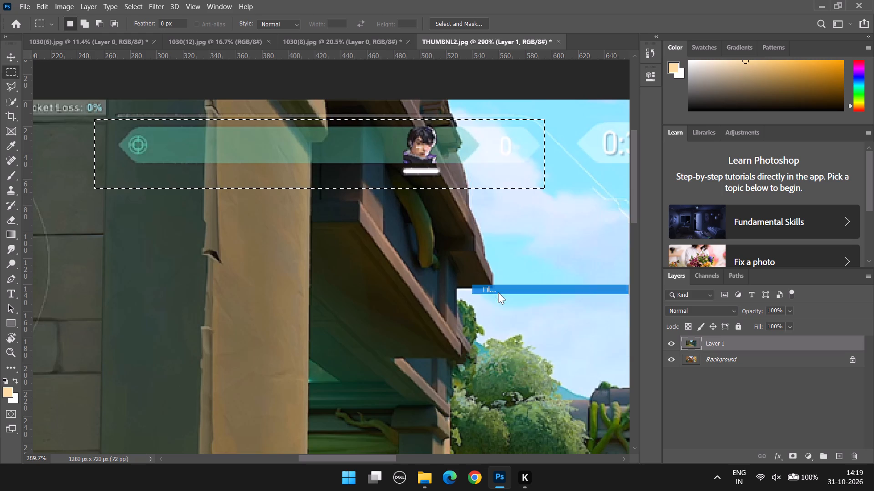
click(509, 109)
click(509, 118)
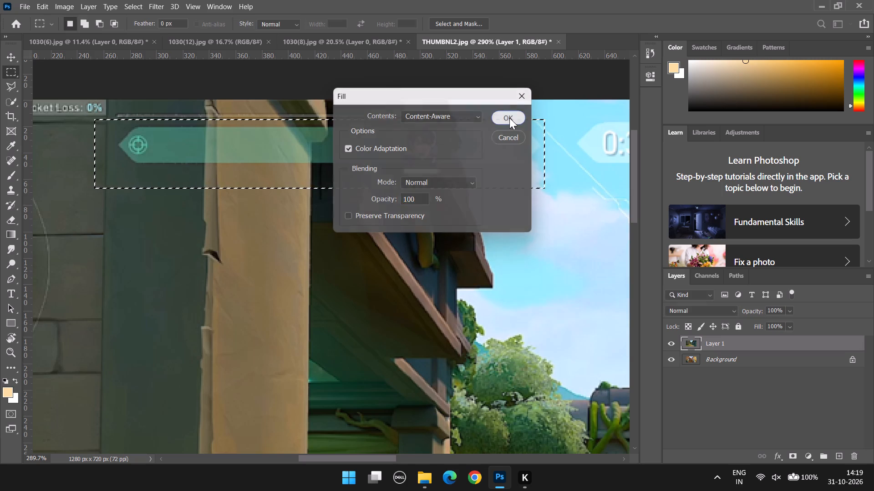
alt+scroll(507, 172, down, 10)
click(504, 185)
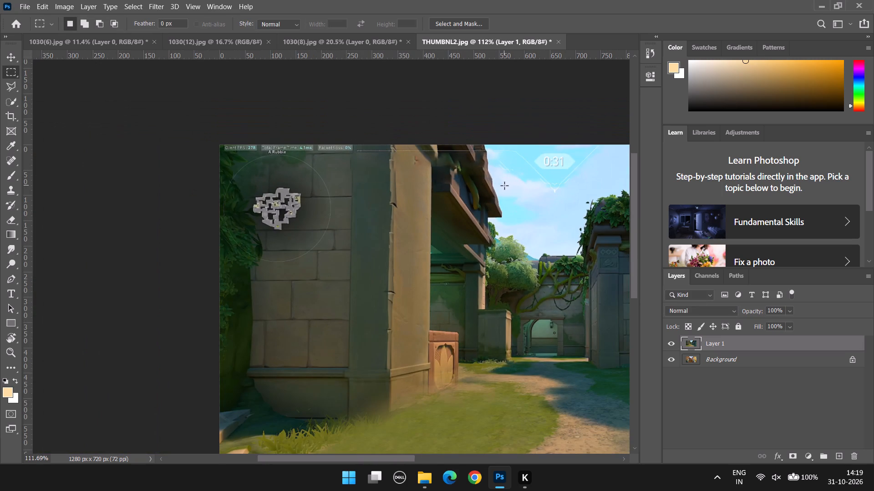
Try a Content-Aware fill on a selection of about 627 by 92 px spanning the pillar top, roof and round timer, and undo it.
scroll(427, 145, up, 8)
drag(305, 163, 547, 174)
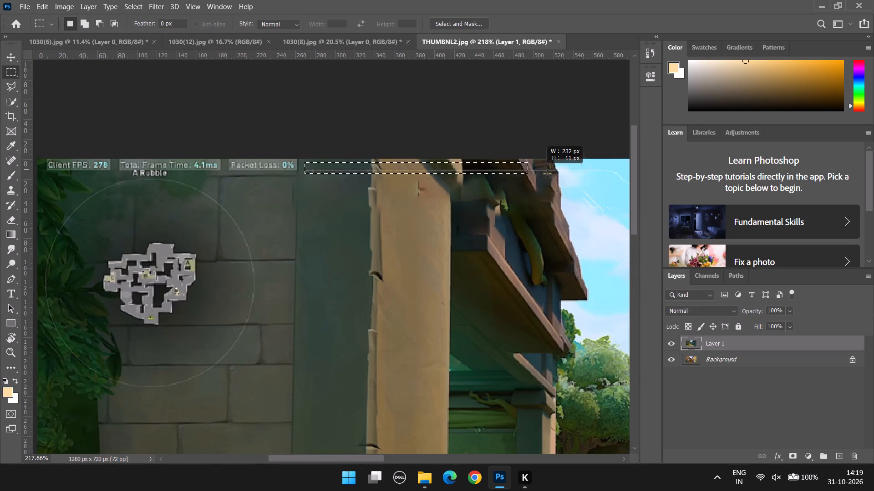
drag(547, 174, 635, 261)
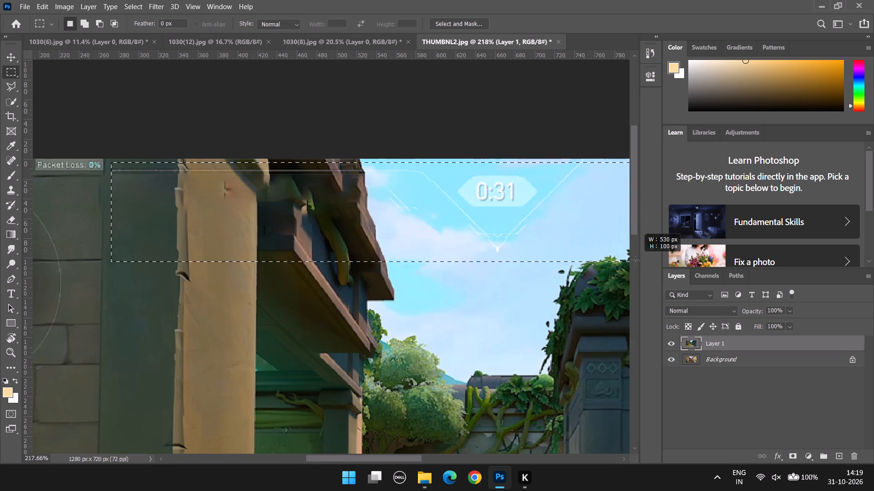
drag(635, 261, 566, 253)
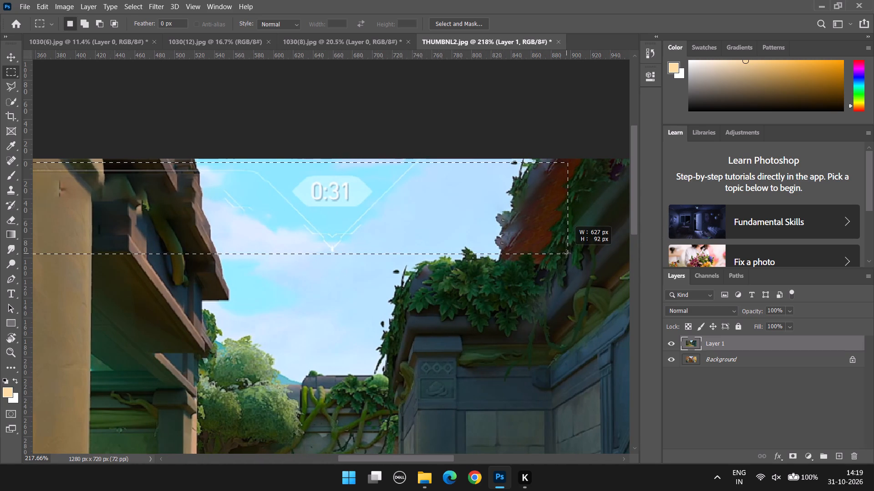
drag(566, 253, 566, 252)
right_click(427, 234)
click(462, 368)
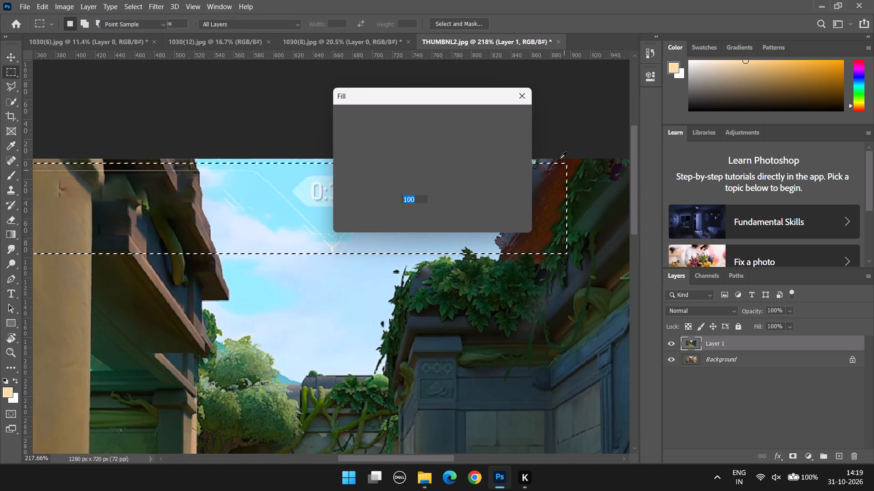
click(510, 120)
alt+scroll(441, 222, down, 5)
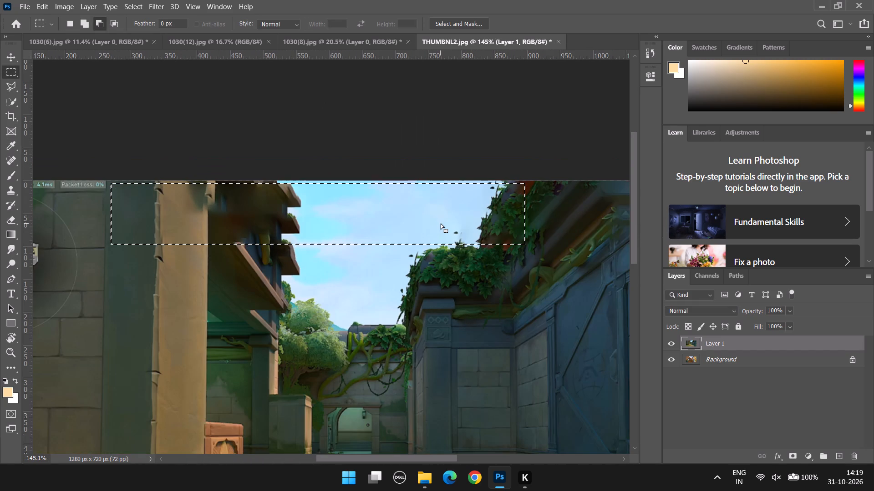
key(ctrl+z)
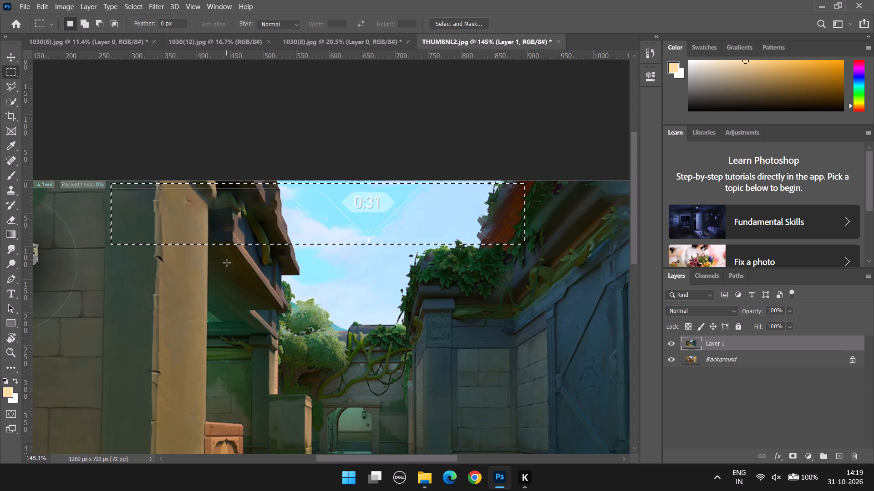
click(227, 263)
Apply a Content-Aware fill to a rectangular selection over the thin HUD line crossing the pillar top, roof edge and adjacent sky, and deselect.
alt+scroll(96, 146, up, 6)
drag(120, 206, 451, 239)
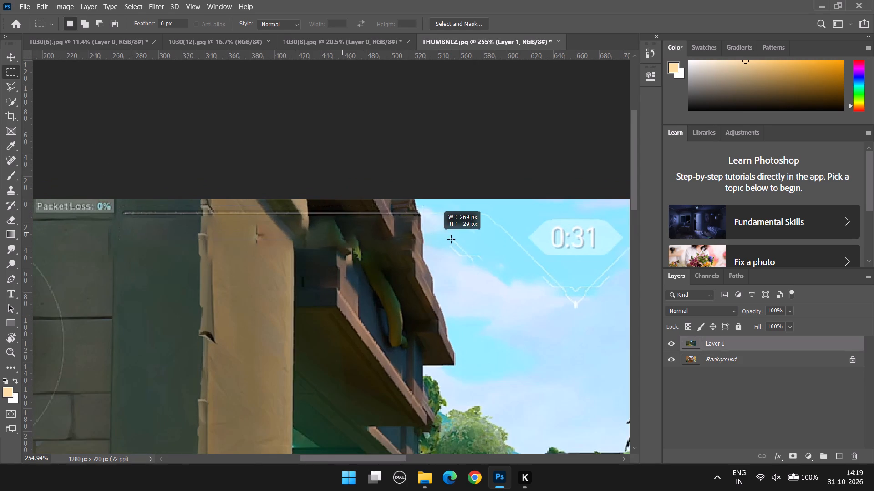
drag(451, 239, 513, 270)
right_click(482, 254)
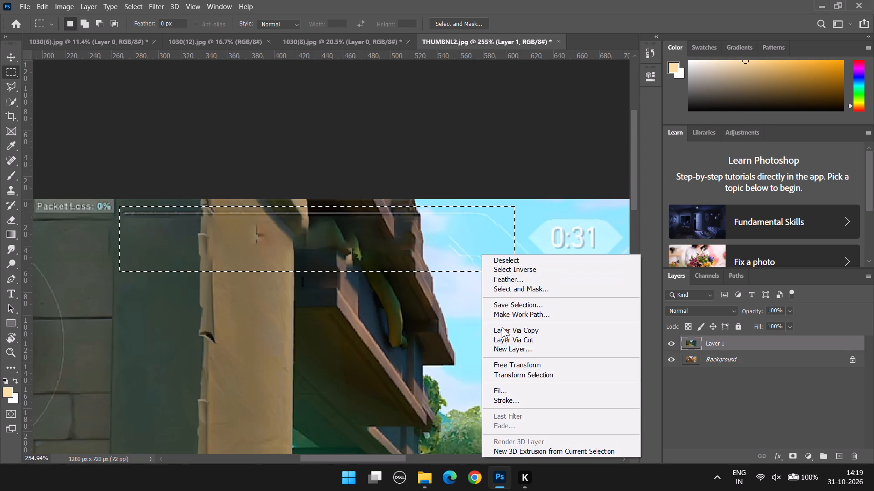
click(499, 387)
click(504, 120)
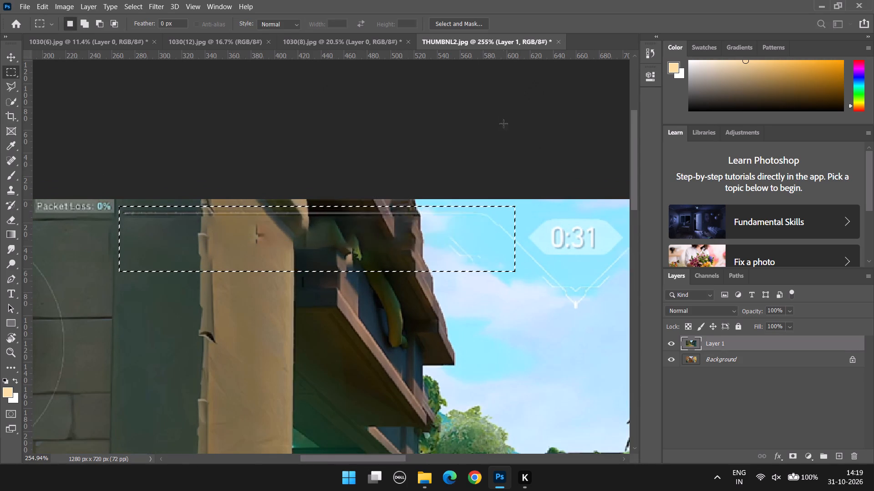
click(478, 287)
Apply a Content-Aware fill to a rectangular sky selection enclosing the round timer and its V-shaped HUD lines, and clear the selection.
scroll(472, 285, down, 9)
scroll(629, 234, up, 4)
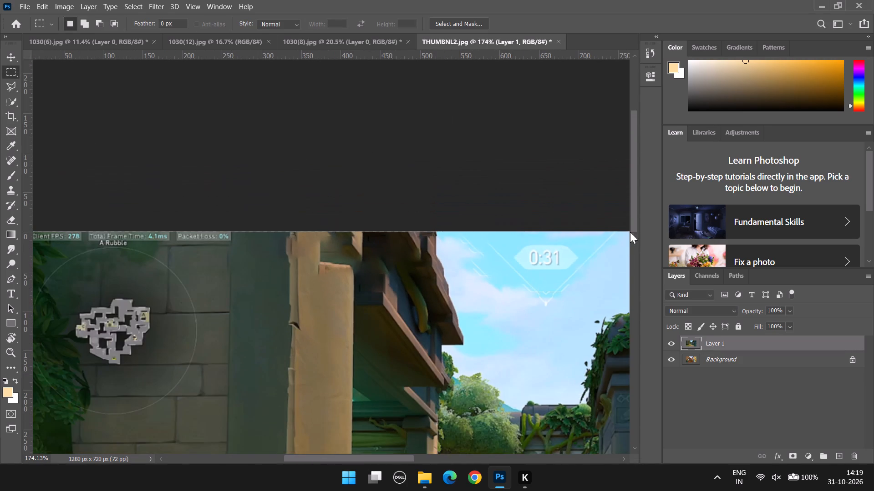
alt+scroll(581, 279, up, 8)
drag(386, 458, 393, 458)
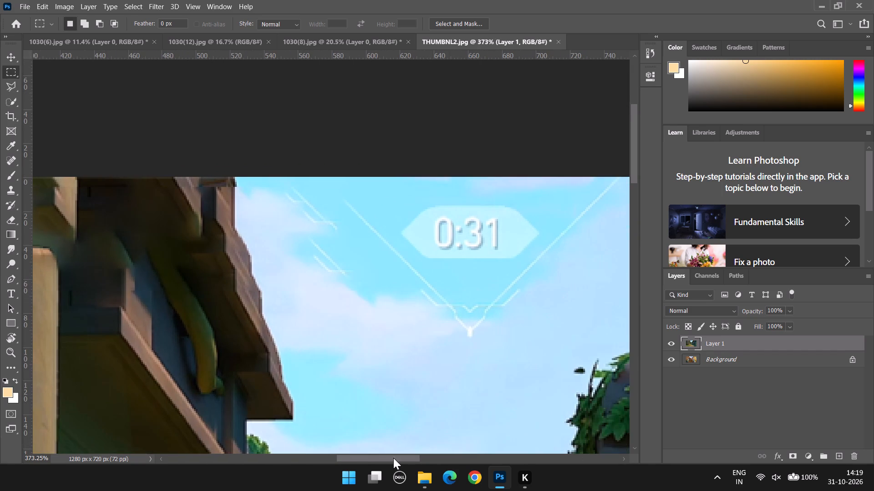
drag(393, 458, 411, 457)
drag(138, 174, 489, 258)
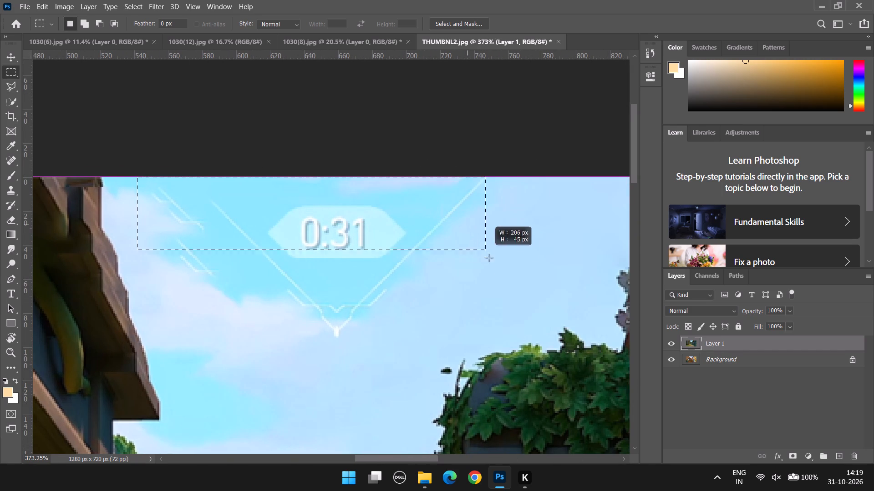
drag(489, 258, 551, 339)
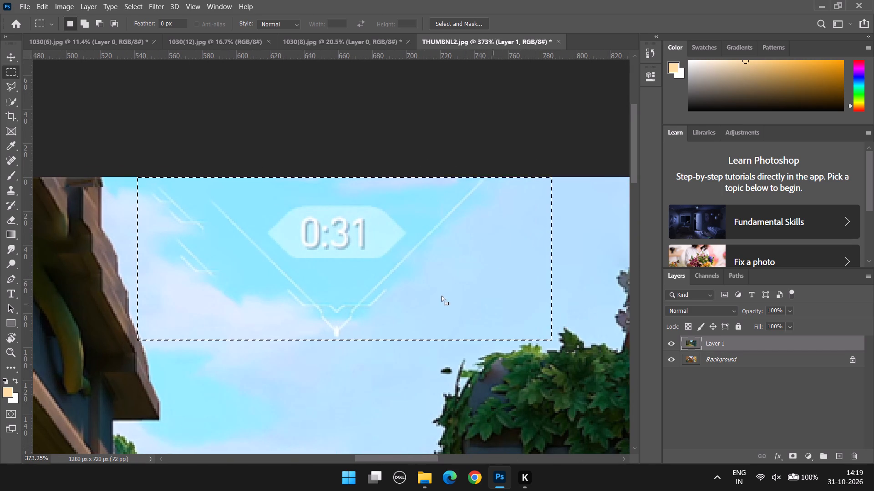
right_click(442, 296)
click(486, 230)
click(510, 114)
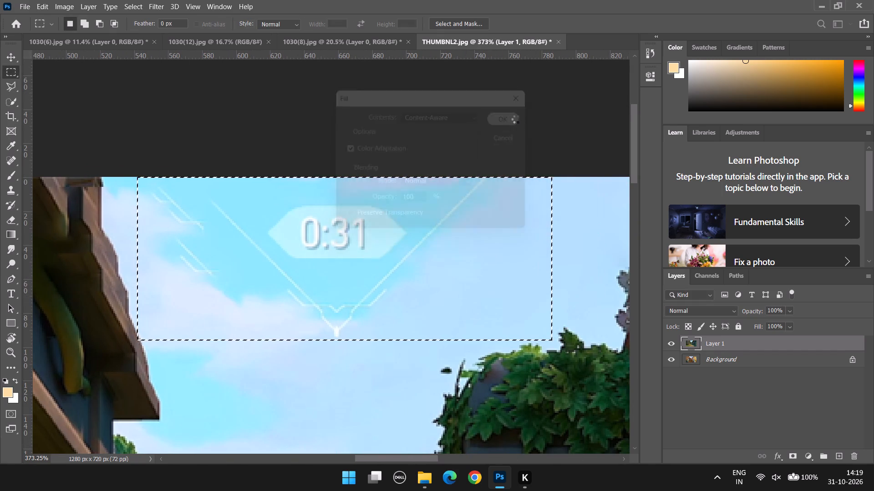
alt+scroll(531, 198, down, 7)
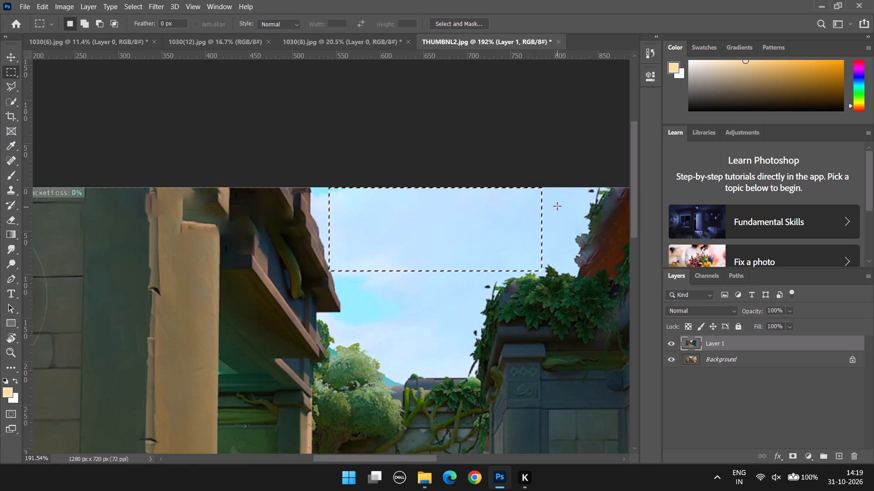
click(556, 206)
Apply a Content-Aware fill to a selection over the FPS, frame time and packet loss readouts and the A Rubble label, and deselect.
alt+scroll(350, 267, down, 6)
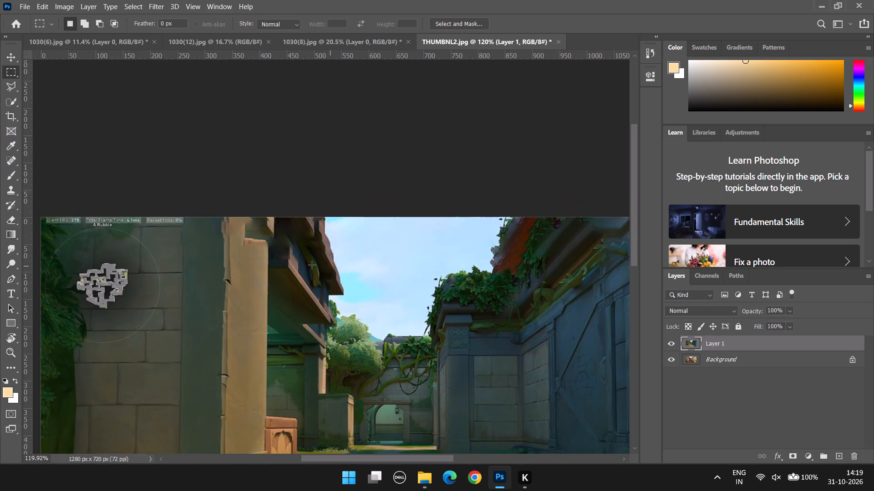
alt+scroll(175, 289, down, 6)
alt+scroll(52, 148, up, 2)
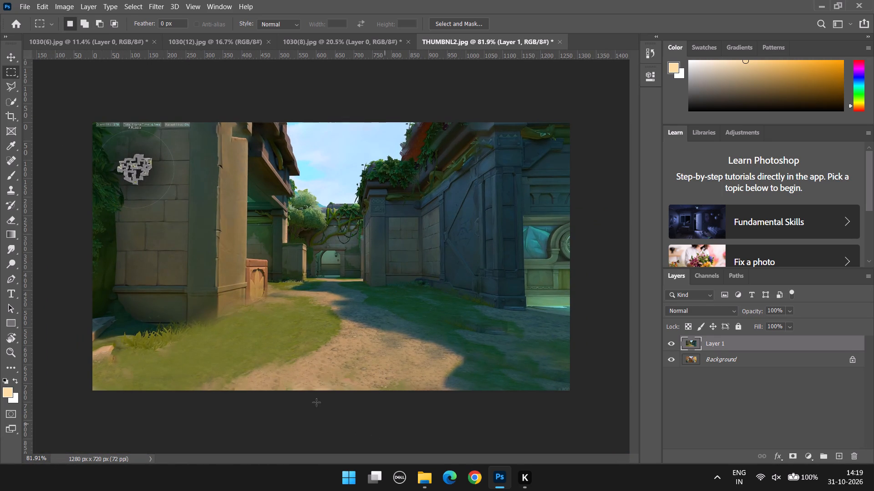
alt+scroll(90, 285, up, 2)
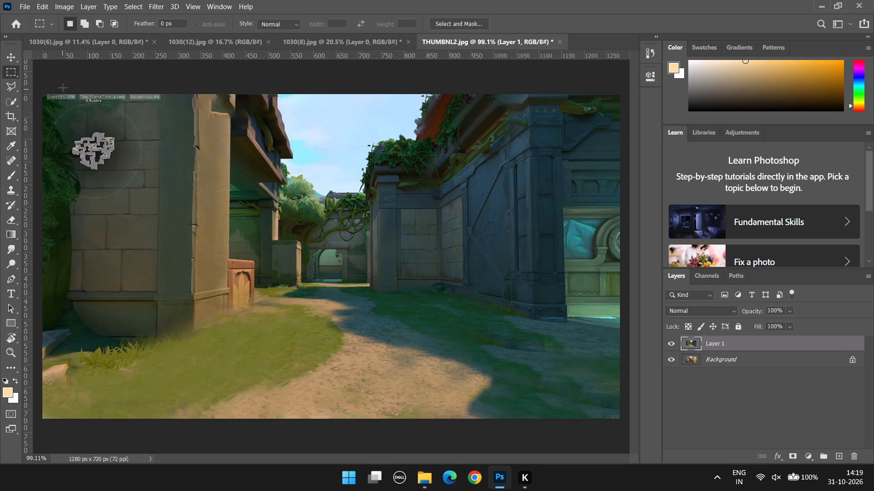
alt+scroll(63, 88, up, 11)
drag(328, 463, 308, 460)
drag(309, 457, 298, 456)
scroll(84, 133, up, 7)
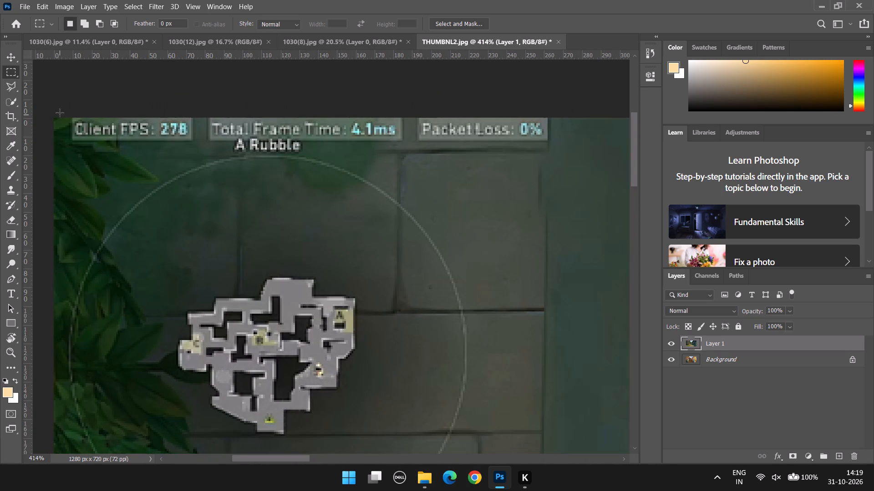
drag(62, 117, 563, 158)
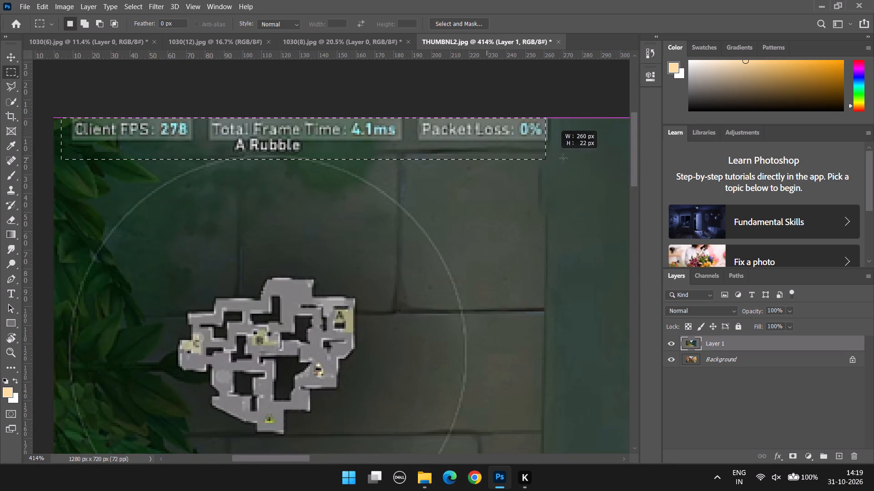
drag(563, 158, 597, 155)
right_click(497, 148)
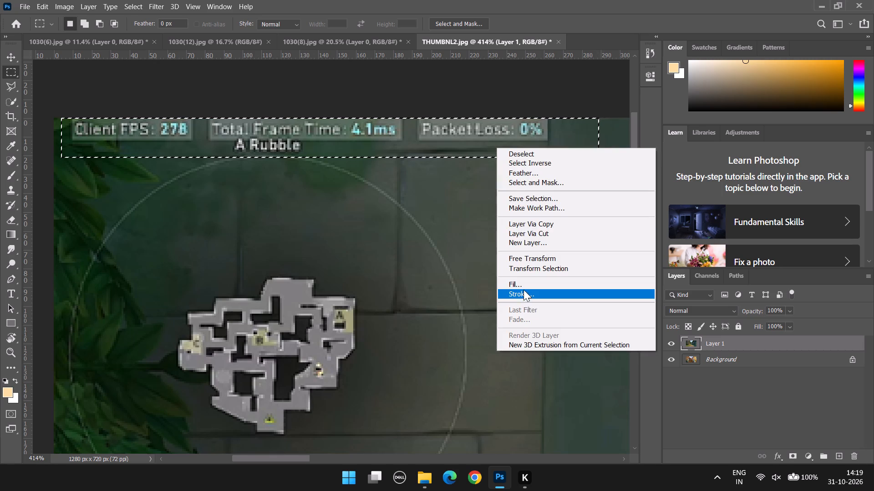
click(523, 287)
click(507, 115)
alt+scroll(506, 140, down, 3)
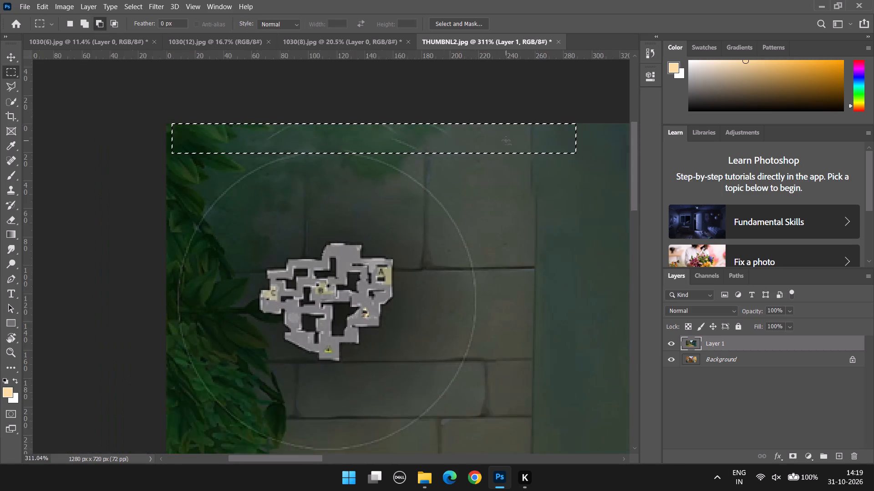
alt+scroll(506, 140, down, 5)
click(501, 172)
Clone clean wall texture over the faint arc streak beside the leaves at the image's top edge, using a 35 px Clone Stamp brush.
scroll(502, 172, down, 2)
alt+scroll(310, 125, up, 10)
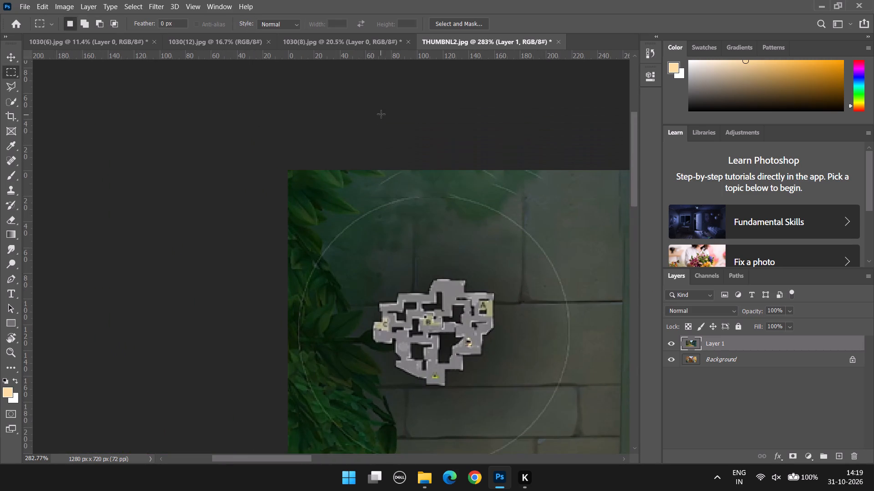
alt+scroll(381, 114, up, 9)
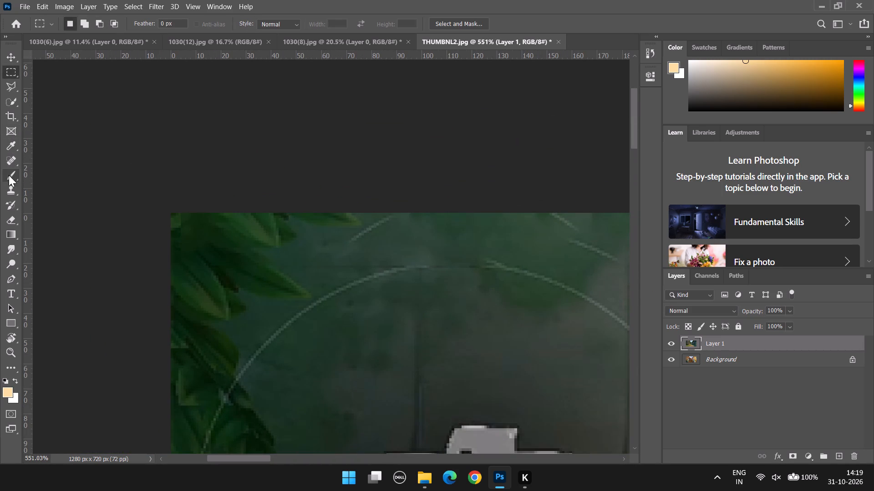
alt+drag(11, 192, 60, 194)
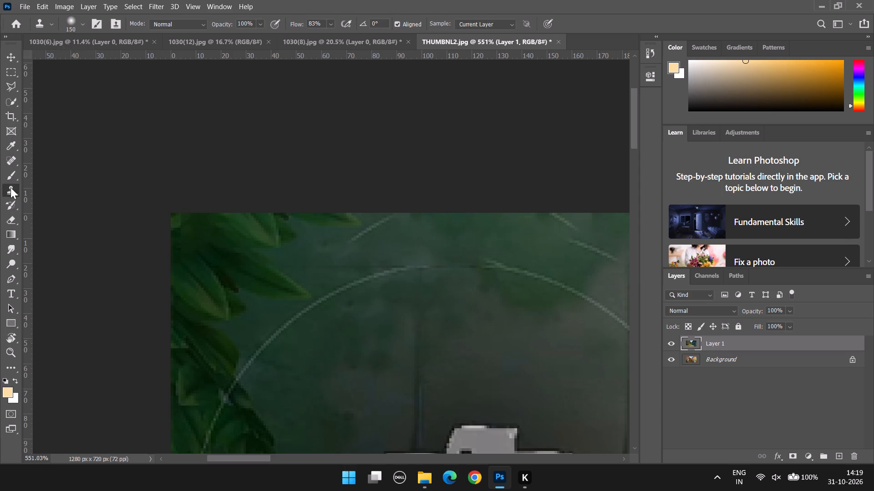
key(bracketleft)
key(bracketleft)
key(bracketleft)
key(bracketleft)
key(bracketleft)
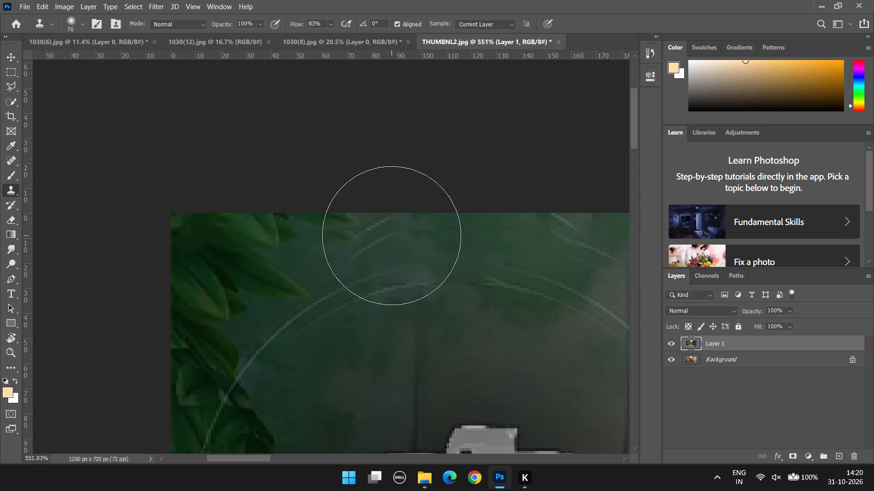
key(bracketleft)
key(bracketleft)
text([[)
key(bracketleft)
click(378, 239)
drag(373, 240, 386, 243)
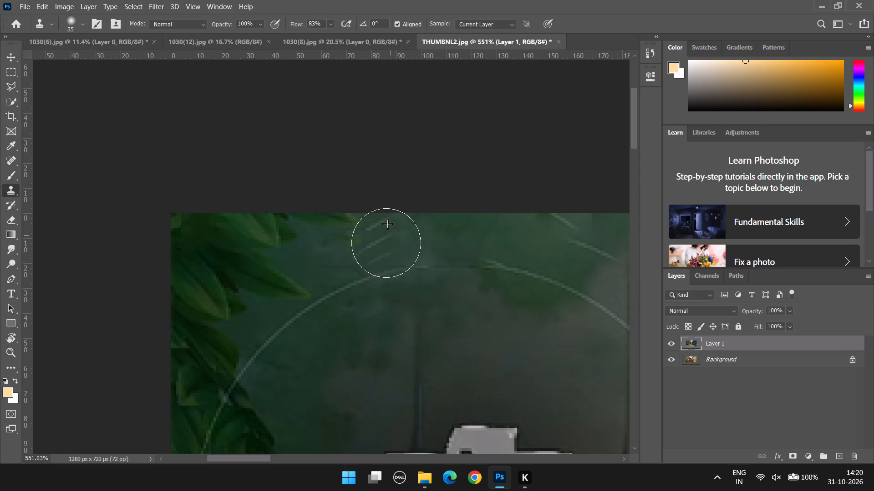
drag(386, 243, 360, 249)
alt+click(462, 236)
click(382, 236)
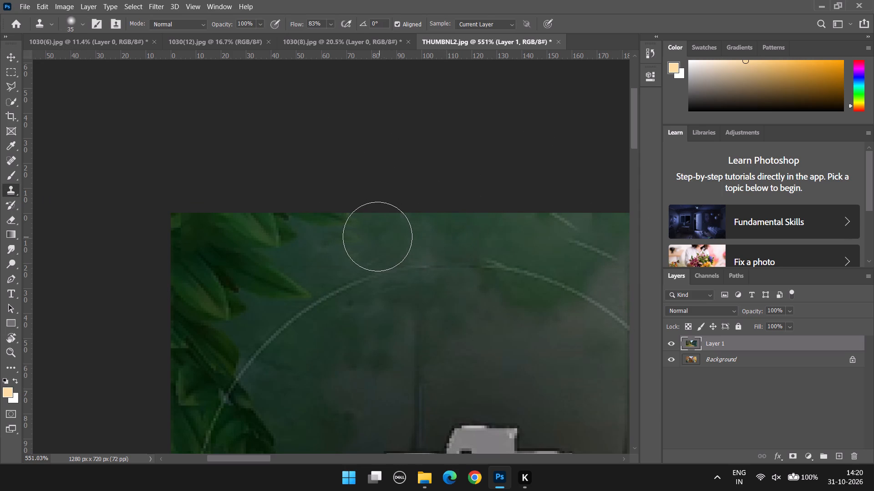
Clone clean wall texture over the remaining short line streaks above the minimap arc along the image's top edge, using the 35 px Clone Stamp.
drag(376, 237, 367, 240)
drag(351, 240, 344, 241)
alt+click(488, 234)
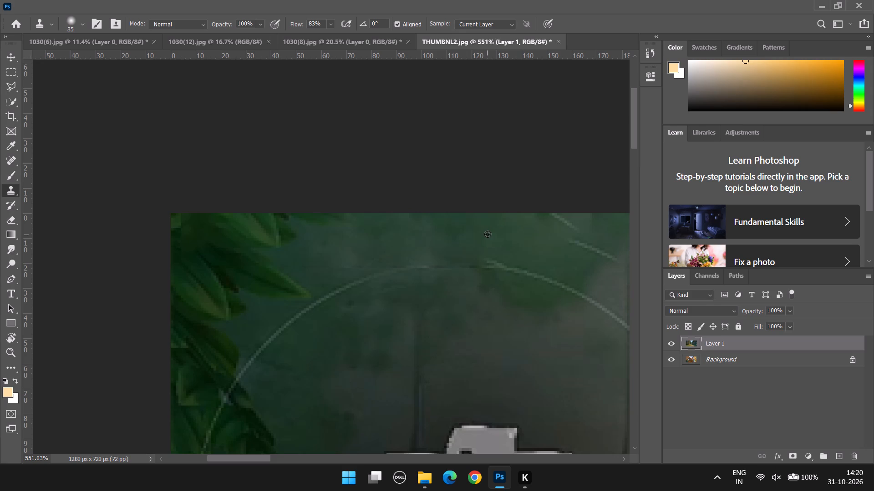
click(564, 223)
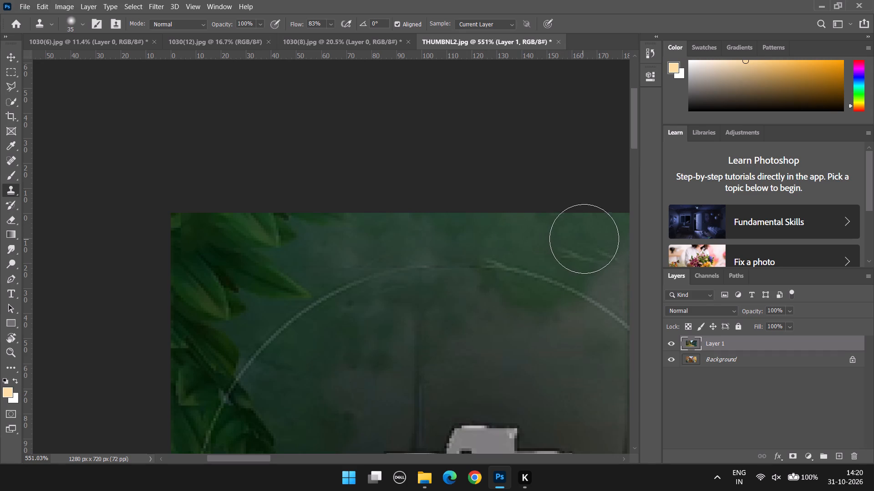
click(591, 231)
alt+click(385, 222)
click(585, 248)
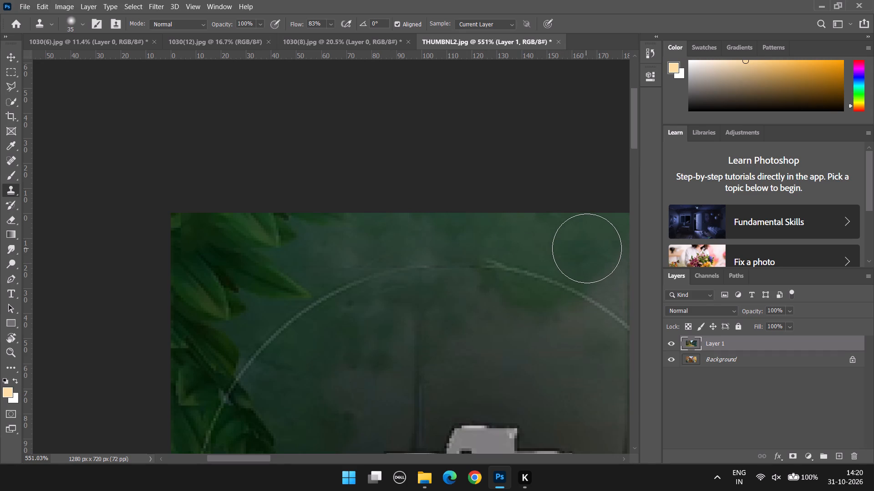
click(600, 250)
Remove the minimap and its surrounding circle from the stone wall with a 250 px Content-Aware Spot Healing Brush.
alt+scroll(600, 251, down, 20)
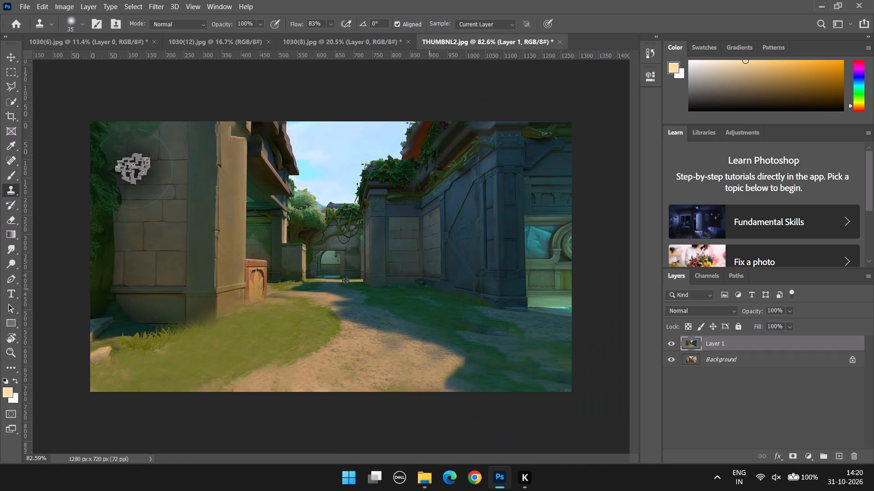
alt+scroll(56, 101, up, 5)
drag(393, 456, 341, 451)
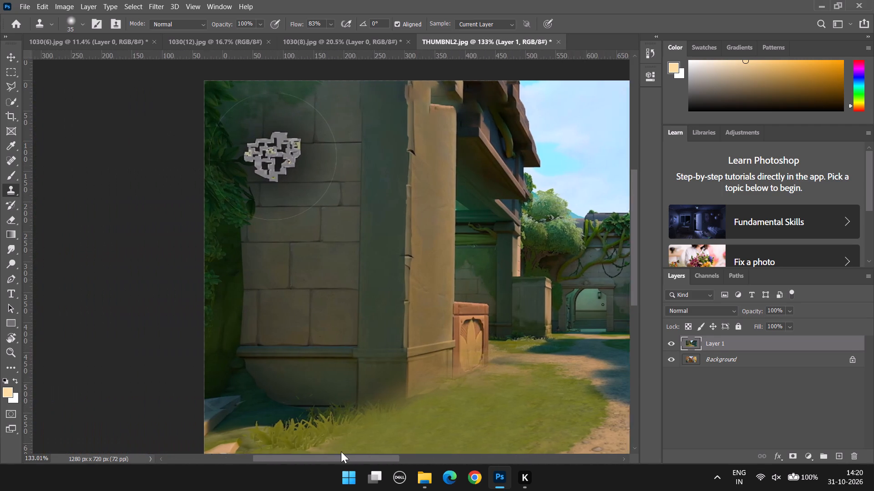
drag(341, 451, 329, 447)
alt+scroll(440, 189, up, 5)
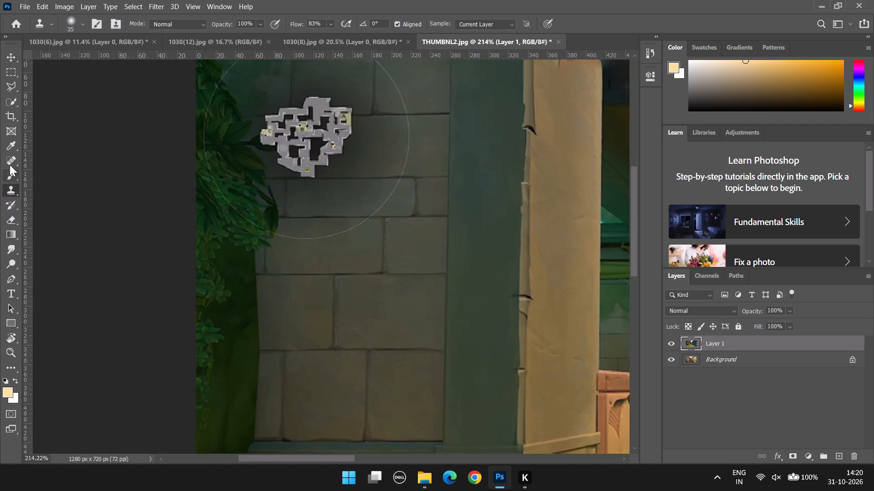
drag(15, 160, 58, 159)
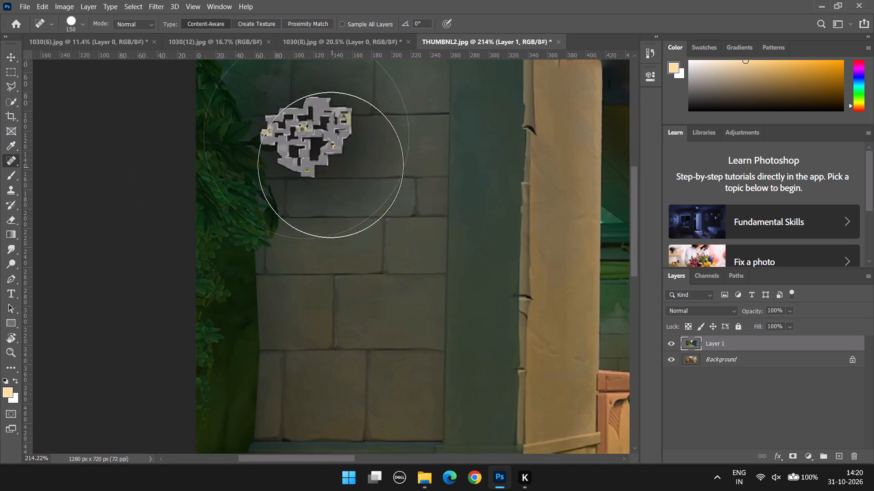
click(312, 139)
key(ctrl+z)
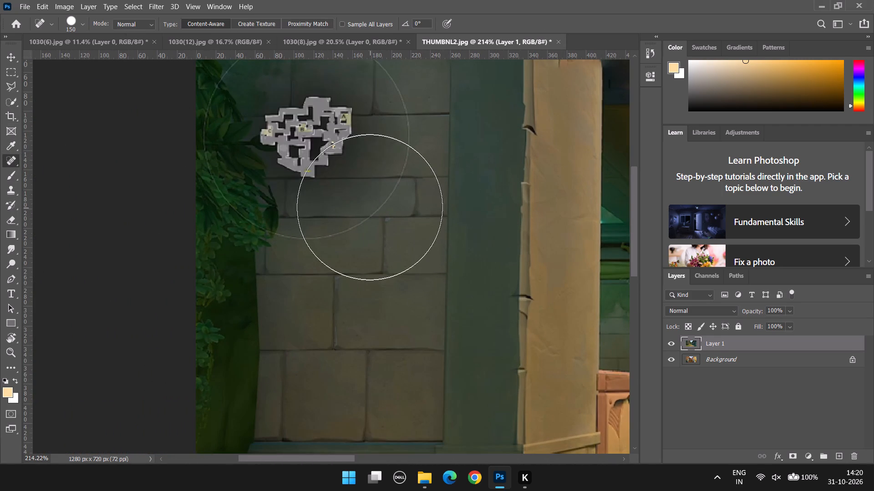
text(]]])
click(310, 137)
Examine the healed stone wall and its border with the foliage, both in the whole image and up close.
alt+scroll(513, 227, down, 13)
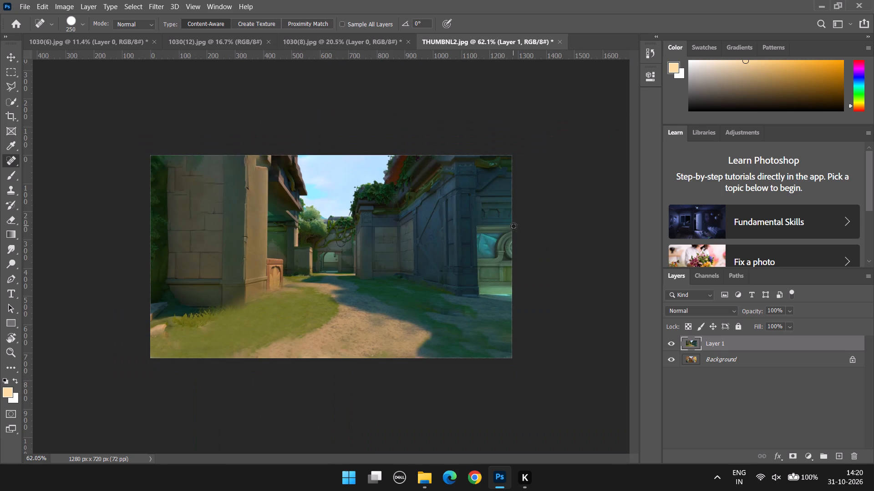
scroll(158, 155, up, 5)
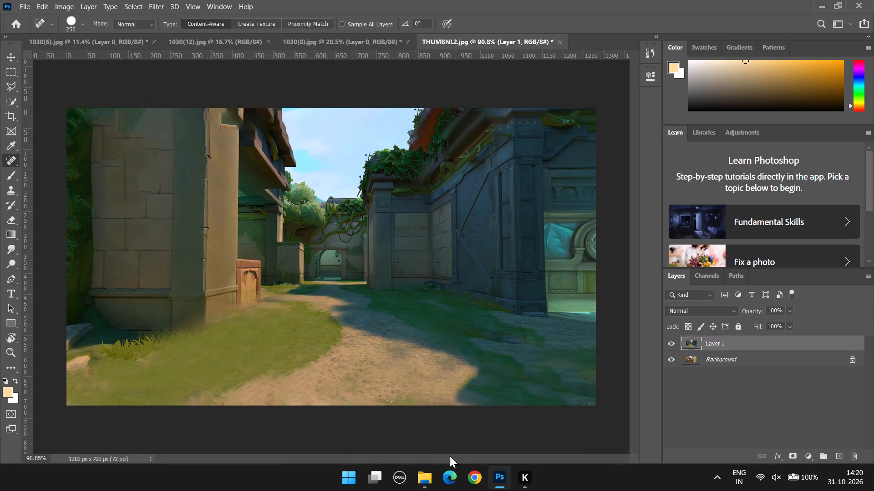
alt+scroll(57, 131, up, 5)
alt+scroll(69, 80, up, 1)
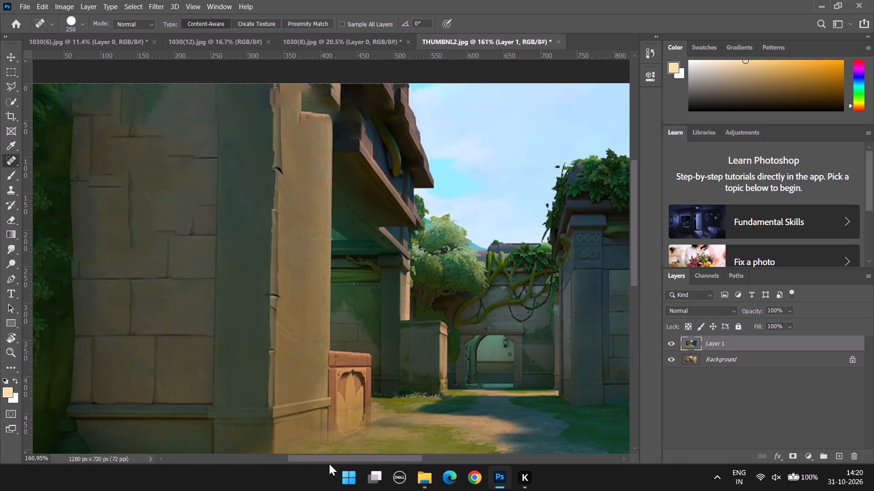
text([[[)
key(bracketleft)
key(bracketleft)
key(bracketleft)
drag(351, 458, 325, 457)
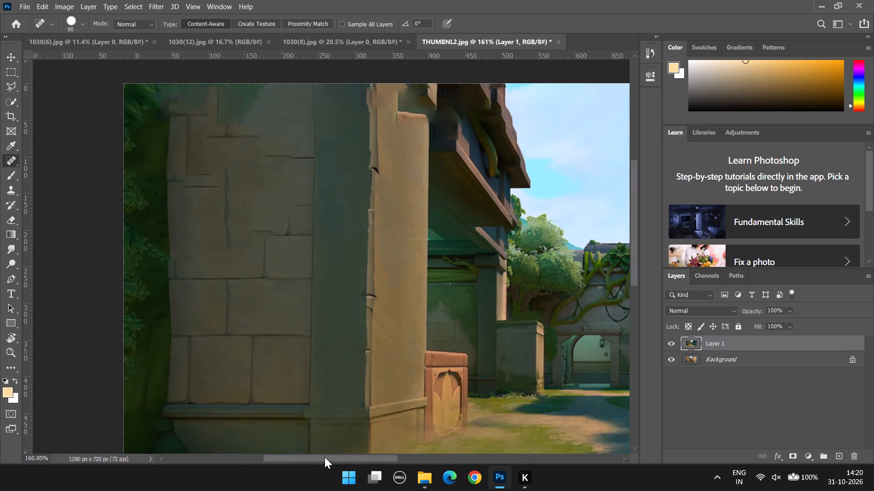
drag(325, 457, 303, 451)
scroll(240, 92, up, 11)
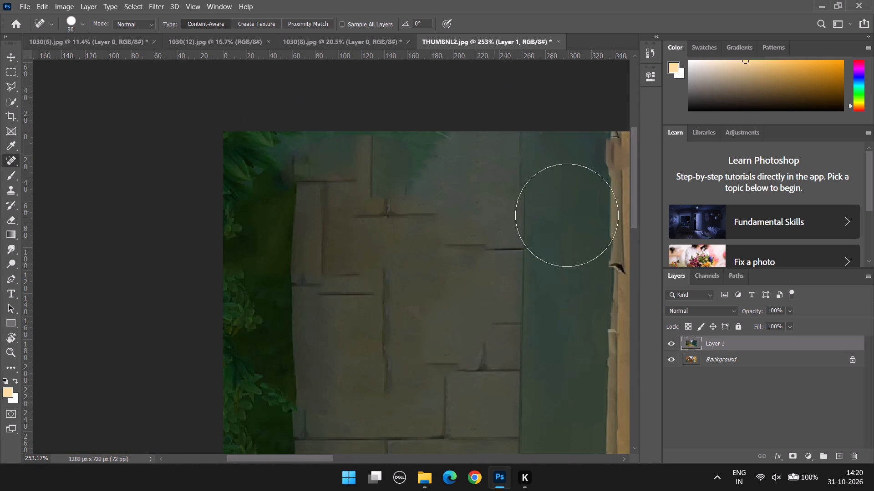
alt+scroll(582, 221, up, 2)
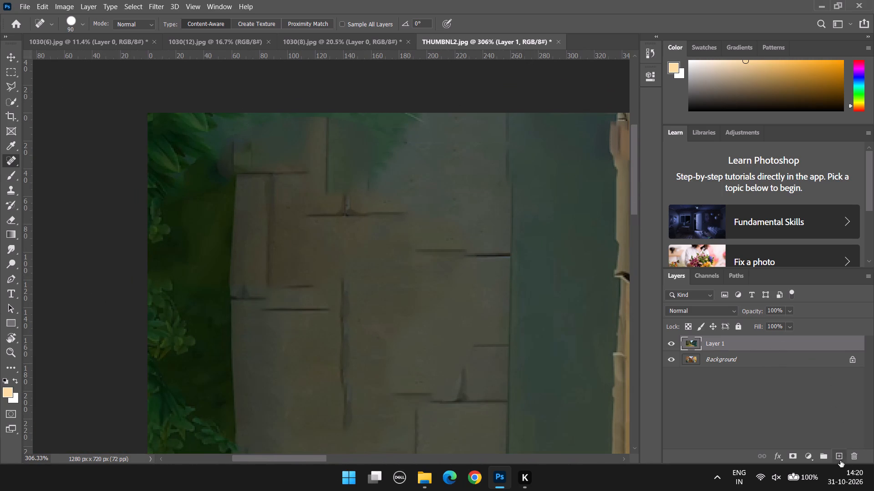
Add a Levels adjustment layer above Layer 1 with the output white level at 130, and invert its mask to black.
click(808, 459)
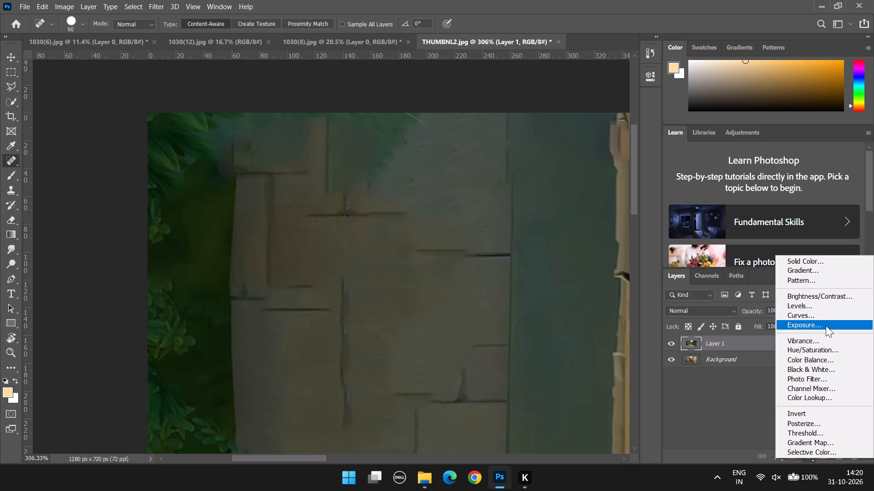
click(828, 307)
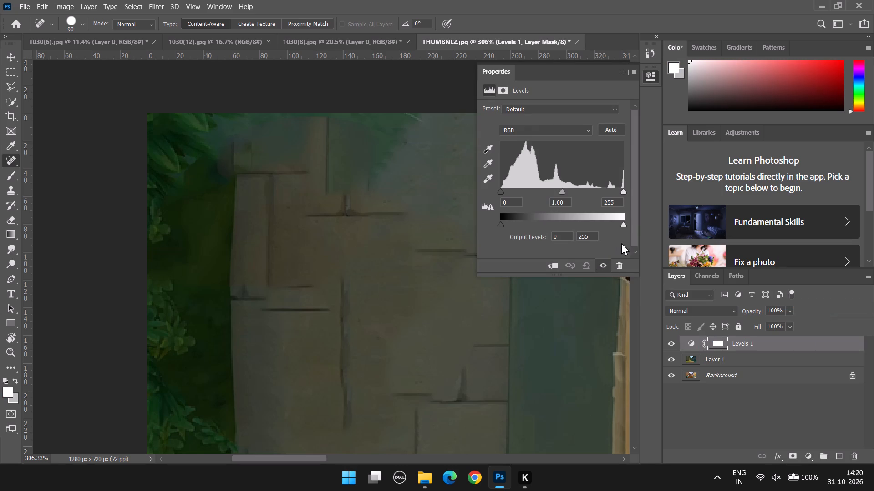
drag(624, 223, 584, 221)
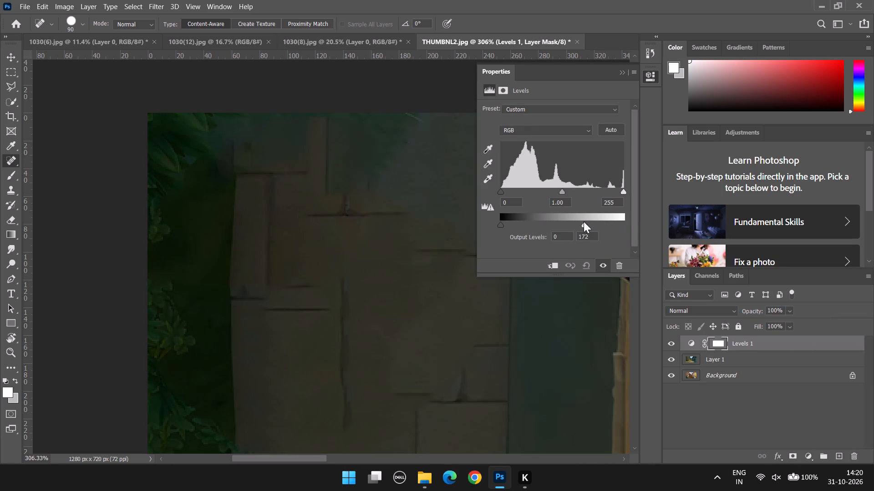
drag(584, 221, 594, 221)
drag(594, 221, 578, 222)
click(584, 222)
drag(583, 224, 575, 225)
drag(575, 225, 563, 227)
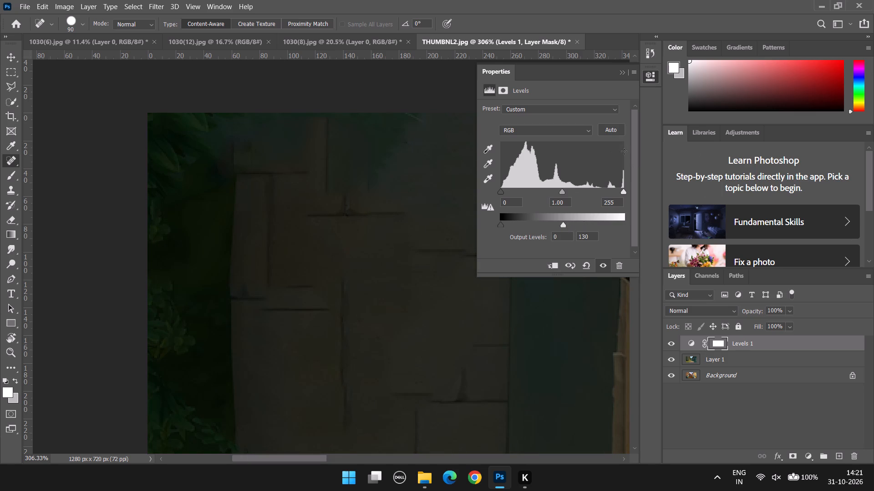
key(ctrl+i)
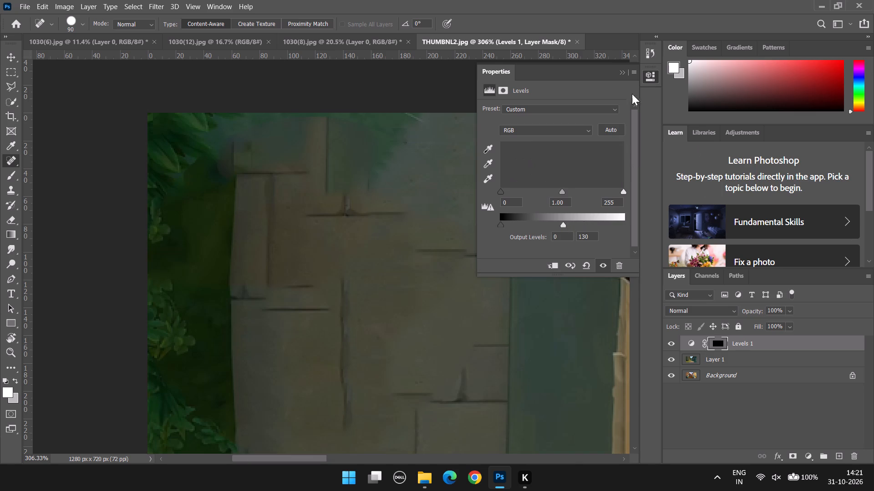
click(619, 74)
Paint white on the Levels mask along the stone wall's edge beside the foliage with a 10 px brush at 23% opacity, undoing the last stroke.
alt+scroll(146, 197, up, 5)
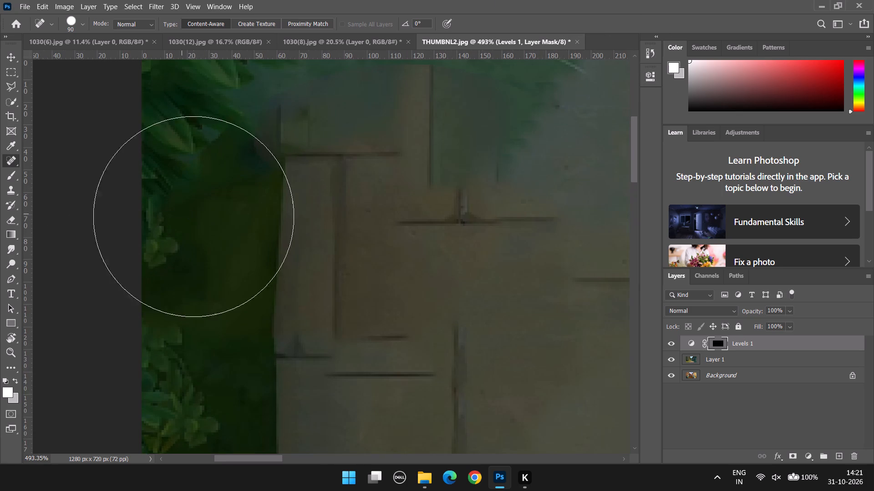
key(b)
drag(278, 165, 269, 200)
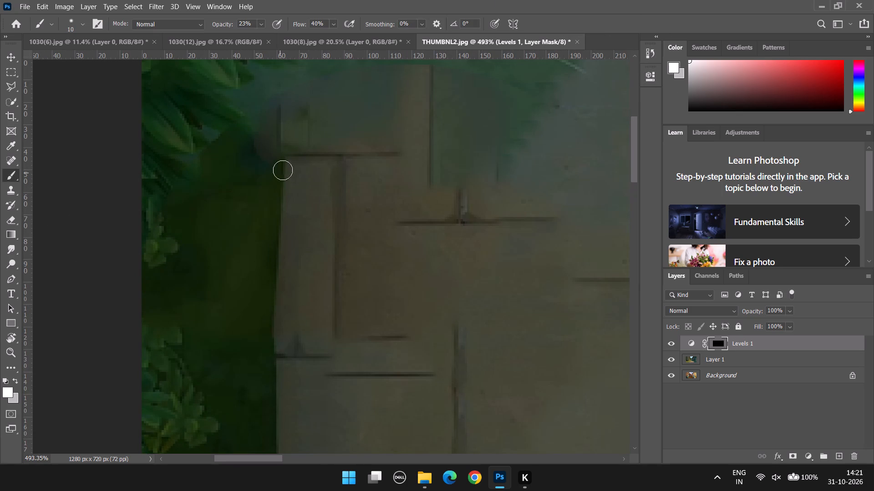
drag(283, 170, 276, 265)
drag(288, 158, 285, 308)
drag(289, 153, 264, 341)
key(ctrl+z)
Set the brush to 25 px, 100% opacity and 22% flow.
key(bracketright)
key(bracketright)
key(bracketright)
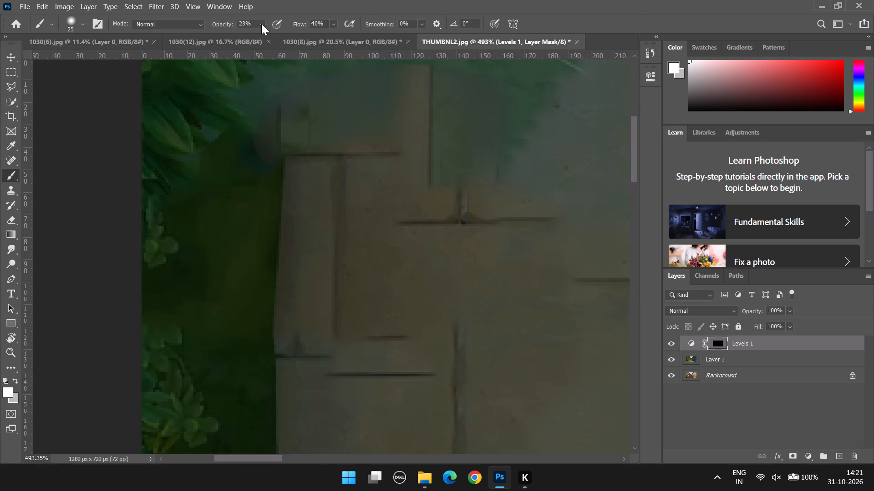
click(261, 24)
drag(278, 35, 395, 48)
click(330, 21)
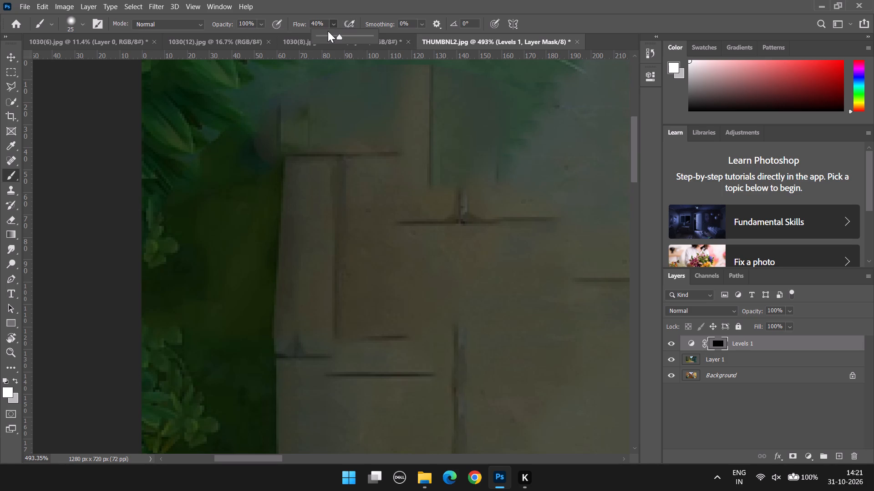
click(328, 33)
click(330, 36)
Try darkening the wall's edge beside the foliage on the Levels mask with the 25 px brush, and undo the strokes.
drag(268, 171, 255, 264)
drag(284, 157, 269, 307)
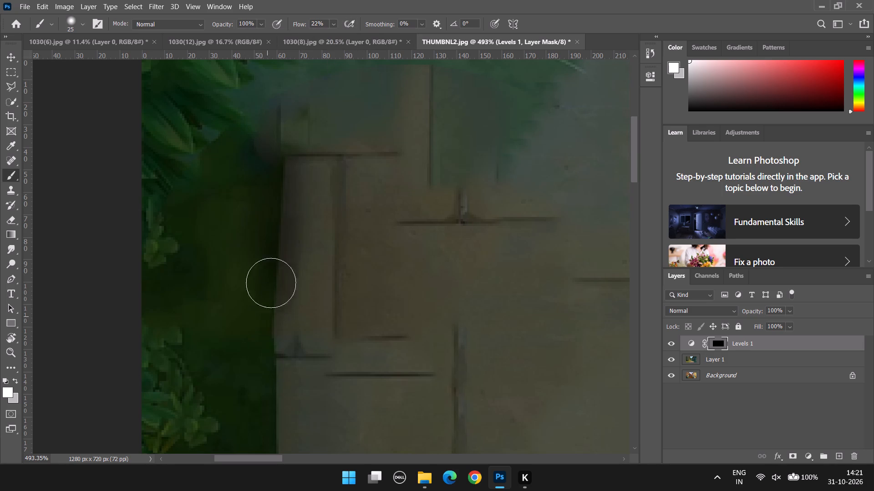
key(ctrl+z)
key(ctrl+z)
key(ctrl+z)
Paint a thin shadow on the Levels mask down the wall's edge beside the foliage, using an 8 px brush.
alt+scroll(274, 203, up, 3)
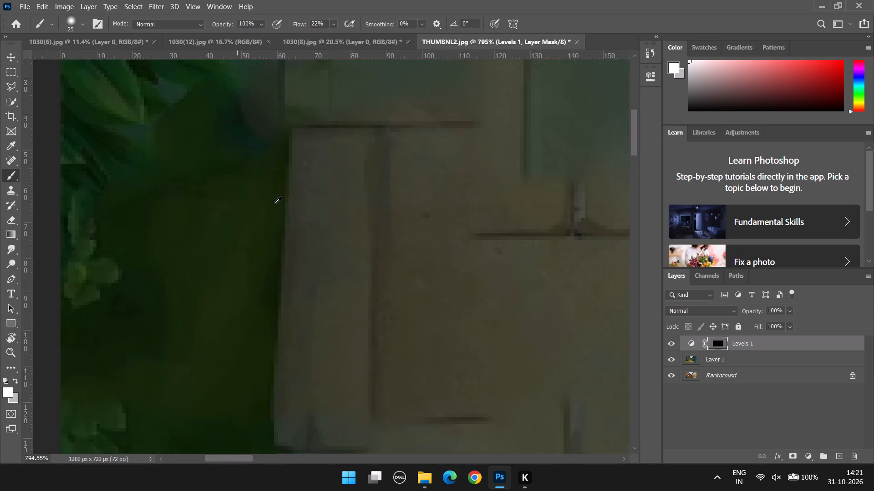
alt+scroll(274, 203, up, 4)
scroll(314, 175, up, 1)
scroll(314, 175, down, 5)
key(bracketleft)
key(bracketleft)
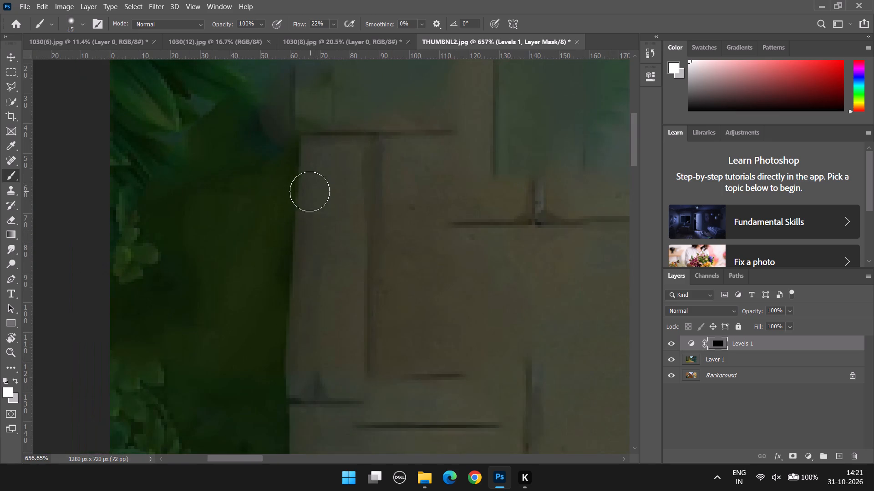
key(bracketleft)
key(bracketleft)
key(bracketleft)
drag(303, 142, 289, 372)
drag(289, 372, 289, 390)
Set the brush to 71% opacity and darken the upper corner block's joints and edge beside the foliage on the Levels mask.
click(259, 23)
click(258, 35)
drag(290, 382, 290, 382)
drag(290, 382, 311, 384)
drag(290, 377, 348, 378)
drag(303, 379, 364, 377)
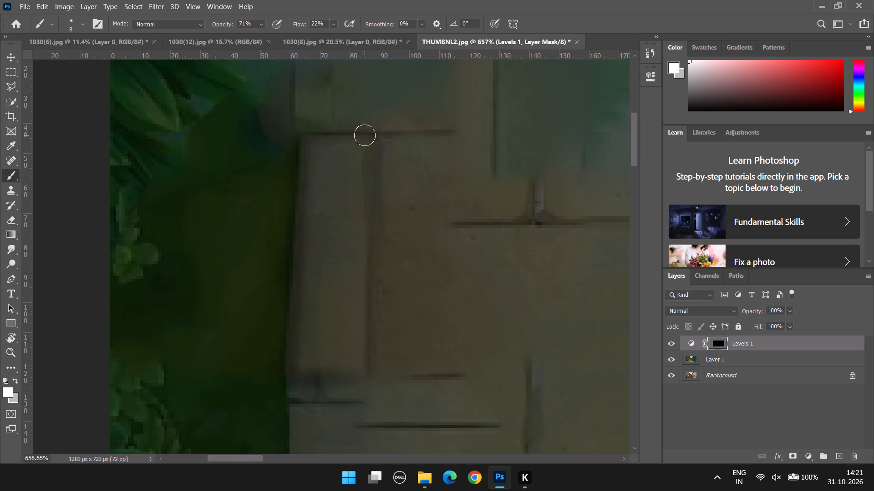
drag(301, 135, 325, 134)
drag(283, 71, 284, 139)
drag(295, 77, 297, 118)
Paint shadow on the Levels mask along the long vertical joint near the stone wall's top edge.
alt+scroll(308, 190, down, 5)
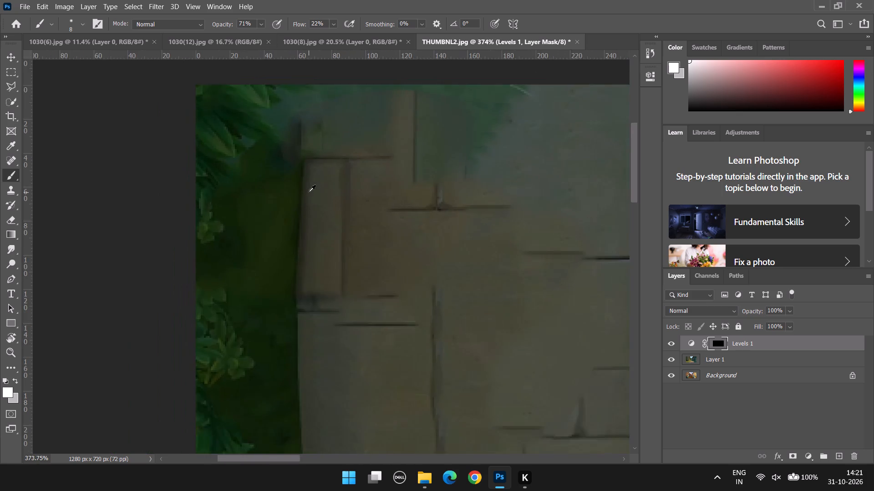
alt+scroll(309, 192, down, 9)
scroll(276, 223, up, 5)
alt+scroll(286, 205, up, 8)
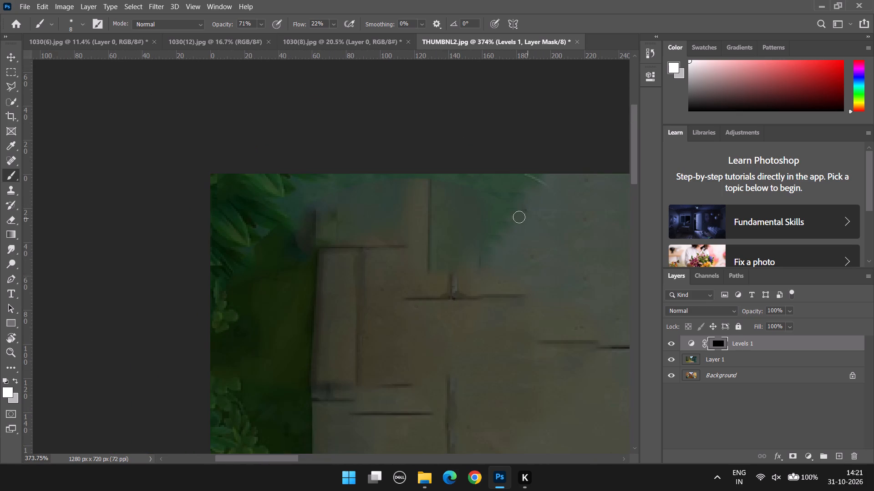
drag(427, 181, 428, 217)
drag(423, 188, 427, 269)
Enlarge the brush to 40 px and paint shading on the Levels mask down the wall's edge beside the foliage.
alt+scroll(422, 287, down, 5)
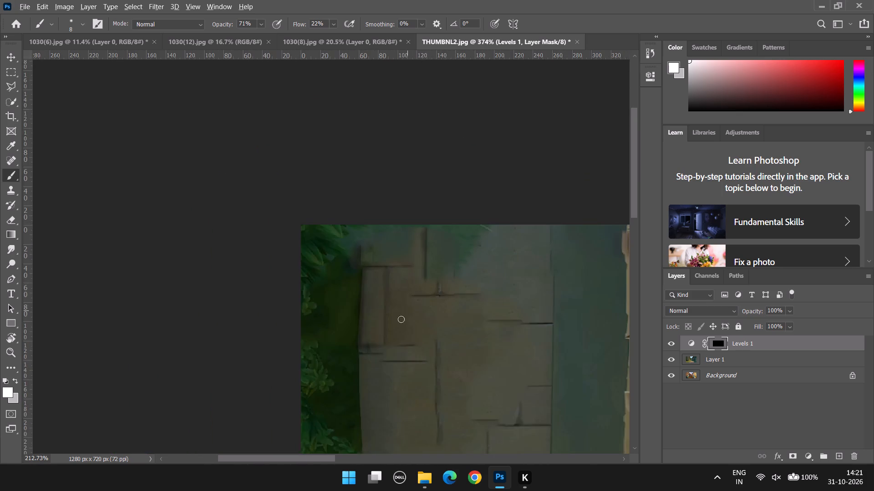
alt+scroll(401, 319, down, 17)
alt+scroll(67, 127, up, 7)
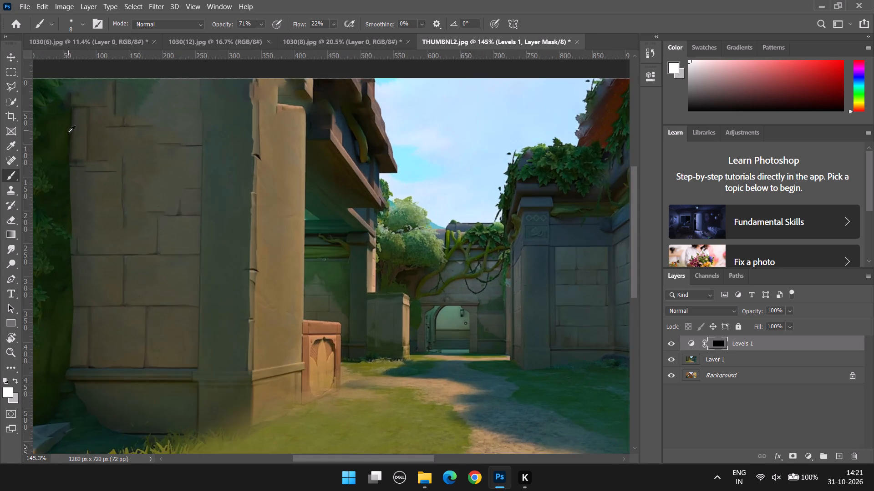
alt+scroll(68, 132, up, 10)
key(bracketright)
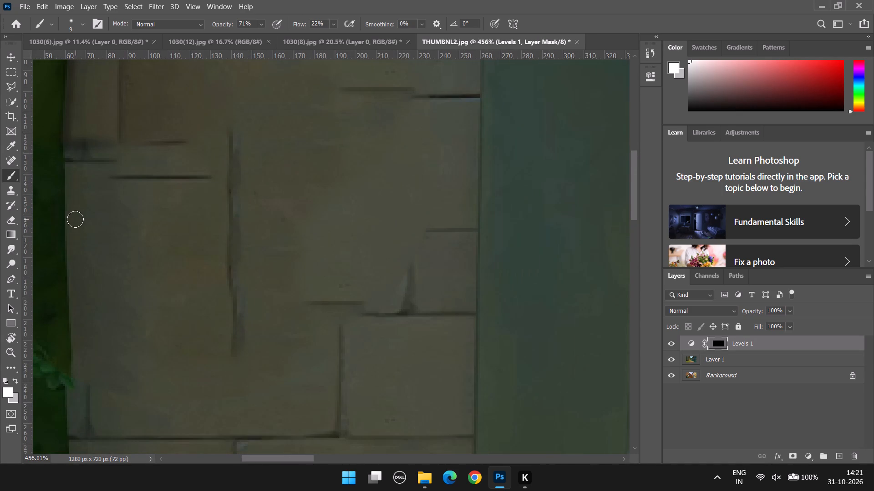
key(bracketright)
key(bracketright)
text(]])
key(bracketright)
key(bracketright)
key(bracketright)
scroll(64, 169, down, 4)
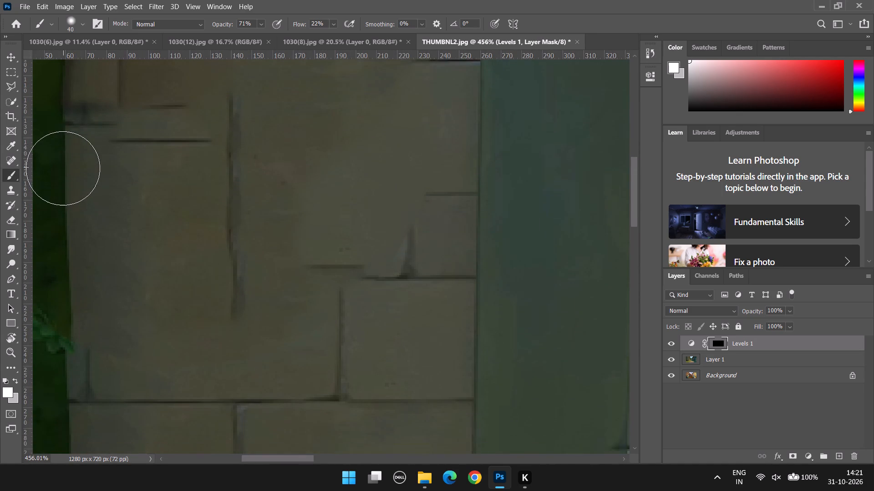
scroll(63, 168, down, 1)
drag(61, 130, 48, 423)
Shade the top strip of the stone wall on the Levels mask with the 40 px brush.
alt+scroll(69, 256, down, 12)
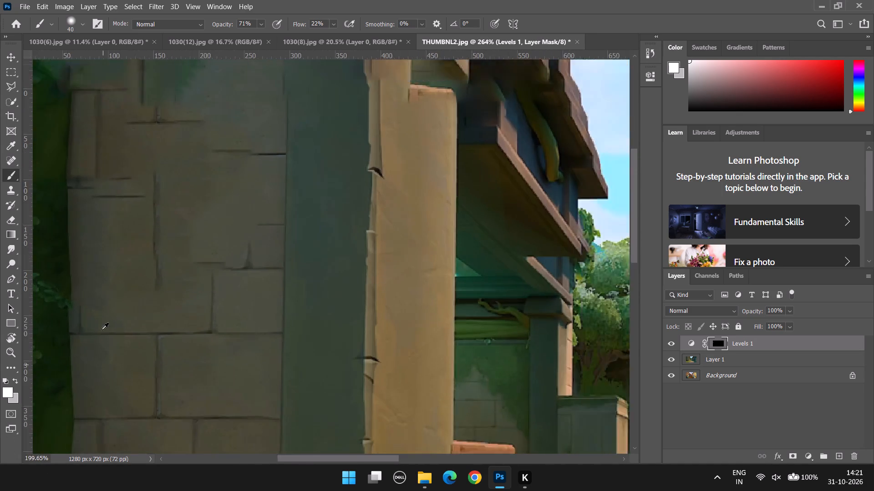
drag(407, 463, 383, 463)
drag(390, 455, 375, 457)
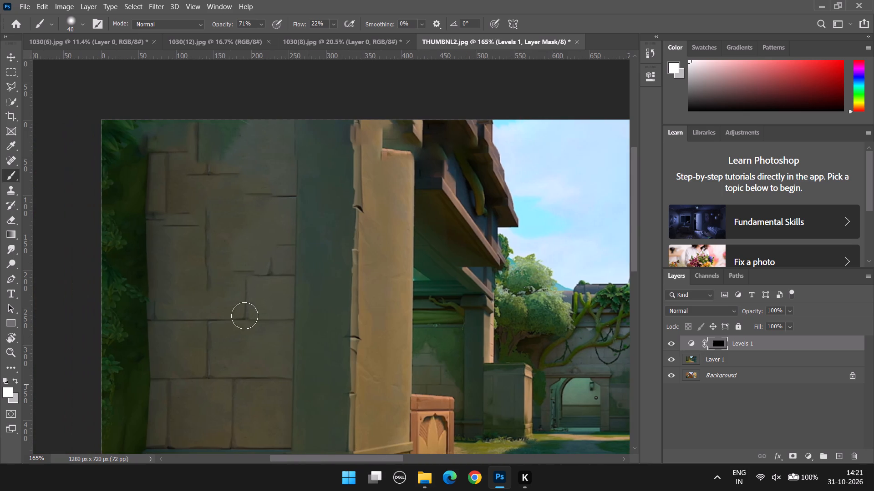
scroll(148, 173, up, 11)
drag(157, 142, 187, 140)
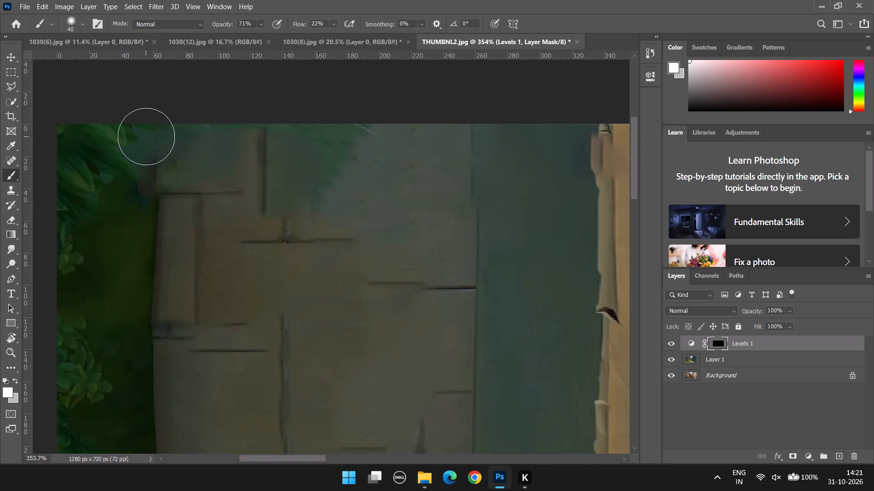
drag(153, 135, 298, 126)
drag(330, 126, 368, 116)
Reduce the brush to 15 px and 43% opacity, and darken the horizontal joint above the upper corner block.
click(262, 24)
click(256, 35)
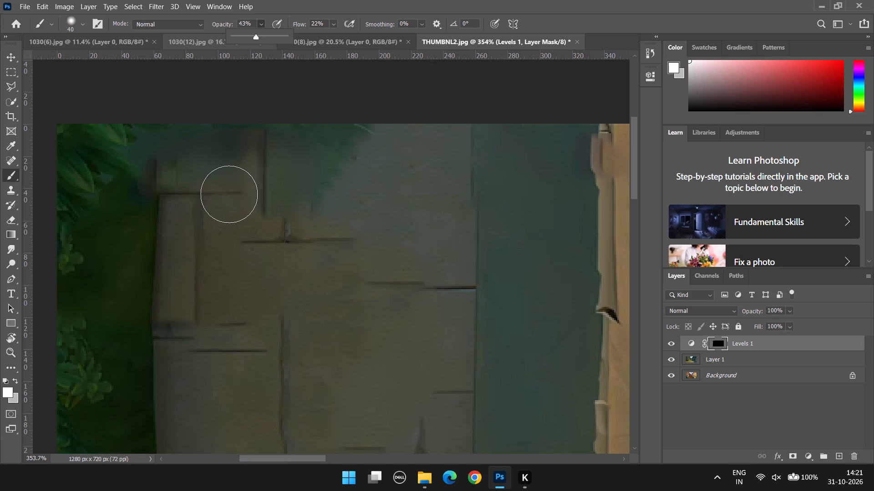
text([[[)
key(bracketleft)
key(bracketleft)
drag(225, 189, 131, 178)
drag(237, 191, 135, 192)
Darken the lower wall's edge beside the foliage and the corner above the stone ledge on the Levels mask.
alt+scroll(272, 225, down, 10)
scroll(185, 280, down, 11)
alt+scroll(182, 319, up, 9)
scroll(246, 370, down, 11)
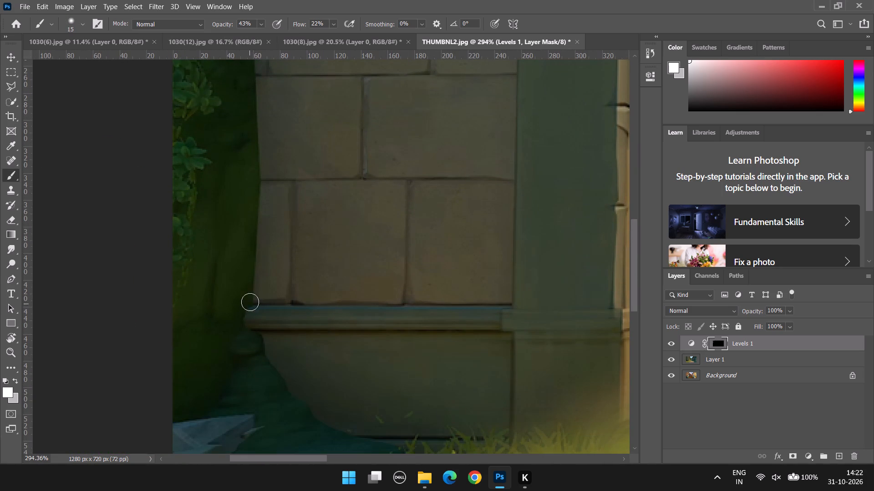
click(250, 302)
drag(262, 202, 264, 248)
drag(262, 173, 238, 336)
drag(248, 300, 270, 300)
drag(255, 299, 300, 301)
Shade the foliage-side end of the joint above the bottom block row and the wall edge above it.
scroll(296, 227, up, 2)
drag(262, 197, 269, 197)
drag(256, 195, 285, 199)
drag(245, 191, 291, 195)
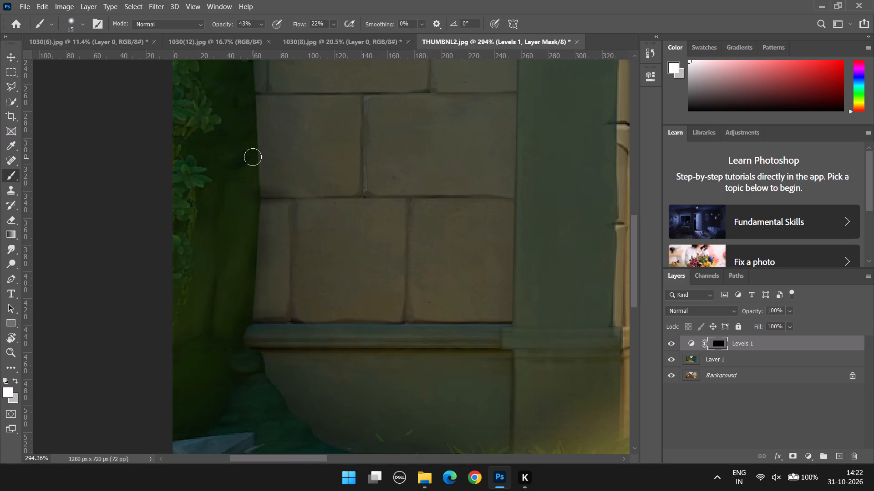
drag(253, 157, 259, 201)
drag(254, 164, 263, 205)
drag(256, 157, 262, 191)
drag(260, 158, 269, 61)
Darken the vertical joint beside the narrow block in the bottom row on the Levels mask.
scroll(322, 167, down, 3)
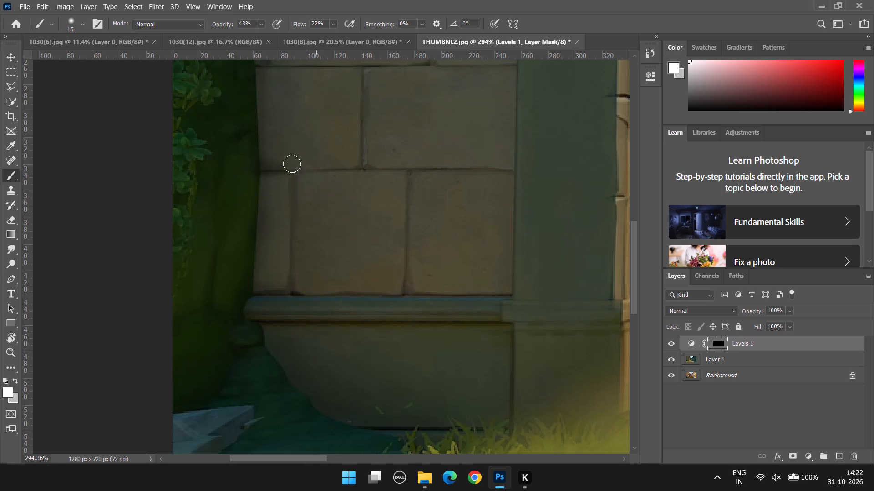
drag(296, 173, 307, 173)
click(291, 179)
drag(293, 173, 292, 220)
drag(287, 171, 284, 241)
Darken the T-shaped joint where the second block row from the bottom meets the bottom row.
scroll(270, 270, down, 6)
scroll(270, 181, up, 8)
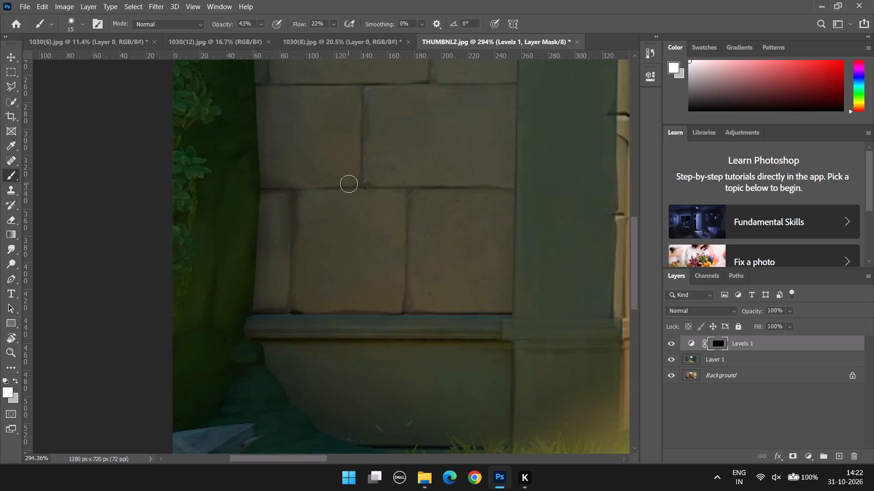
drag(349, 184, 378, 183)
drag(340, 185, 376, 185)
drag(359, 156, 364, 183)
drag(363, 157, 367, 183)
scroll(384, 156, up, 4)
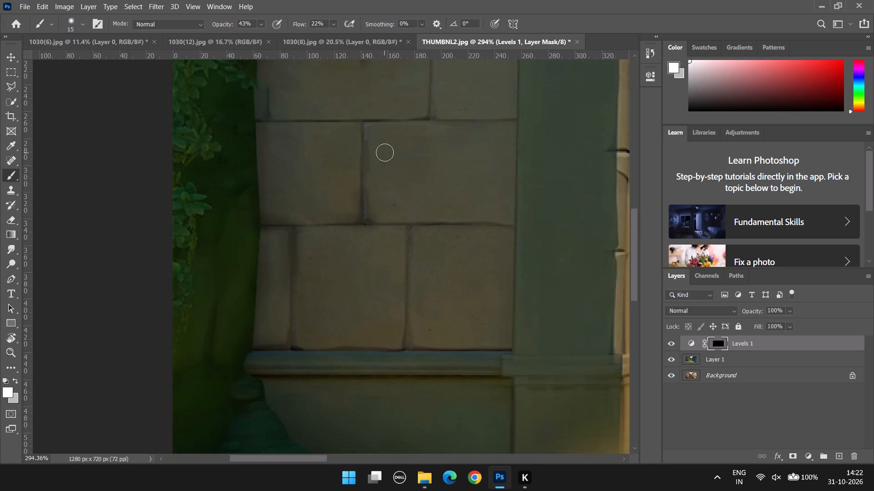
Shade the lower and upper joint corners of the block beside the green pillar in the third row from the bottom.
scroll(385, 152, up, 3)
drag(410, 145, 469, 143)
drag(426, 131, 430, 155)
drag(424, 129, 425, 142)
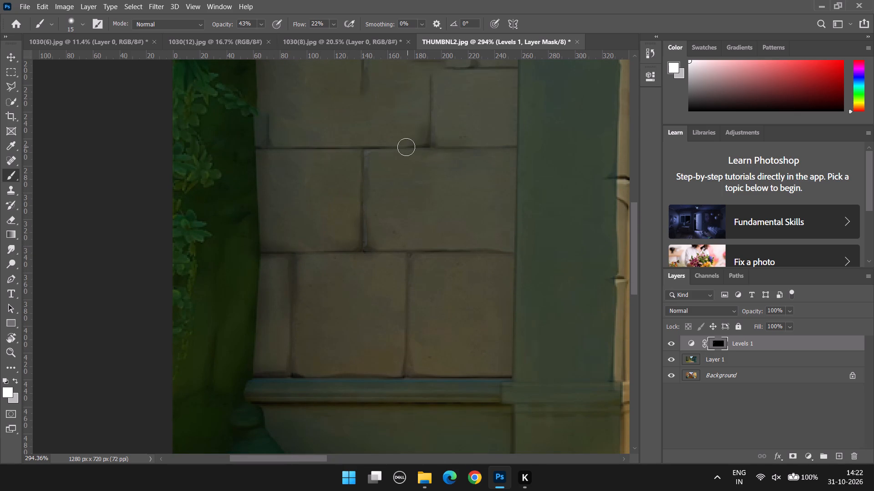
drag(406, 147, 473, 149)
scroll(298, 125, up, 7)
drag(428, 131, 471, 133)
drag(431, 128, 437, 155)
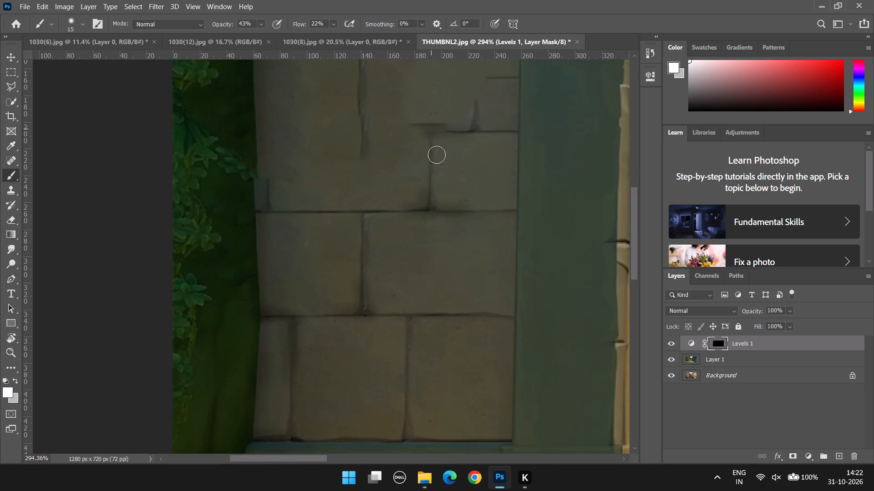
drag(437, 155, 437, 162)
Shade above the short horizontal joint below the upper corner block on the Levels mask.
alt+scroll(451, 149, down, 9)
scroll(448, 158, up, 18)
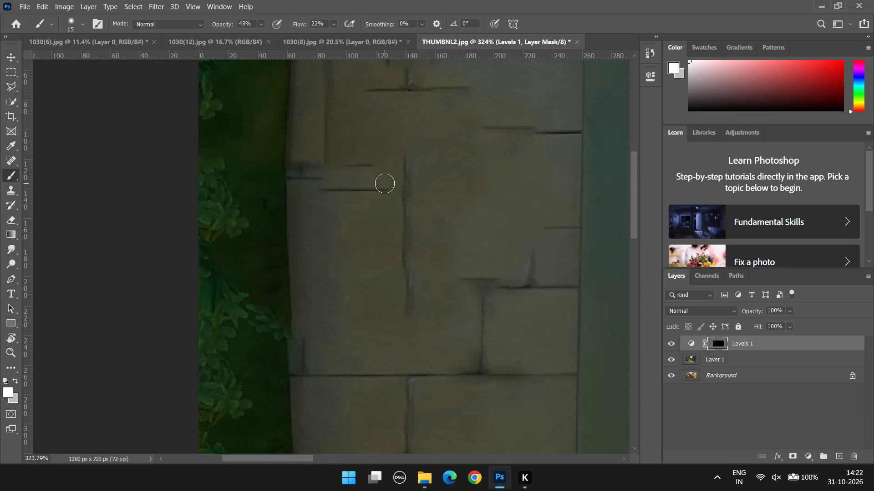
drag(368, 183, 393, 183)
drag(362, 185, 410, 186)
Darken the small T-shaped joint near the wall's top and the short horizontal joint toward the green pillar.
alt+scroll(413, 180, down, 10)
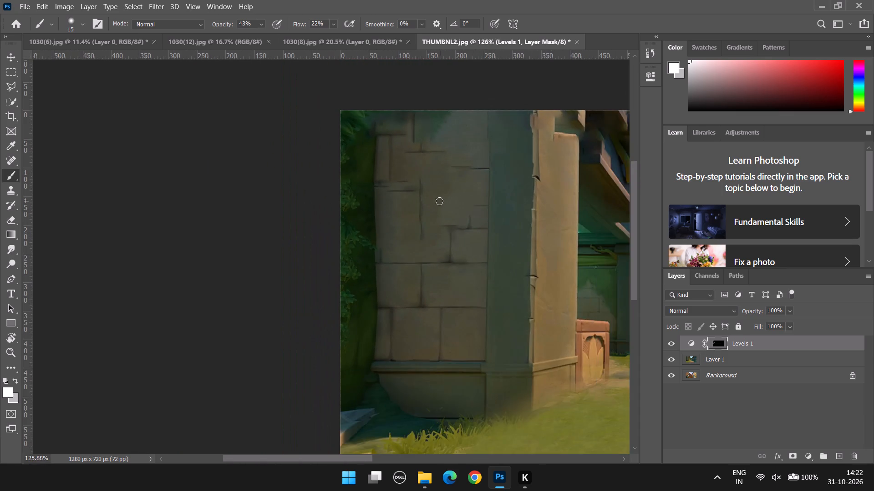
alt+scroll(421, 150, up, 19)
drag(415, 147, 414, 169)
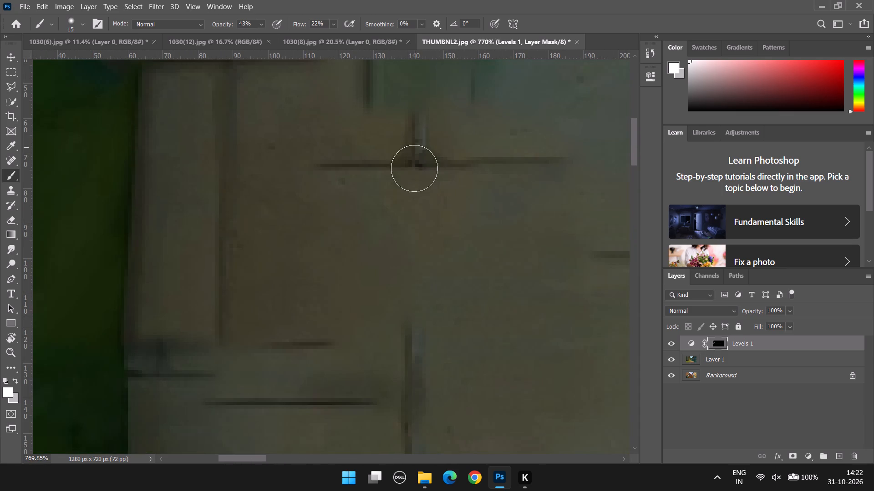
drag(413, 146, 414, 162)
drag(384, 160, 445, 161)
alt+scroll(454, 180, down, 6)
drag(555, 230, 605, 230)
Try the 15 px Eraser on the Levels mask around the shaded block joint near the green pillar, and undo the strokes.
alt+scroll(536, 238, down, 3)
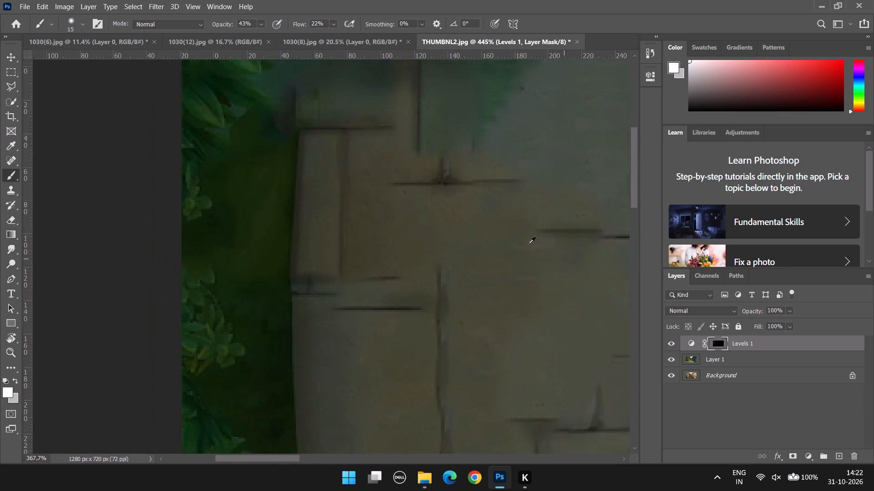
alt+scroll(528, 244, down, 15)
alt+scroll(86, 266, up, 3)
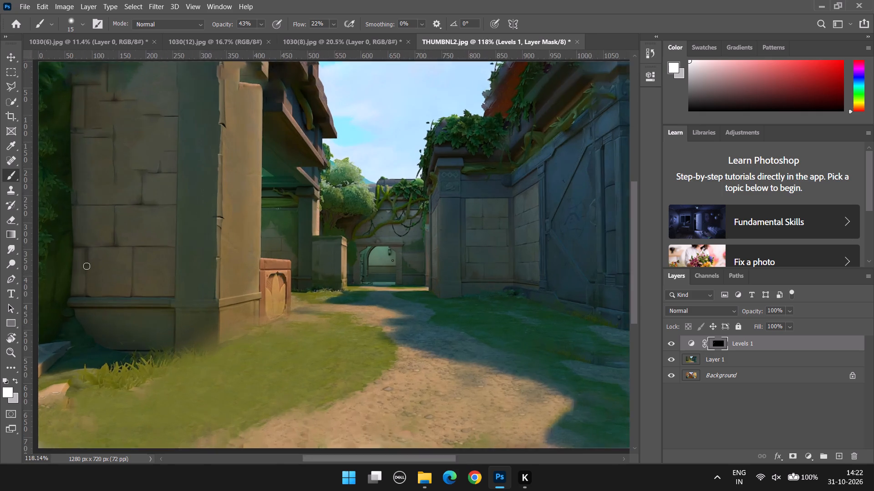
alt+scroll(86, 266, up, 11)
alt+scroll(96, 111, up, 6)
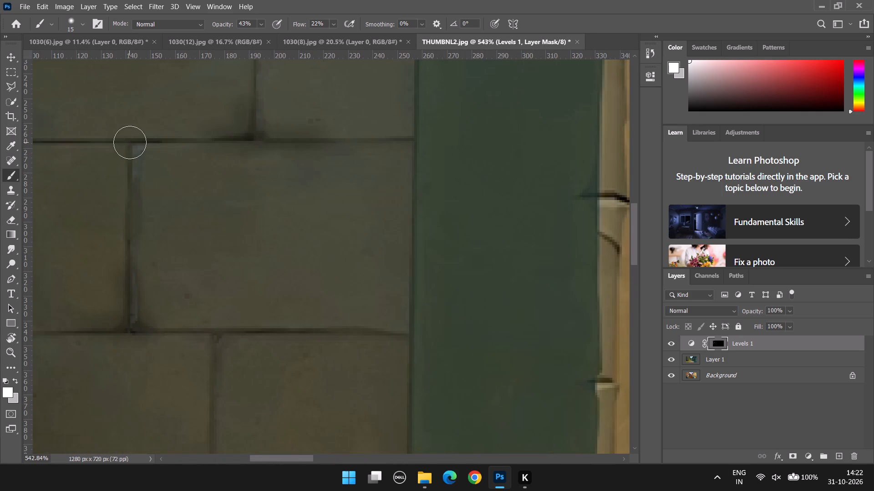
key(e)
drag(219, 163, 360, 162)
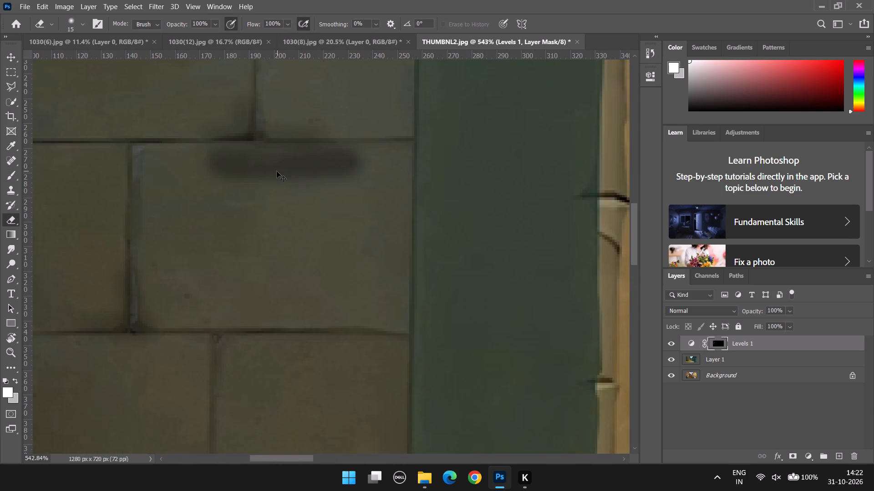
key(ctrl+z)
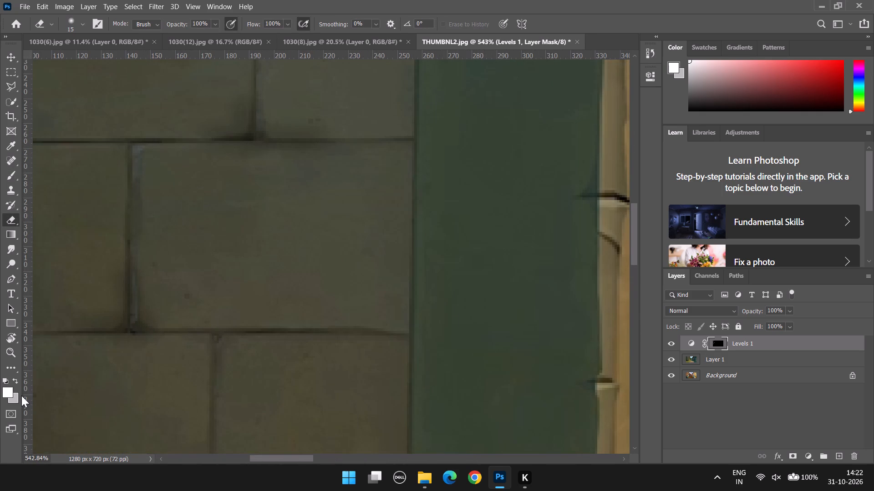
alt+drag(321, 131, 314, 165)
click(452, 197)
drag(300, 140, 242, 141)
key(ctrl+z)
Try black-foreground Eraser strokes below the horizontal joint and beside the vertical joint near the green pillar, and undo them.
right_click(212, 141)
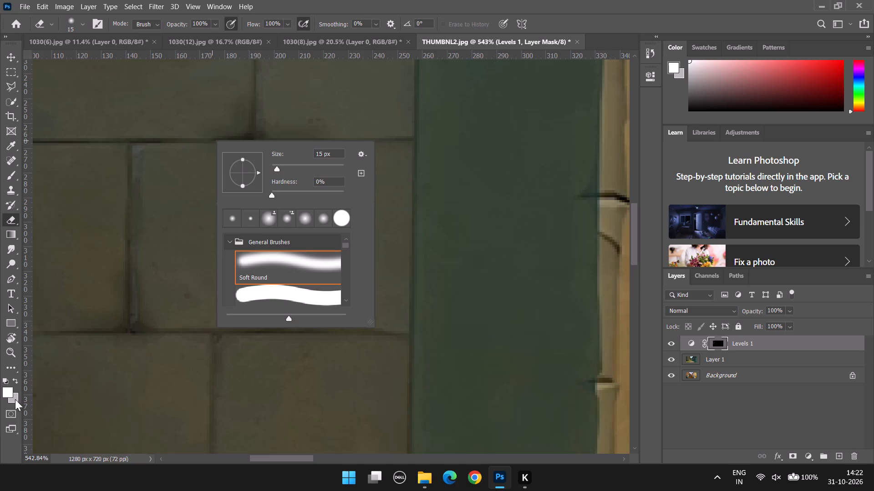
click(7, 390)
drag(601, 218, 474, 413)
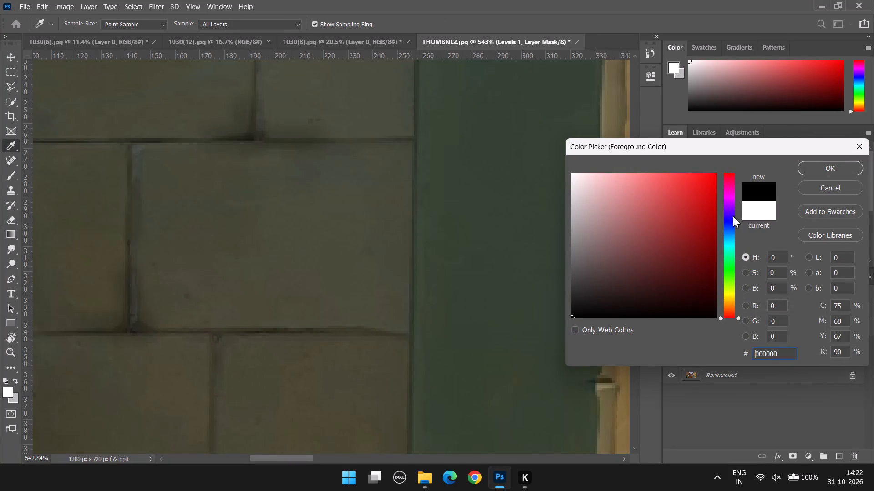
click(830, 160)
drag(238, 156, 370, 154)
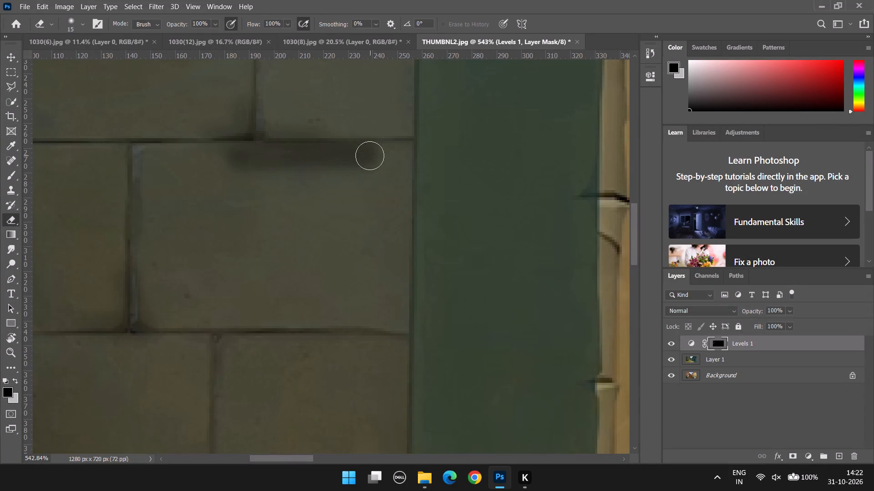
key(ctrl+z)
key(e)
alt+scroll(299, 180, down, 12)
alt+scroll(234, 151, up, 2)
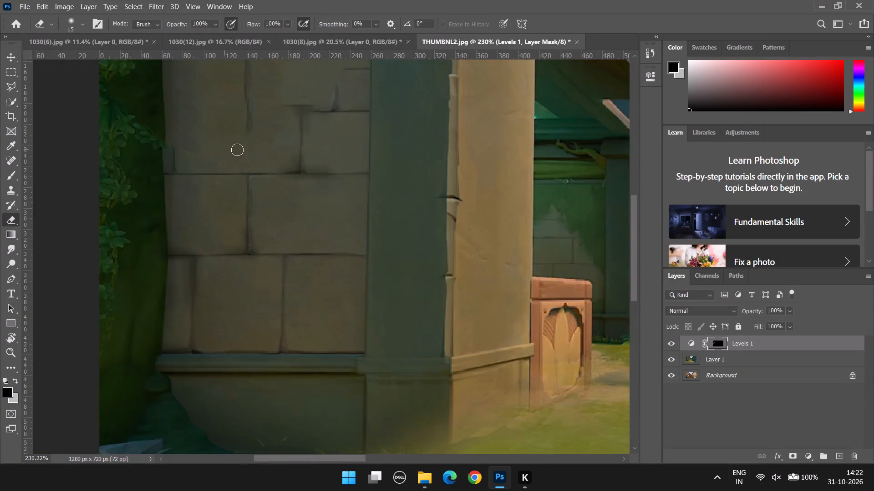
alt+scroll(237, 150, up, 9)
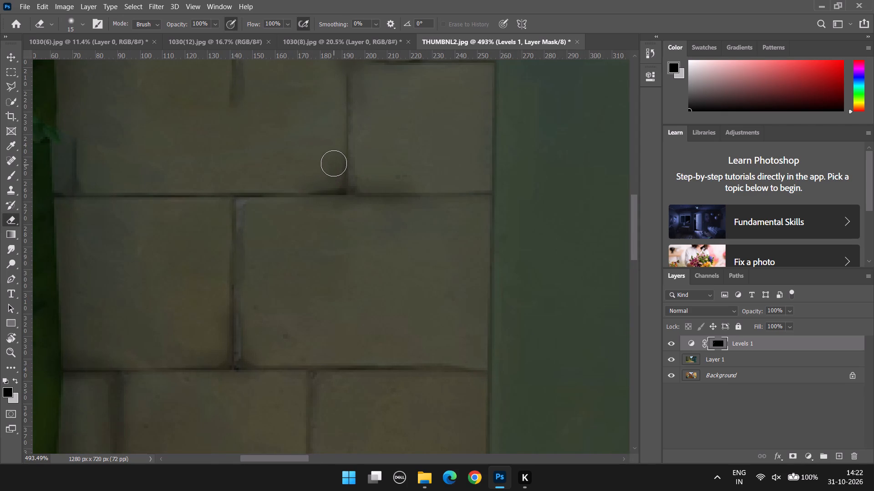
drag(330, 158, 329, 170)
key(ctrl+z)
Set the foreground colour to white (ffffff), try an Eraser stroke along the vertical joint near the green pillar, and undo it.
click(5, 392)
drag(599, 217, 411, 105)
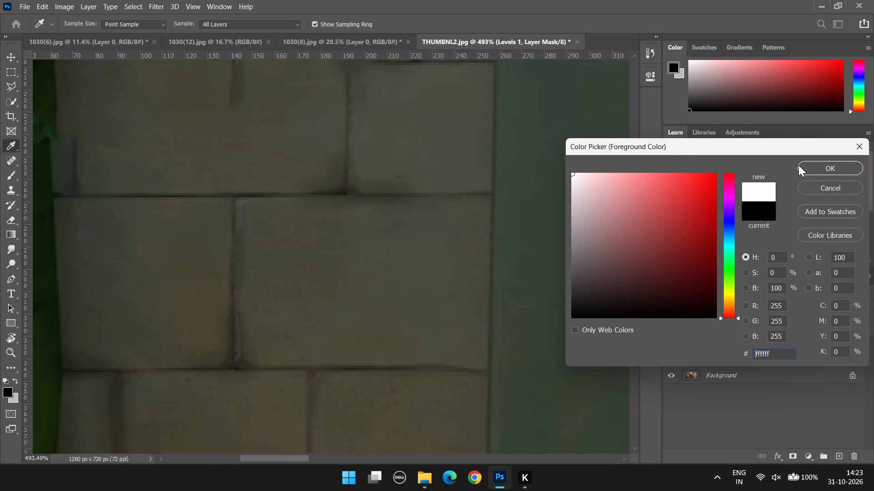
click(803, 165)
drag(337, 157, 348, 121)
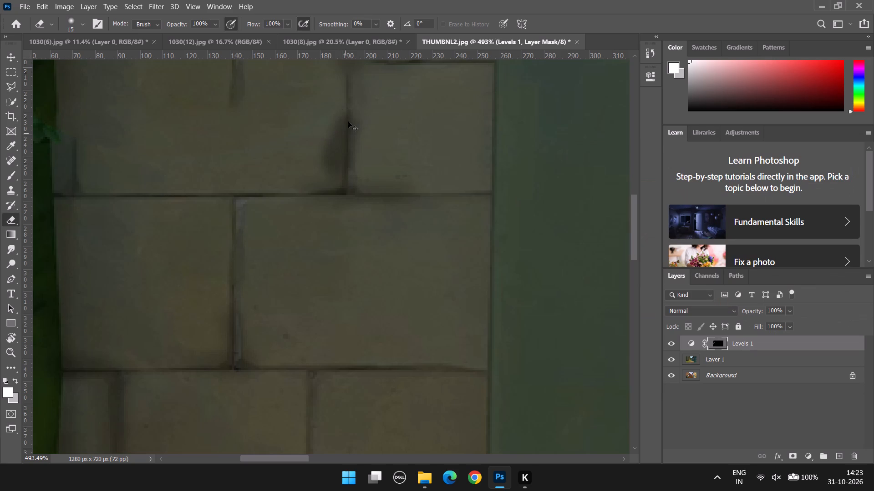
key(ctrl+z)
Enlarge the Eraser to 60 px for work on the wall base above the foreground grass.
alt+scroll(395, 232, down, 18)
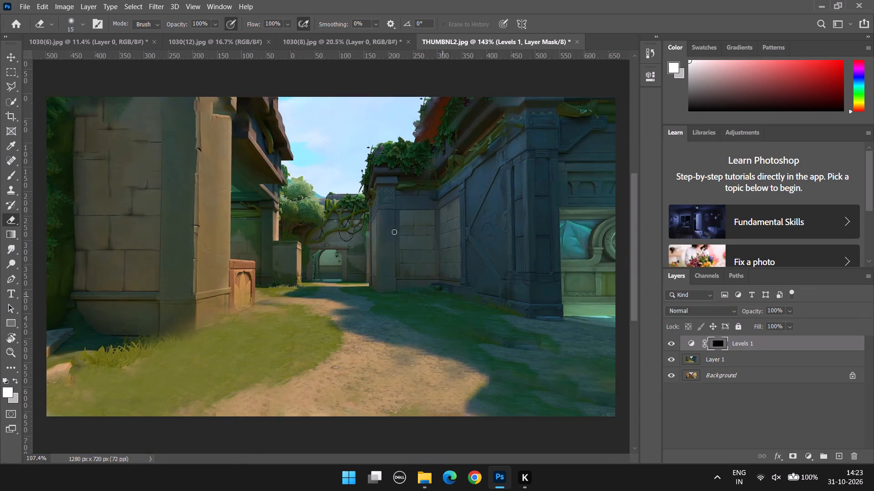
alt+scroll(85, 361, up, 19)
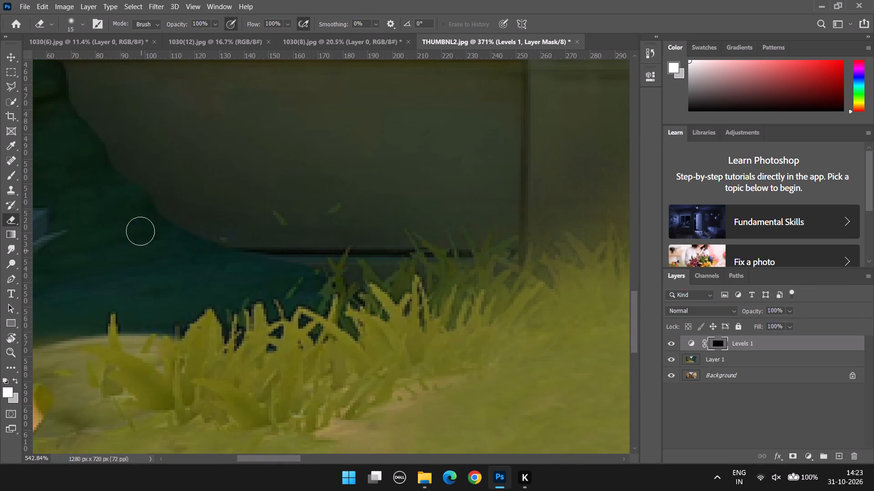
text(]]]]]])
key(bracketright)
key(bracketright)
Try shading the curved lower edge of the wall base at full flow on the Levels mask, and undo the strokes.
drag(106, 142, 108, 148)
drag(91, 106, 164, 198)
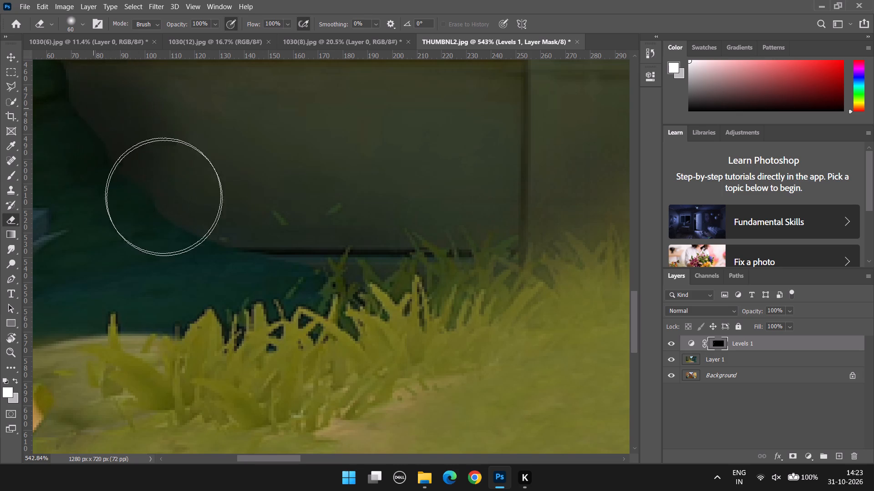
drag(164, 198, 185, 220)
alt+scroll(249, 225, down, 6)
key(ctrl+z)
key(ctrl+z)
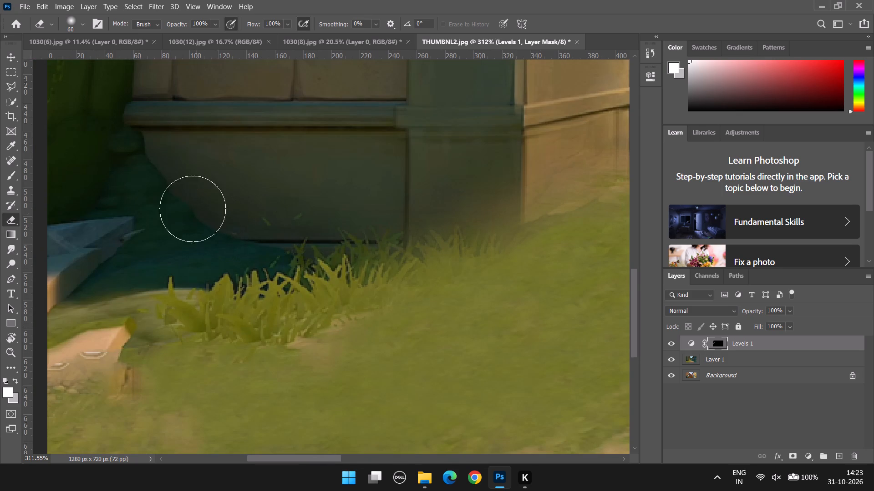
Reduce the Eraser flow to 22% and softly shade the wall base's curved edge and the ledge end beside the foliage.
click(214, 23)
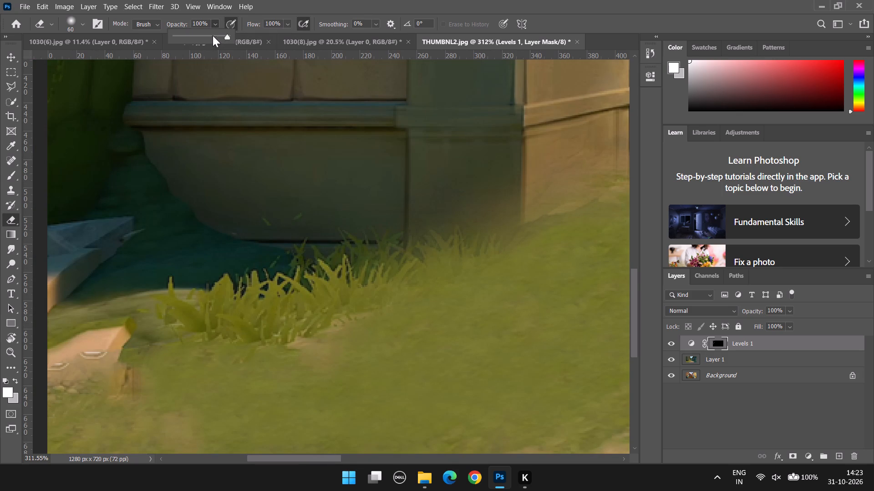
click(288, 25)
drag(278, 35, 274, 35)
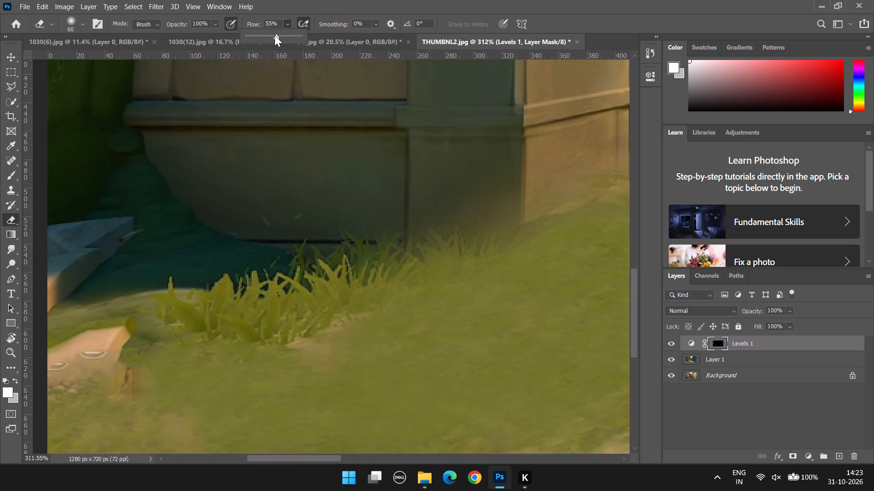
drag(274, 35, 259, 39)
click(155, 201)
drag(222, 235, 164, 167)
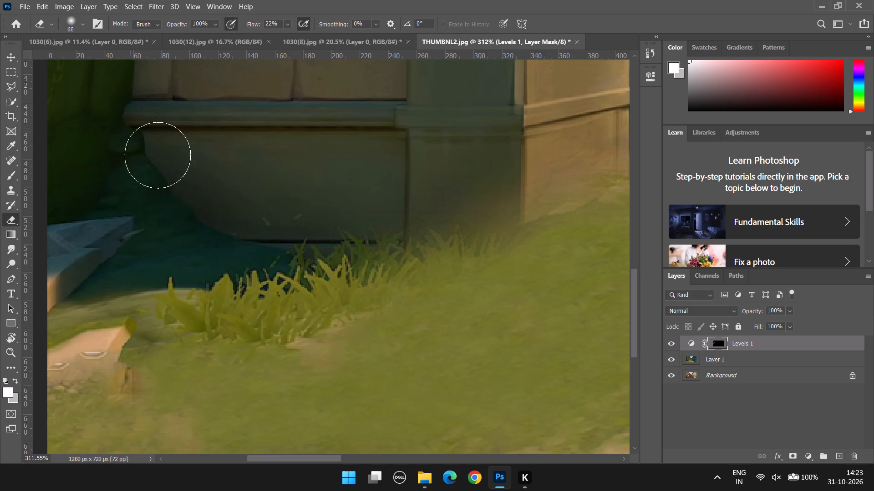
drag(233, 221, 153, 148)
scroll(312, 265, down, 6)
scroll(150, 249, up, 3)
drag(196, 180, 196, 205)
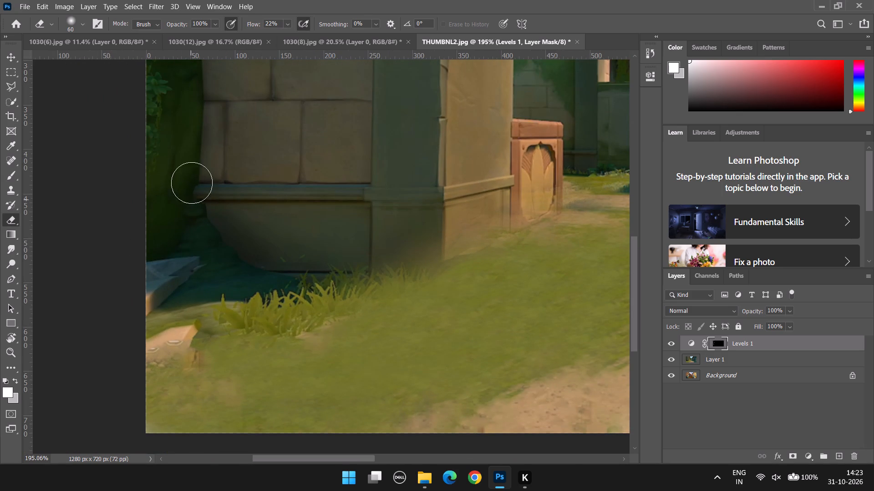
drag(192, 159, 193, 188)
Shade the Levels mask along the grass line at the foot of the recessed stone wall and the stonework toward the archway.
alt+scroll(223, 268, down, 7)
alt+scroll(648, 326, up, 9)
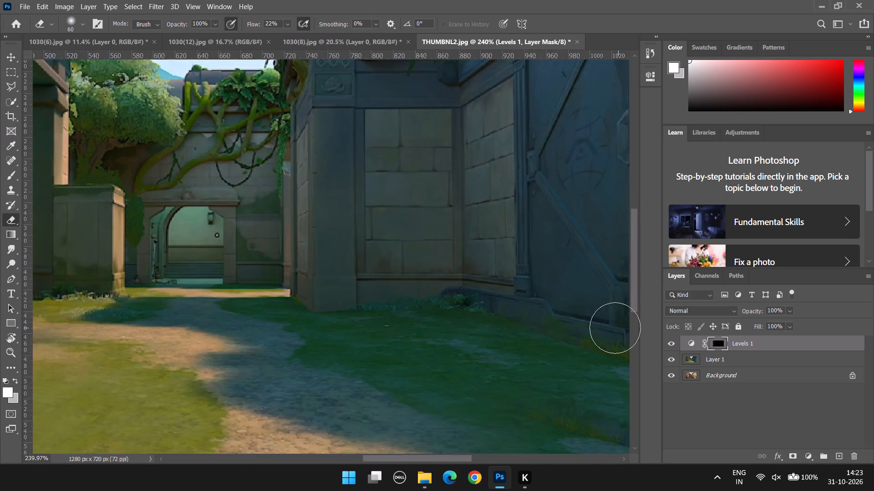
alt+scroll(560, 328, up, 11)
drag(361, 272, 373, 274)
drag(405, 278, 552, 299)
alt+scroll(532, 290, down, 14)
alt+scroll(385, 302, up, 8)
drag(396, 292, 447, 290)
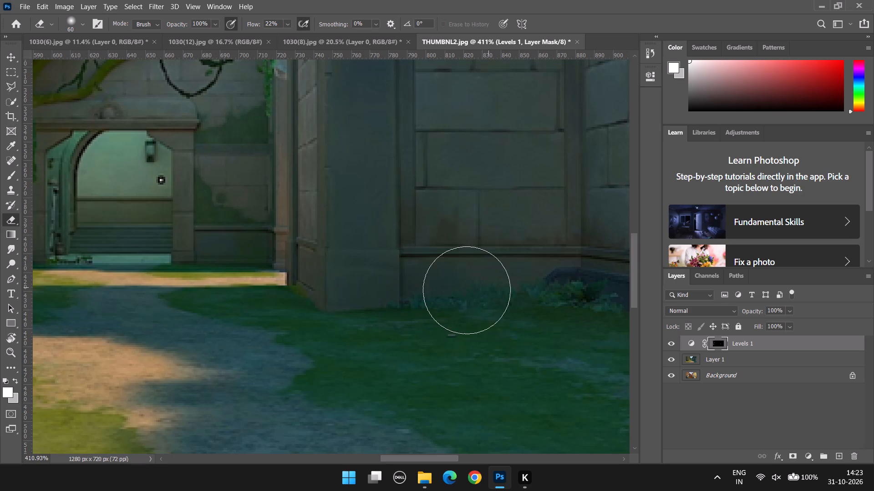
drag(442, 292, 594, 284)
alt+scroll(504, 306, down, 6)
scroll(335, 290, up, 14)
drag(374, 309, 413, 305)
drag(378, 302, 407, 299)
alt+scroll(335, 301, down, 12)
alt+scroll(196, 300, up, 9)
drag(92, 326, 89, 335)
drag(102, 328, 67, 331)
Shade the foot of the dark blue wall along the grass, from the large corner pillar back toward the recessed wall.
scroll(112, 258, down, 10)
alt+scroll(88, 156, down, 11)
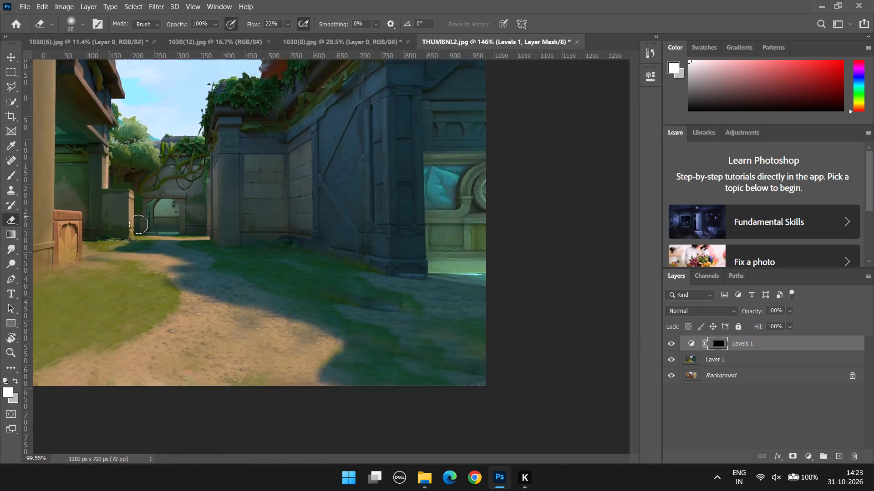
scroll(575, 348, down, 1)
alt+scroll(579, 351, up, 12)
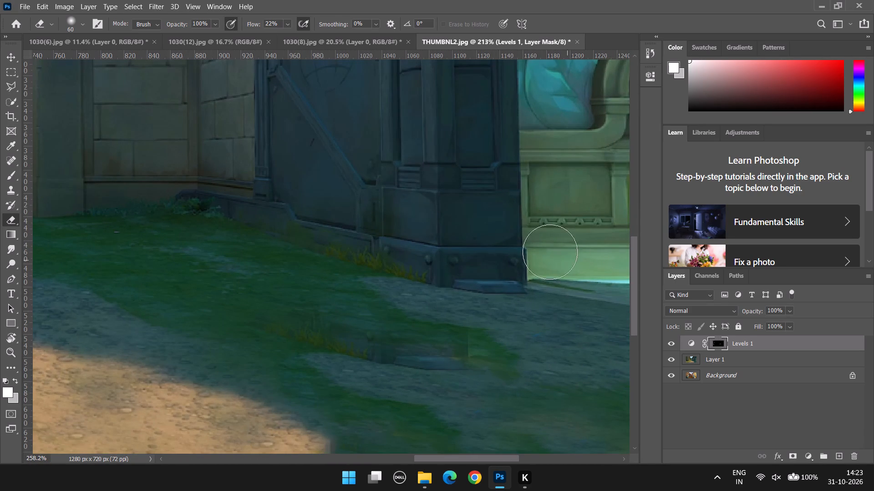
click(422, 274)
drag(421, 271, 356, 243)
drag(396, 260, 274, 206)
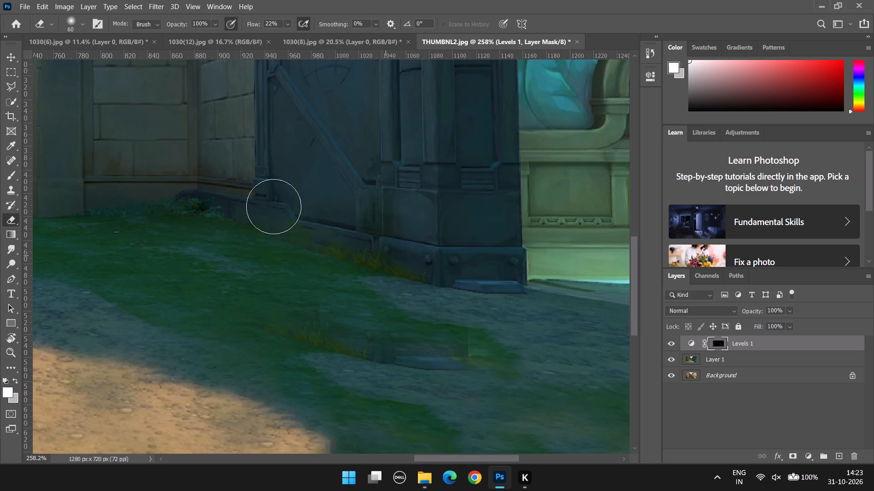
drag(274, 206, 271, 205)
Shade the tall vertical recess of the dark blue corner pillar on the Levels mask.
alt+scroll(407, 249, down, 7)
scroll(390, 245, up, 15)
click(404, 226)
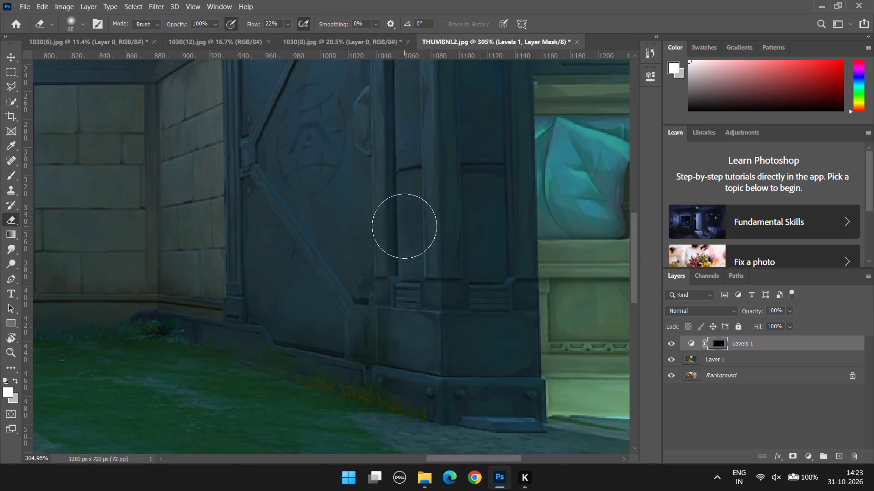
drag(399, 173, 398, 269)
scroll(410, 210, up, 8)
drag(405, 214, 404, 140)
drag(403, 183, 407, 116)
Examine the shading across the whole thumbnail for areas that still need work.
scroll(427, 177, up, 6)
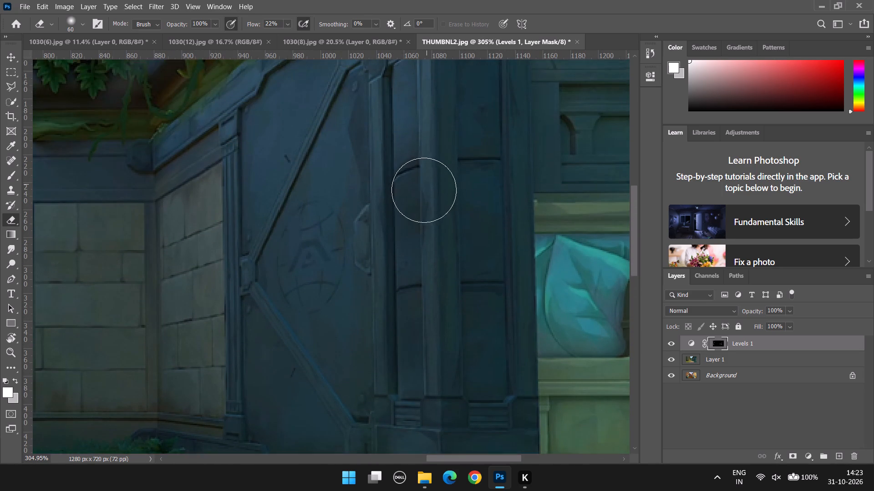
scroll(424, 190, up, 7)
scroll(408, 183, down, 20)
scroll(408, 183, down, 3)
alt+scroll(112, 251, up, 1)
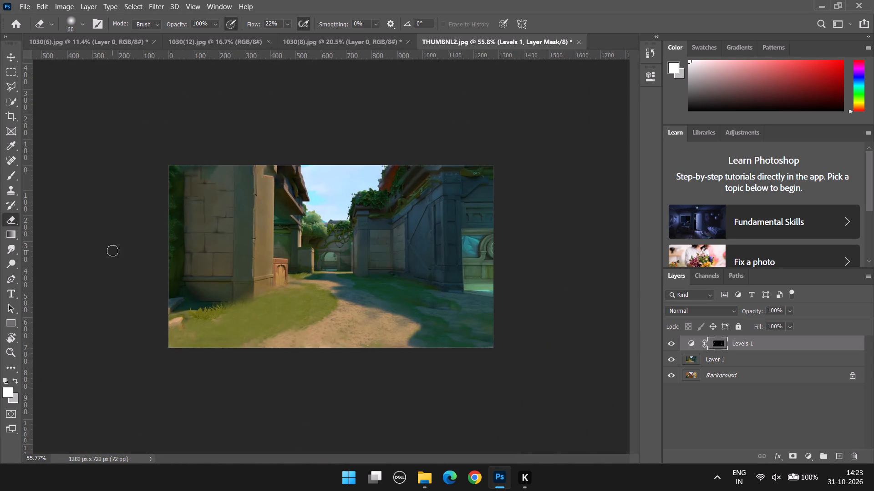
alt+scroll(165, 240, up, 4)
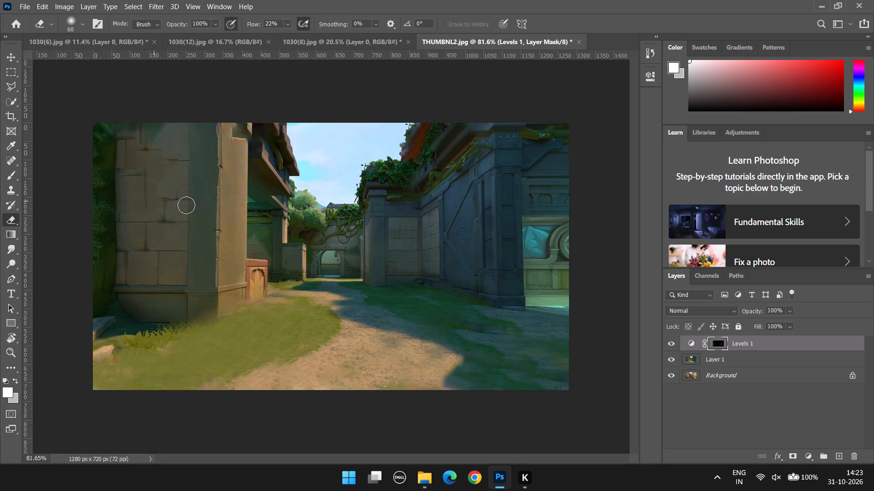
alt+scroll(192, 205, up, 2)
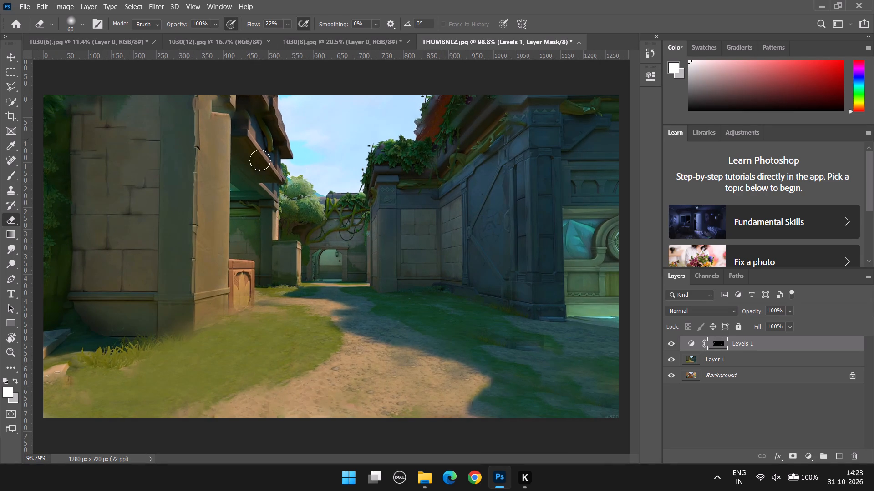
alt+scroll(239, 283, down, 7)
alt+scroll(315, 262, up, 4)
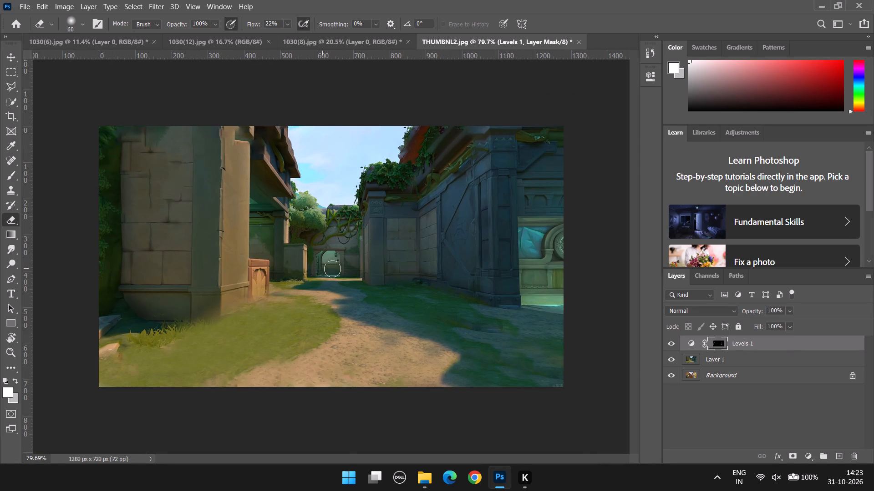
alt+scroll(167, 124, up, 3)
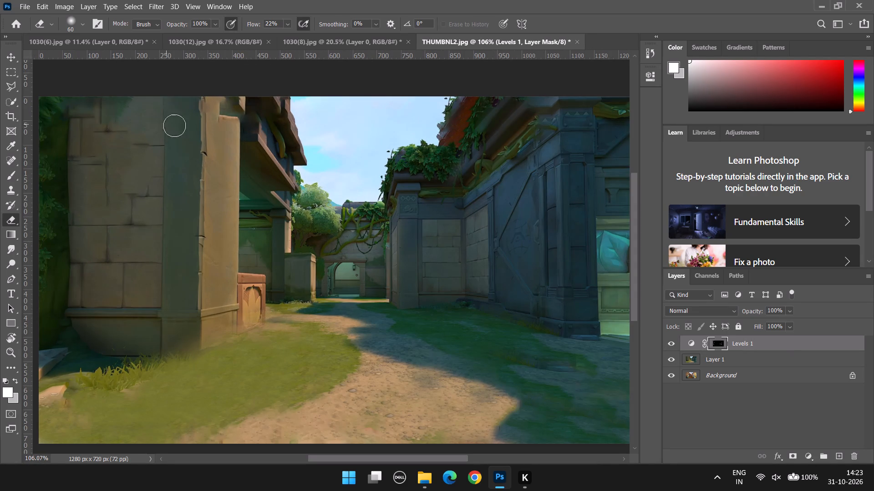
Shade the edge of the hanging ivy against the sky, above the corner pillar.
alt+scroll(549, 126, up, 4)
alt+scroll(263, 169, up, 8)
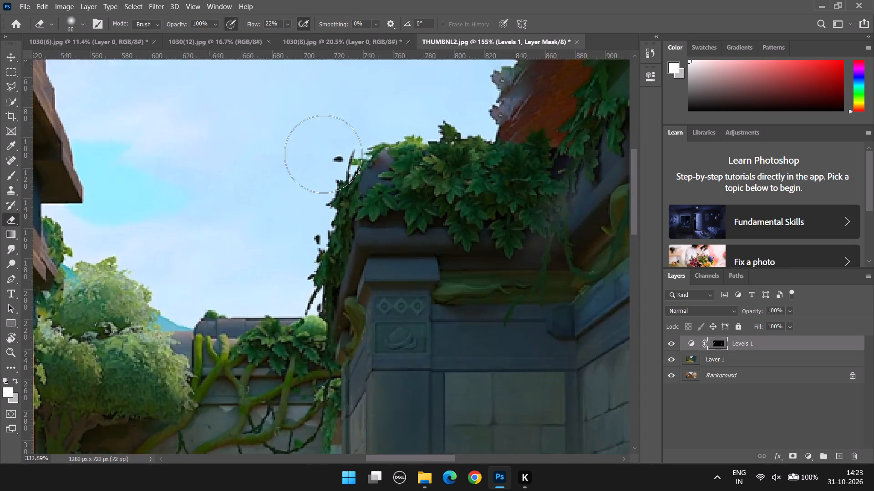
alt+scroll(323, 154, up, 4)
drag(351, 158, 328, 176)
alt+scroll(400, 200, down, 18)
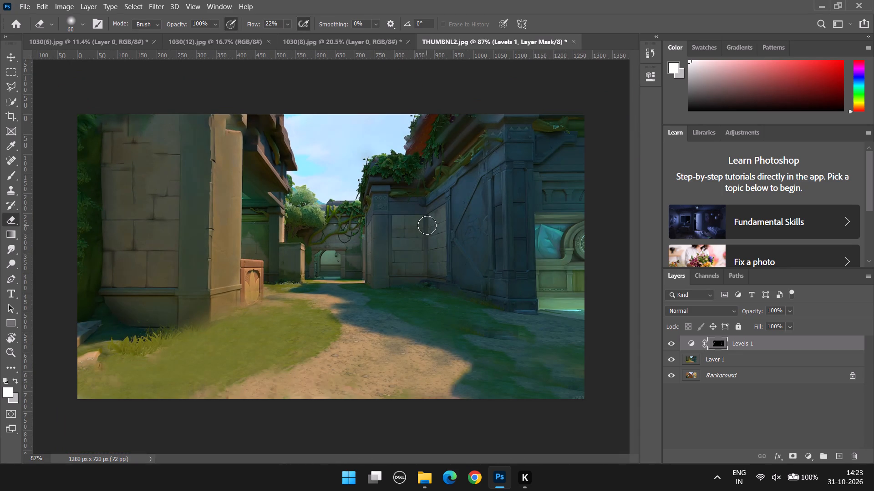
Look over the thumbnail and the open 1030(8).jpg and 1030(12).jpg screenshots, and return to THUMBNL2.jpg.
scroll(448, 227, down, 5)
alt+scroll(460, 270, up, 3)
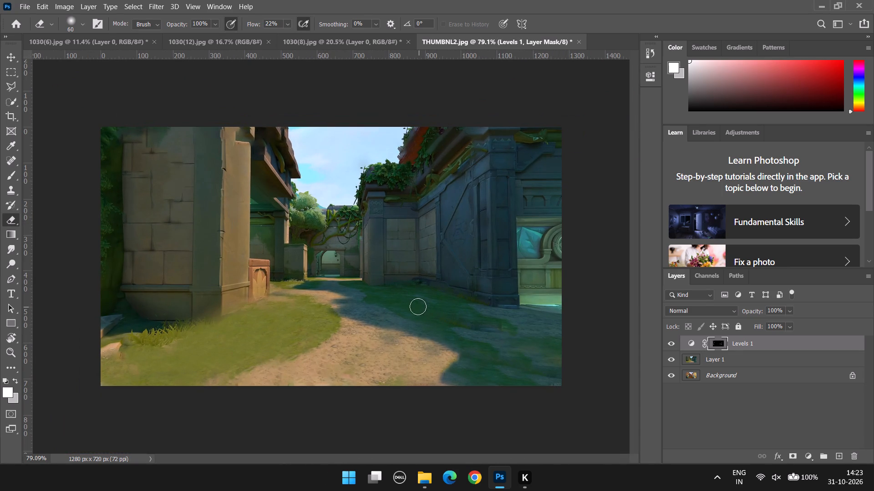
click(311, 40)
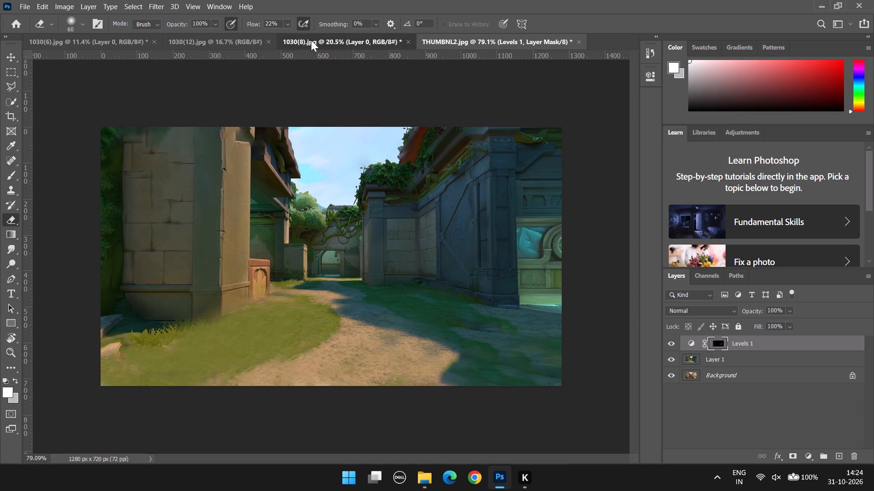
click(242, 45)
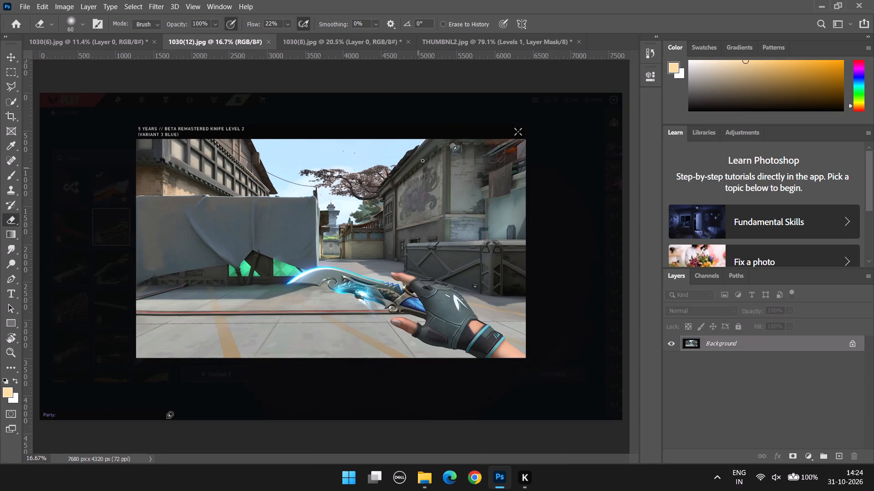
click(329, 45)
click(446, 44)
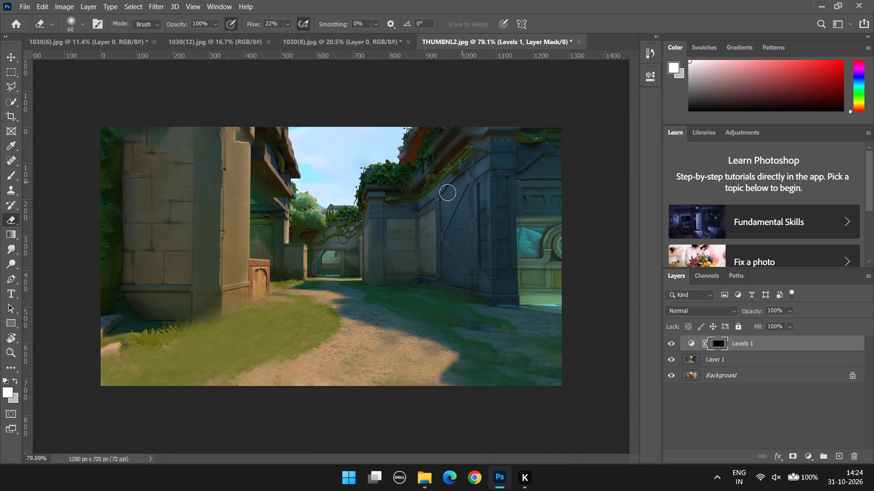
Close the 1030(6).jpg screenshot without saving its changes.
click(325, 40)
click(98, 37)
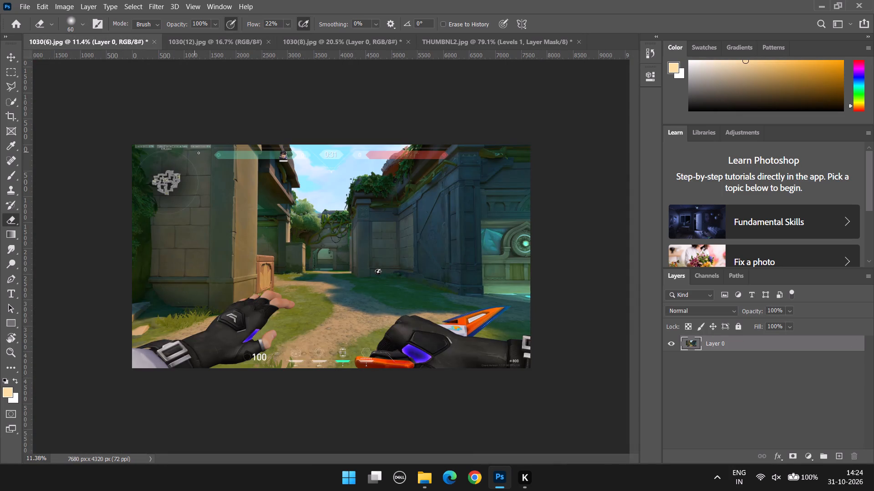
scroll(198, 153, down, 4)
alt+scroll(199, 153, up, 1)
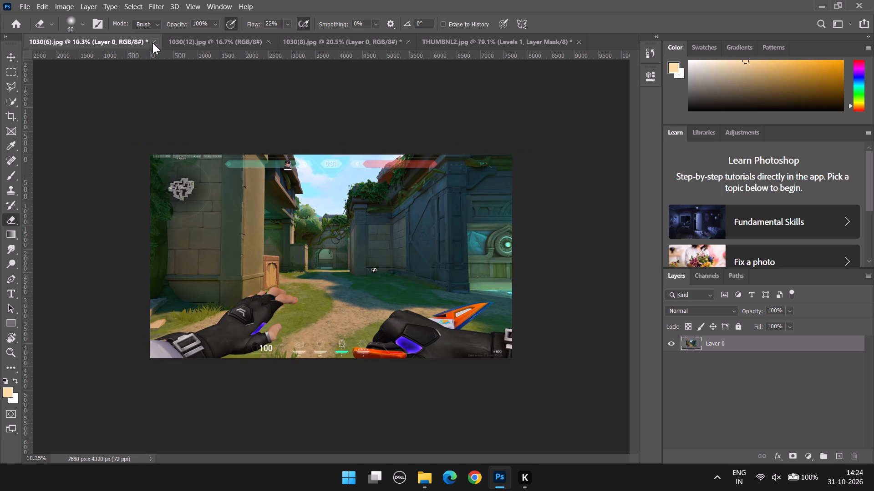
click(152, 43)
click(437, 184)
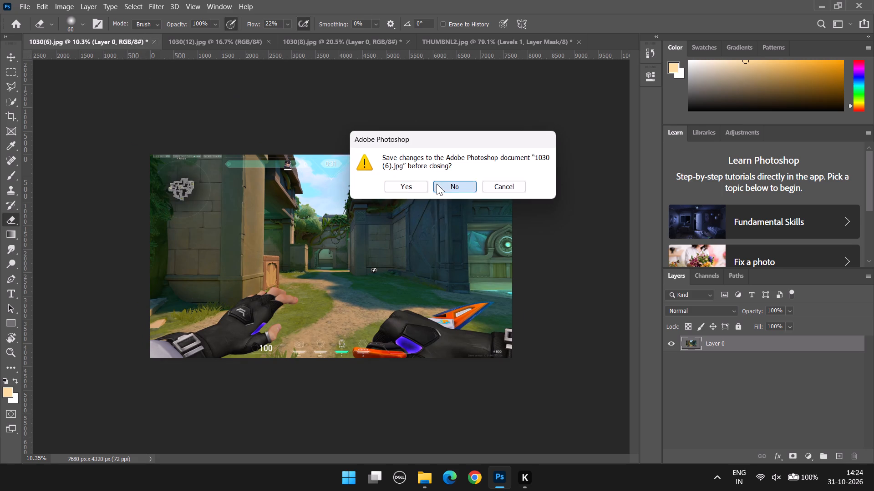
Examine the blue Gaia's Vengeance Vandal in the 1030(8).jpg screenshot, up close and in full.
click(391, 40)
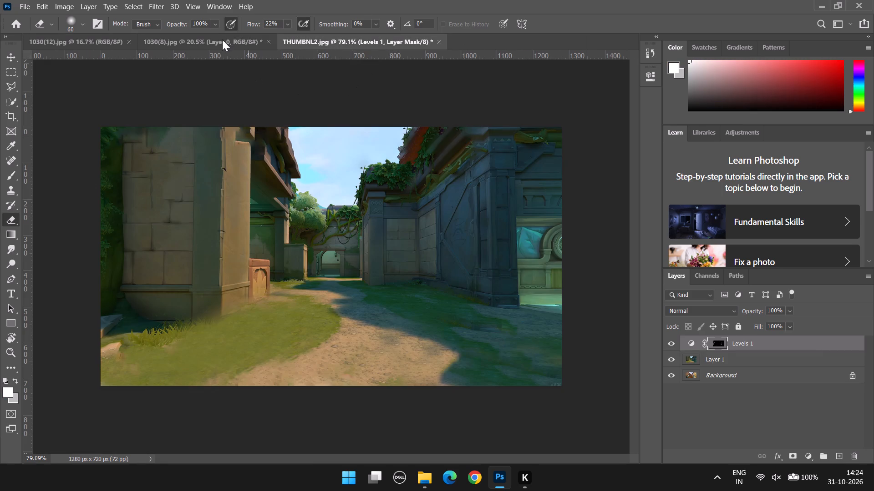
click(221, 40)
alt+scroll(464, 228, up, 7)
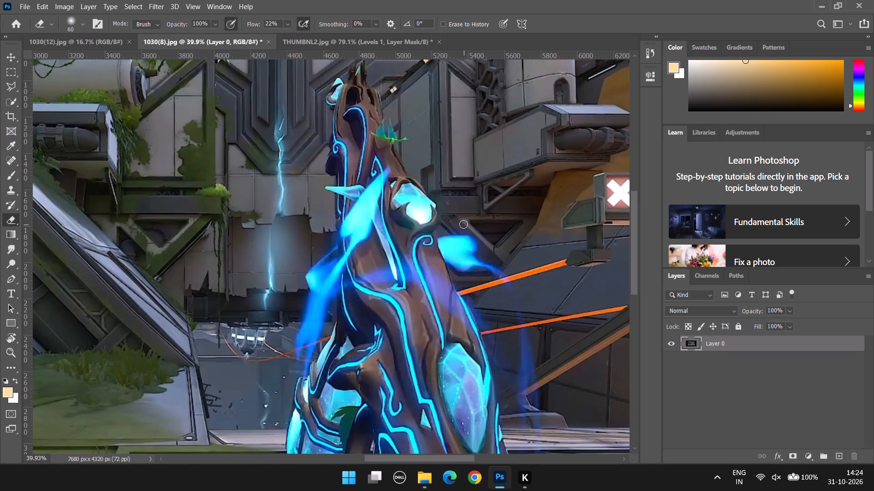
alt+scroll(463, 224, up, 3)
alt+scroll(463, 224, down, 9)
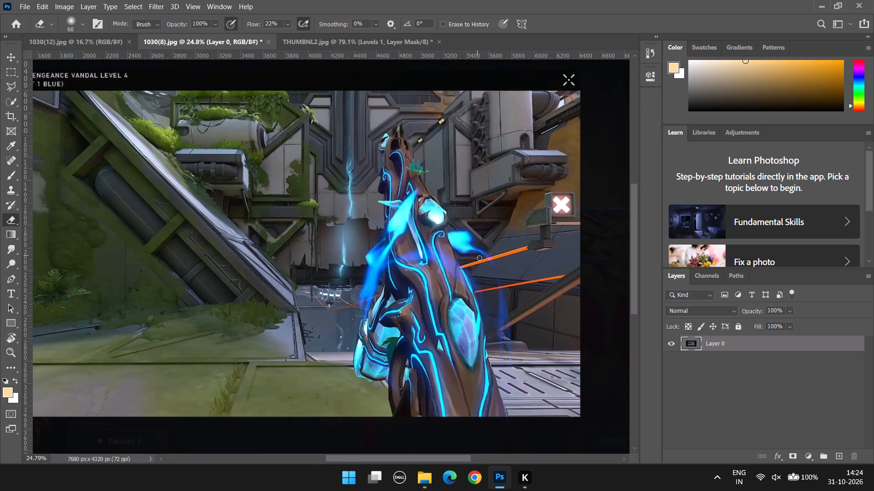
scroll(482, 261, down, 6)
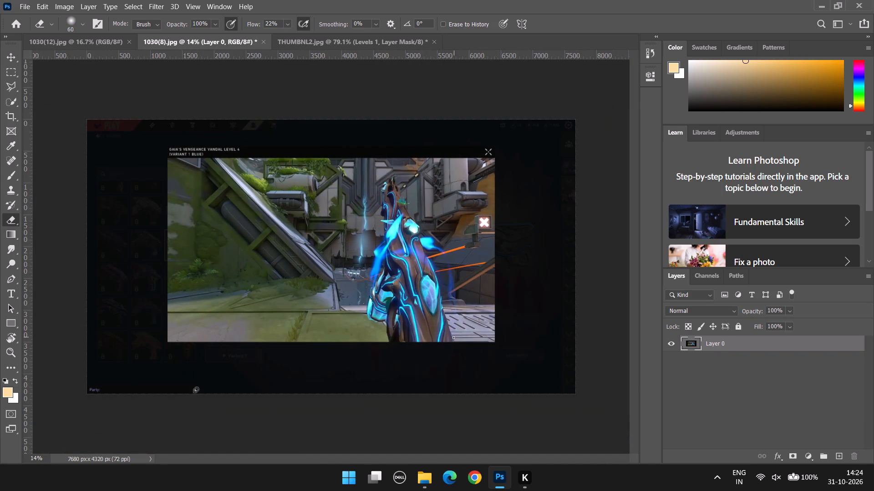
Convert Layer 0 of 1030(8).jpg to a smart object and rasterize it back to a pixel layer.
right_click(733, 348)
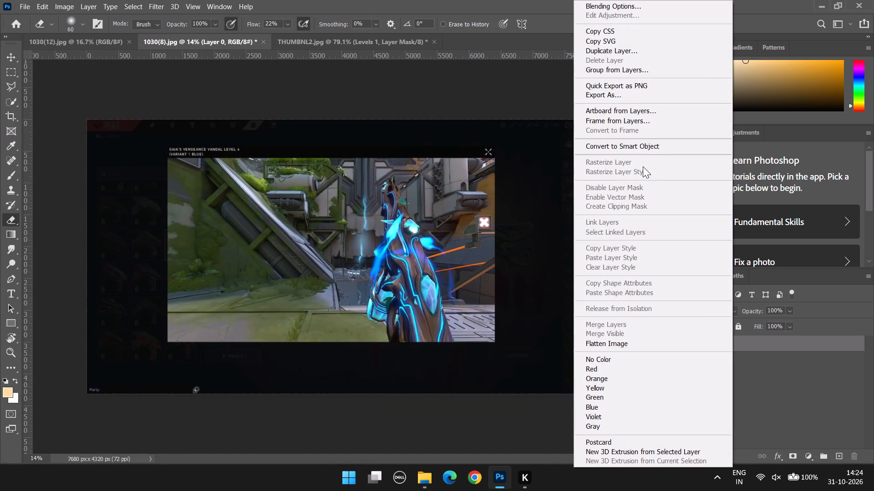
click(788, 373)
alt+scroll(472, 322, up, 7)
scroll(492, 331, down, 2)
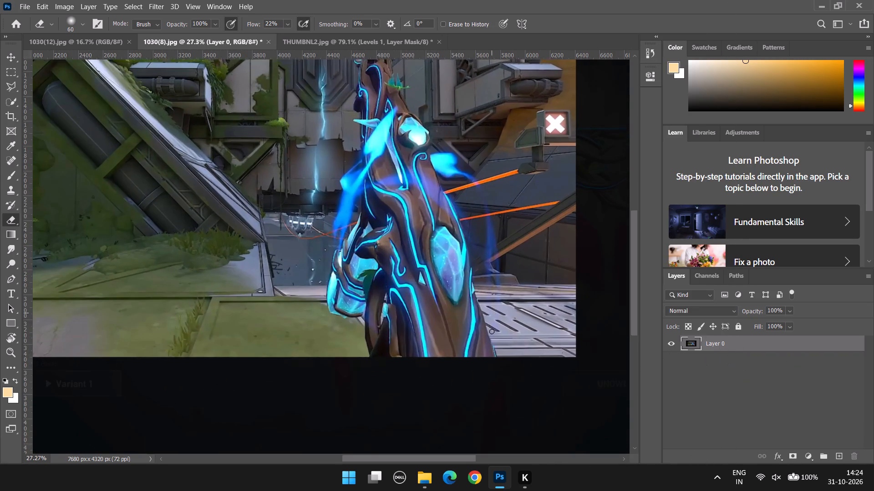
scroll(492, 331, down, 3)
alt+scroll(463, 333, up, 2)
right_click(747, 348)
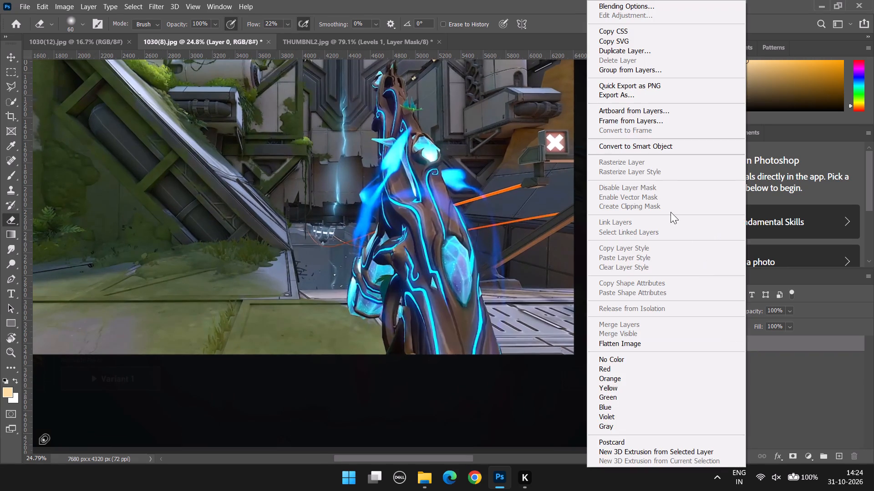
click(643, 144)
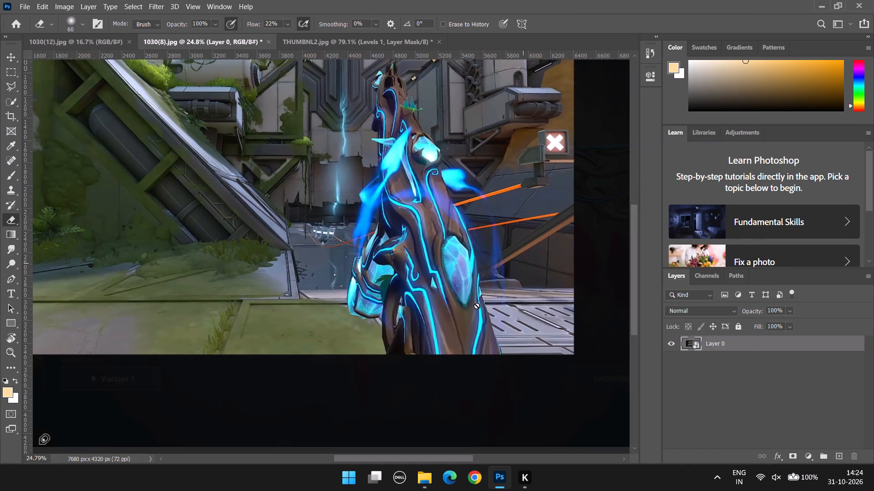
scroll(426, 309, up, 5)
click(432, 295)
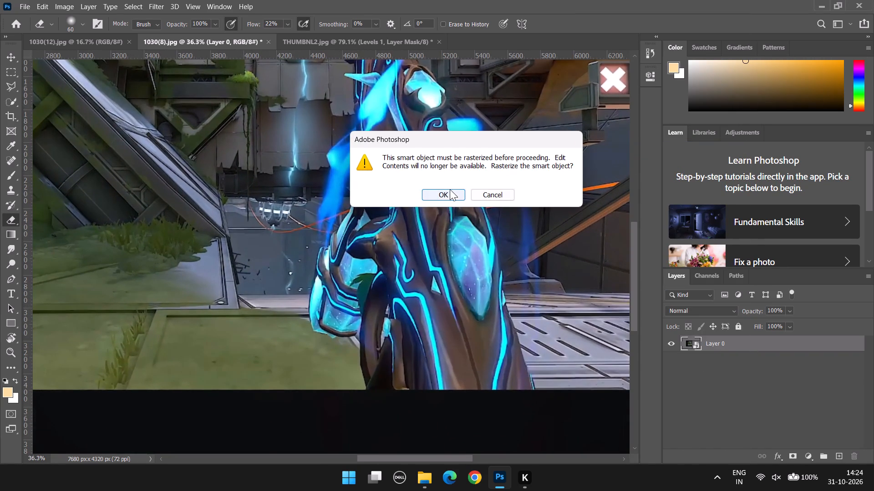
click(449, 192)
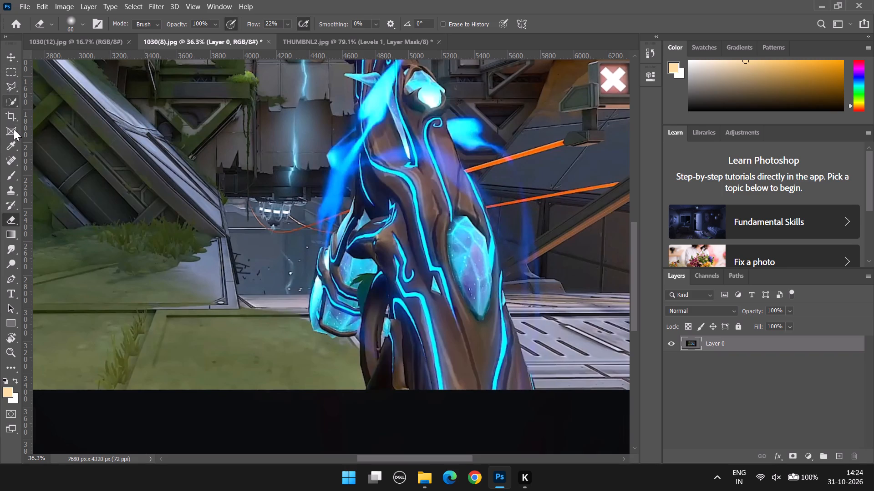
Quick-select the lower part of the gun: the crystal magazine, the grip and the body around the large crystal.
drag(14, 100, 63, 110)
alt+scroll(328, 306, up, 7)
drag(317, 329, 312, 316)
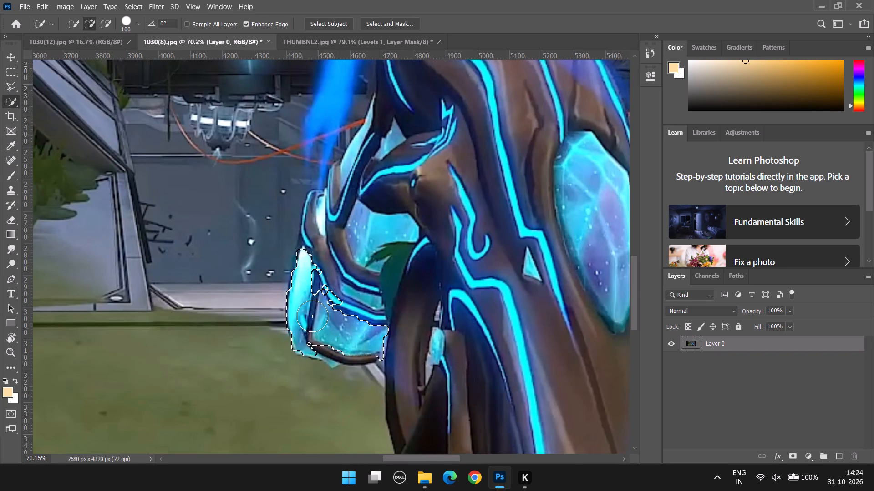
drag(312, 316, 444, 182)
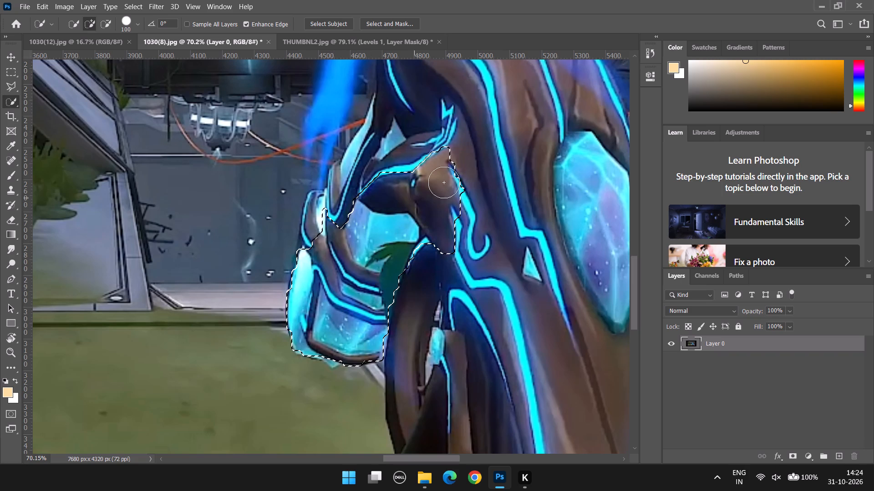
drag(444, 182, 455, 399)
scroll(469, 379, down, 7)
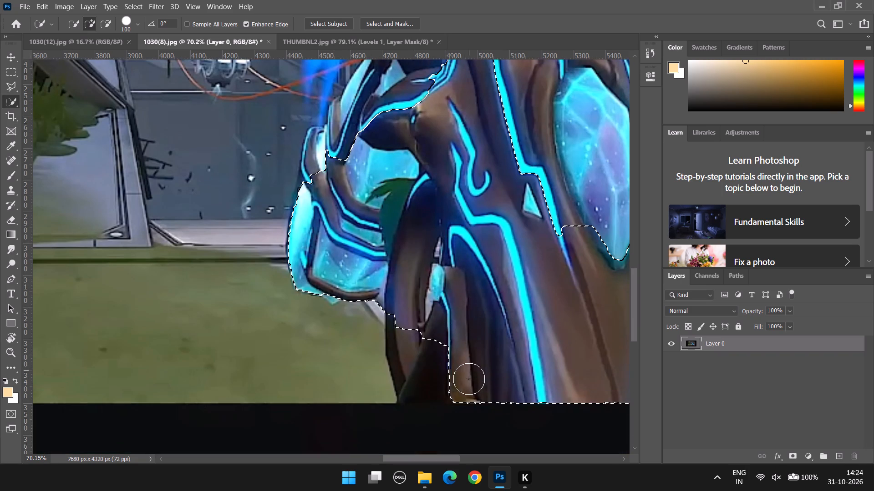
drag(419, 326, 421, 386)
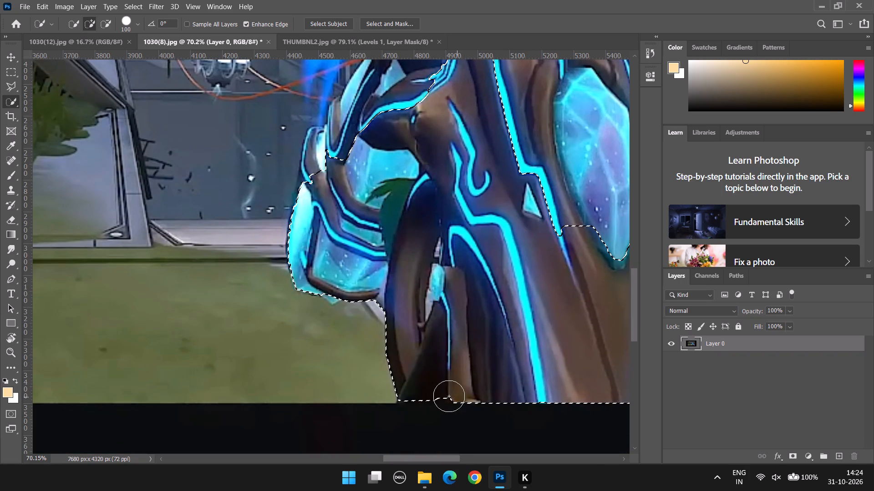
alt+scroll(464, 380, down, 5)
drag(574, 393, 530, 248)
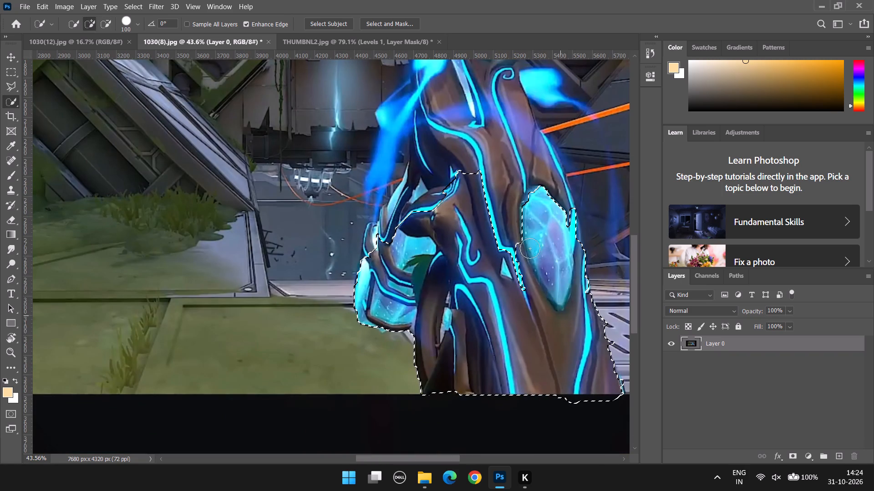
drag(530, 248, 513, 179)
Extend the quick selection up the gun's body, past the glowing upper crystal and along the right side of the barrel.
scroll(509, 183, up, 18)
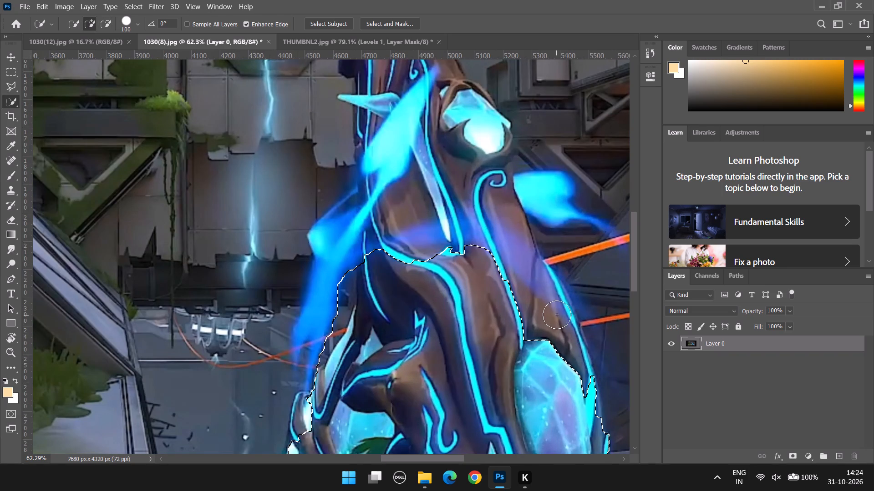
drag(556, 317, 440, 238)
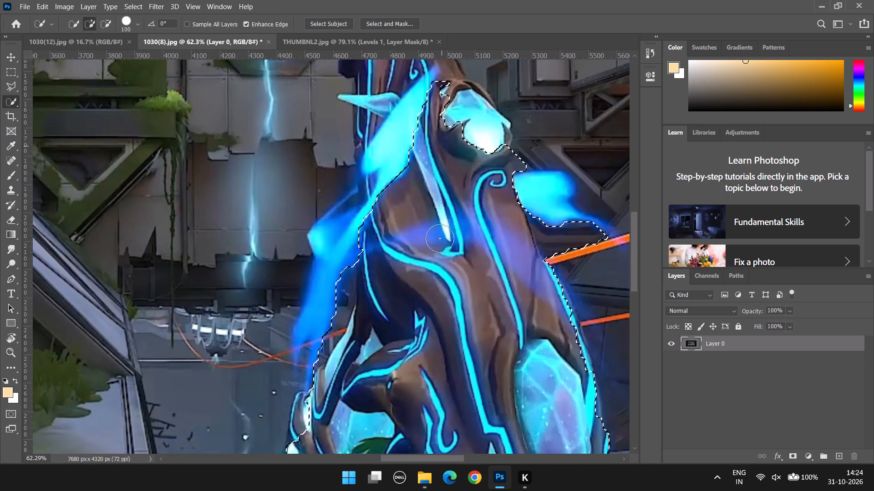
drag(440, 238, 397, 144)
scroll(405, 147, up, 11)
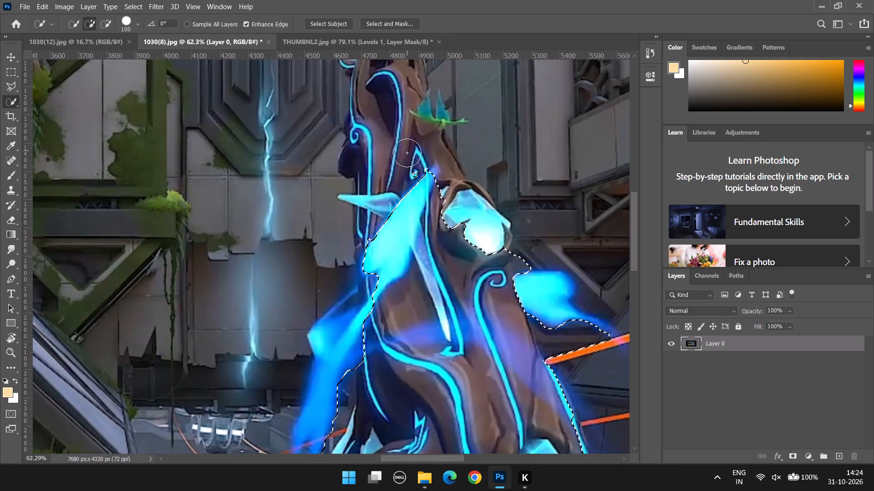
drag(468, 210, 416, 105)
scroll(415, 119, up, 2)
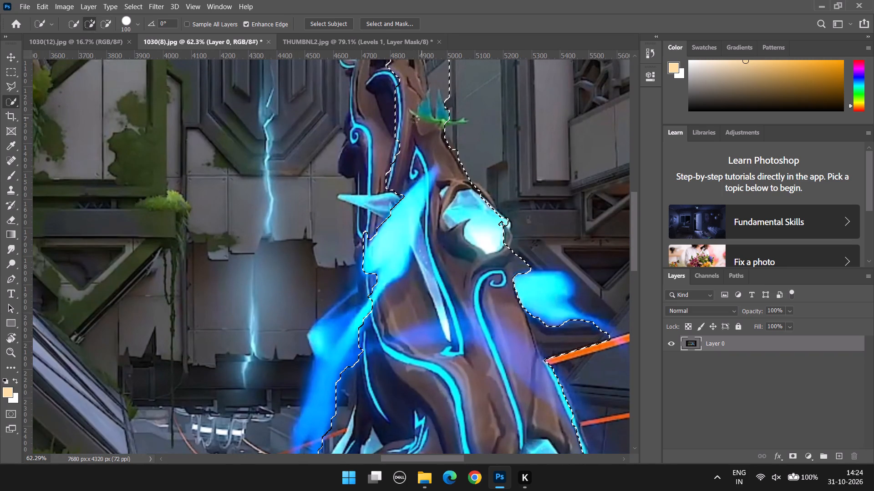
Examine the selection outline around the muzzle and along both sides of the gun for missed or spilled areas.
scroll(415, 119, up, 7)
scroll(405, 187, up, 10)
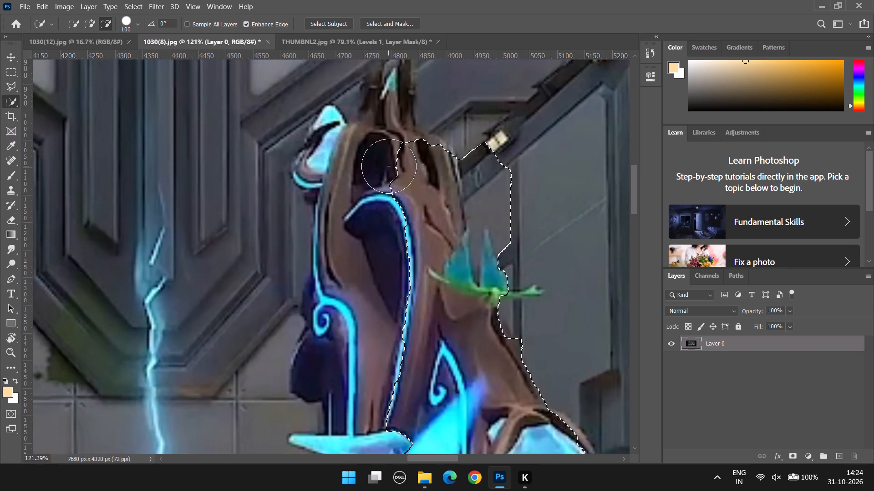
alt+scroll(391, 156, down, 9)
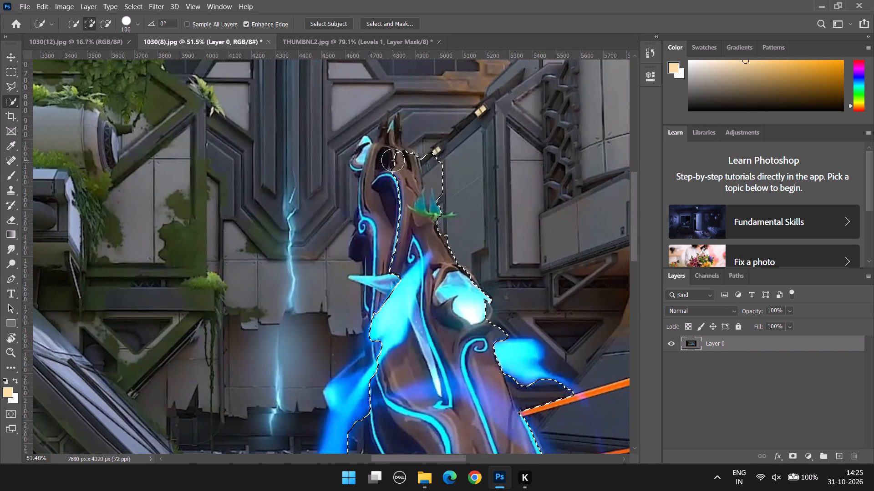
scroll(393, 159, down, 6)
alt+scroll(393, 159, down, 6)
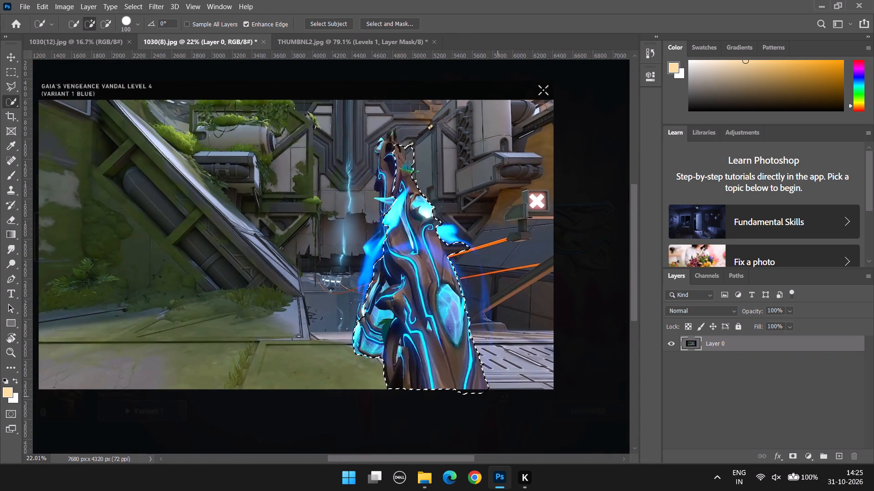
alt+scroll(529, 295, up, 8)
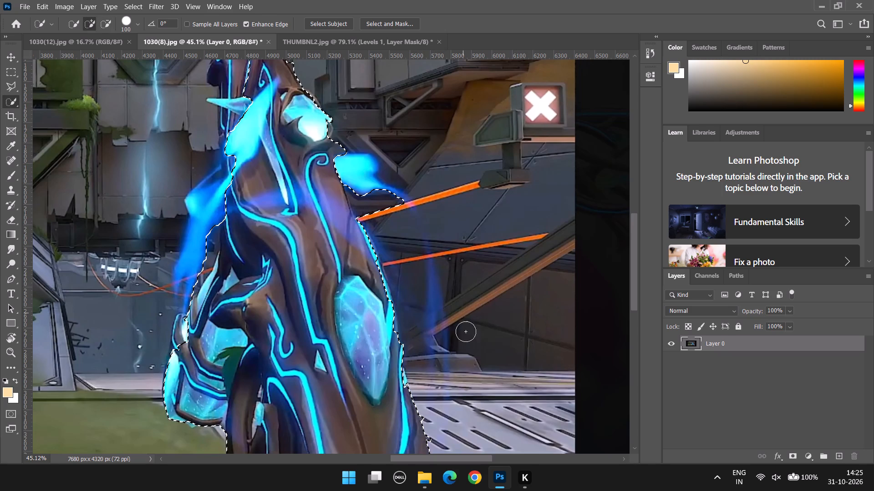
scroll(189, 298, up, 1)
alt+scroll(190, 297, down, 2)
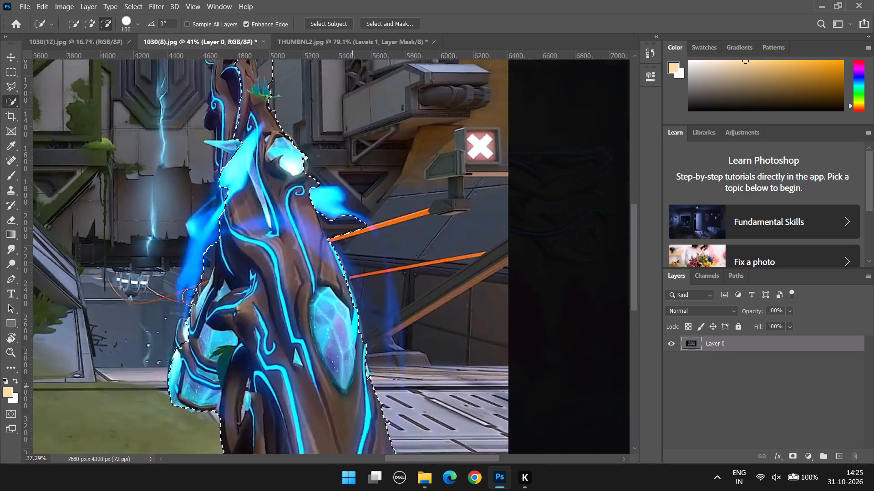
alt+scroll(190, 297, down, 2)
alt+scroll(189, 318, up, 12)
Add the upper edge of the crystal magazine and the blue flame above it to the selection.
drag(168, 350, 170, 339)
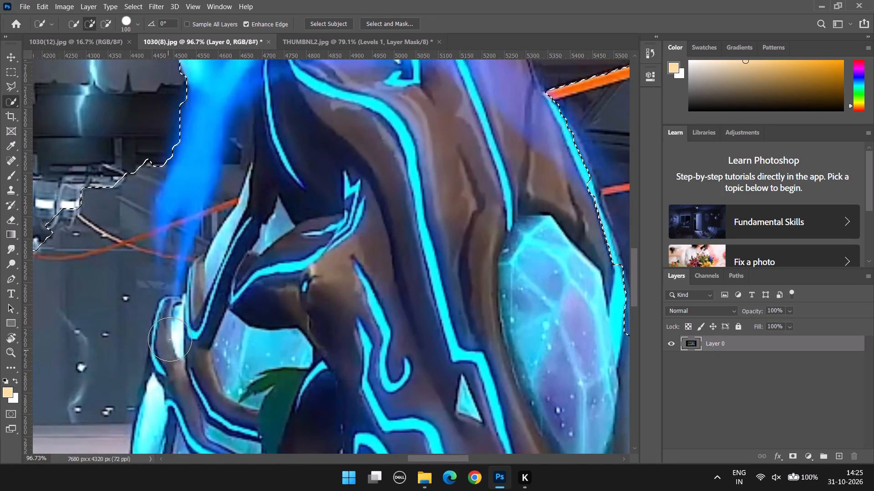
drag(170, 339, 170, 338)
Subtract the spilled grey wall and floor area beside the magazine and blue flame from the selection.
alt+scroll(188, 307, down, 5)
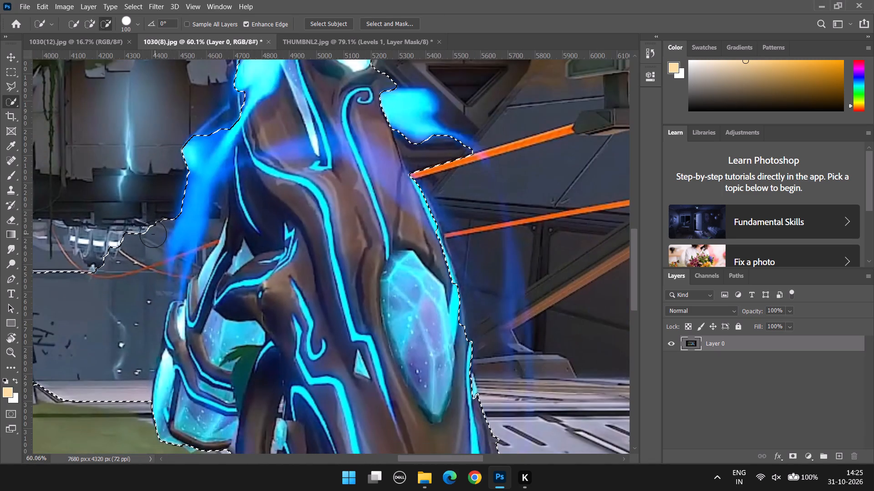
alt+scroll(153, 234, down, 3)
alt+drag(141, 213, 62, 326)
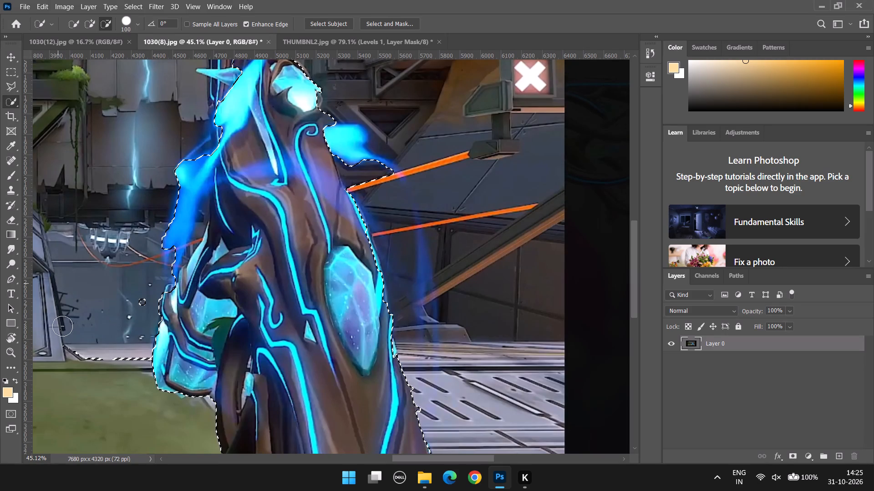
alt+drag(62, 326, 128, 305)
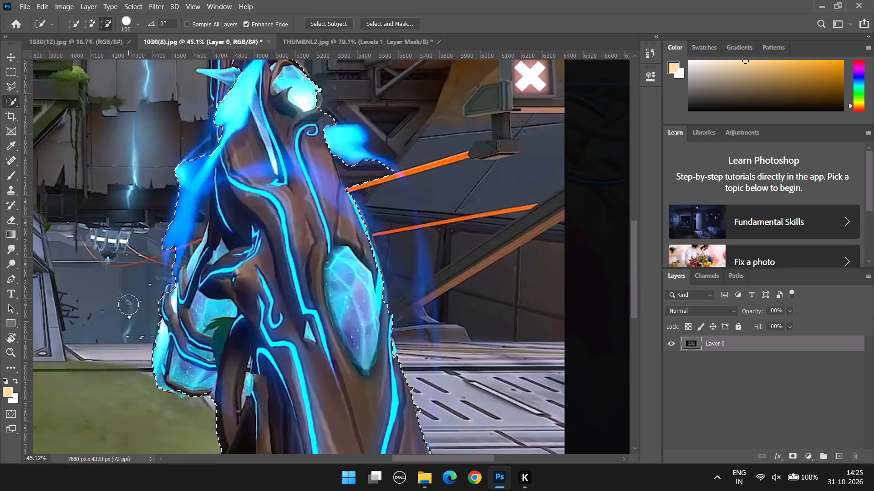
alt+drag(128, 305, 152, 221)
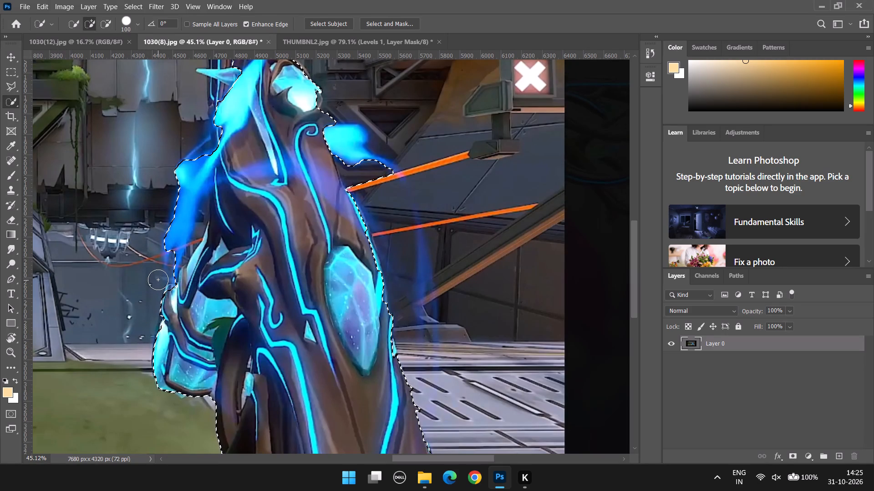
Extend the quick selection up the barrel's left side, over the small side crystal and up to the muzzle tip.
alt+scroll(181, 252, down, 6)
scroll(178, 140, up, 4)
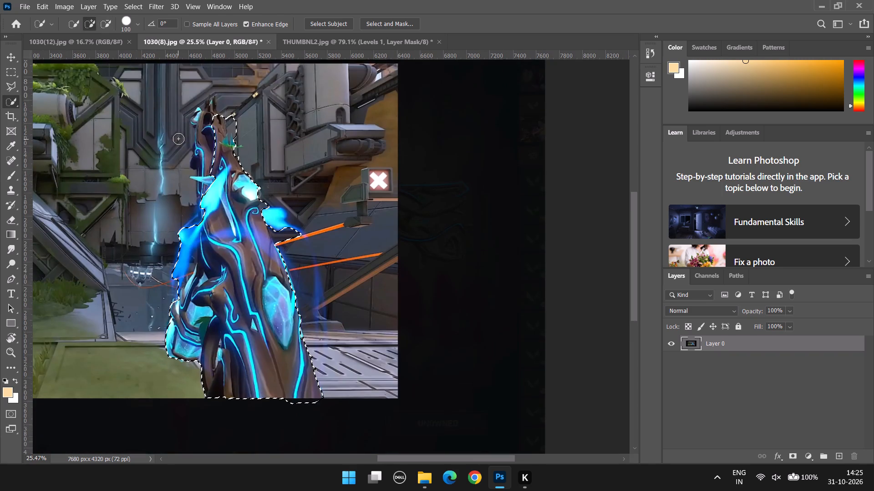
scroll(178, 139, up, 13)
drag(264, 237, 259, 196)
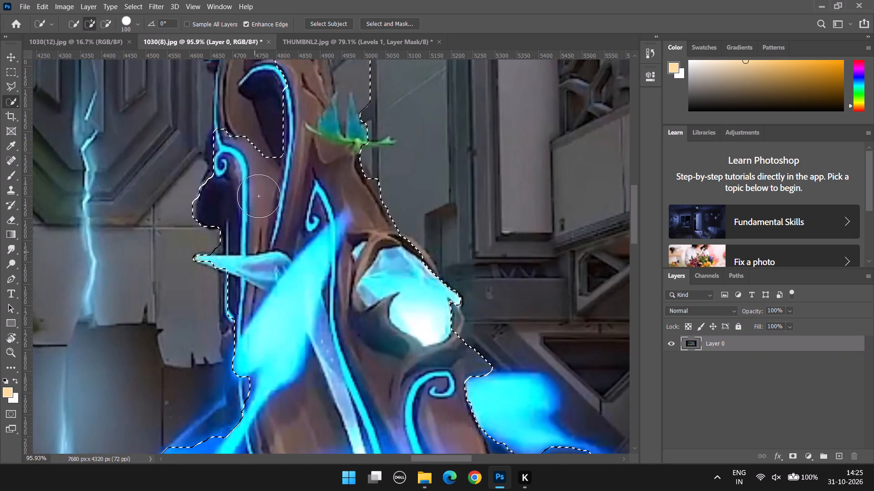
drag(259, 196, 225, 155)
scroll(247, 140, up, 11)
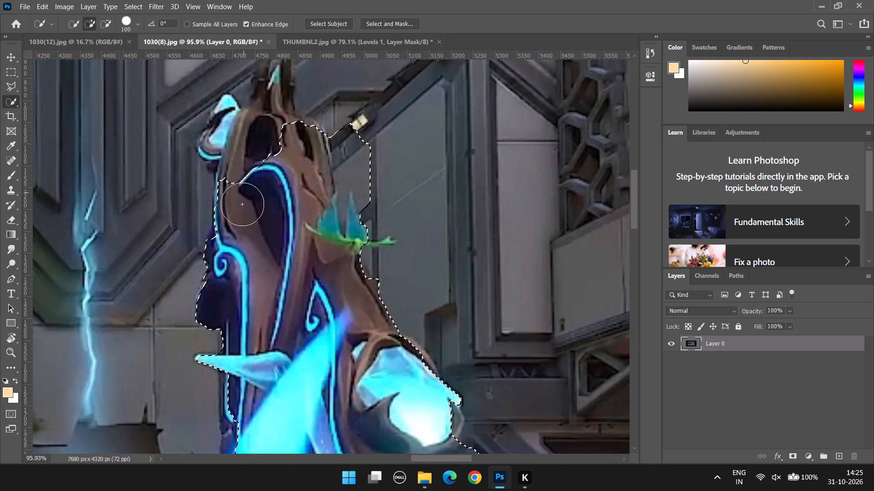
drag(239, 215, 234, 114)
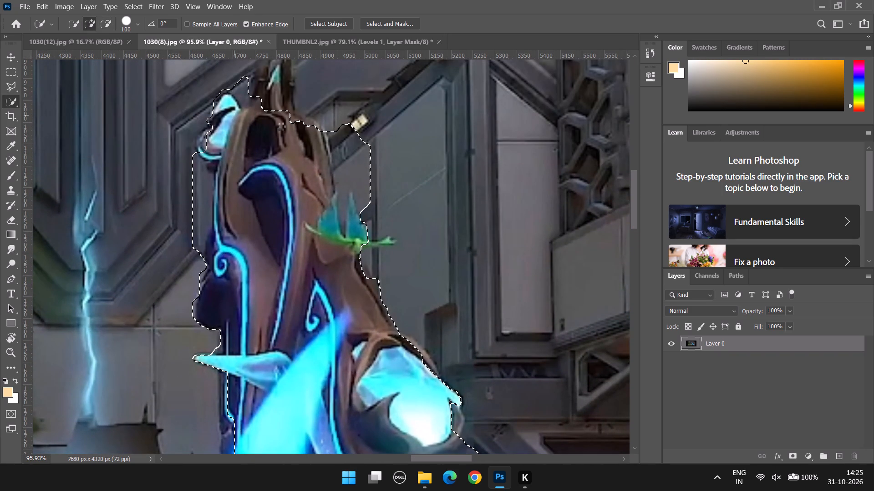
scroll(278, 147, up, 6)
click(279, 141)
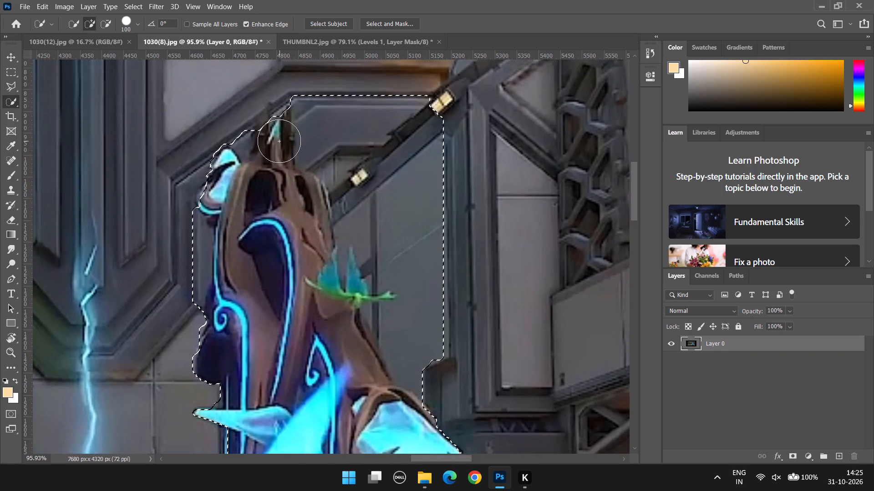
click(274, 118)
Subtract the spilled grey wall area to the right of the barrel and above the muzzle tip from the selection.
alt+drag(325, 108, 341, 155)
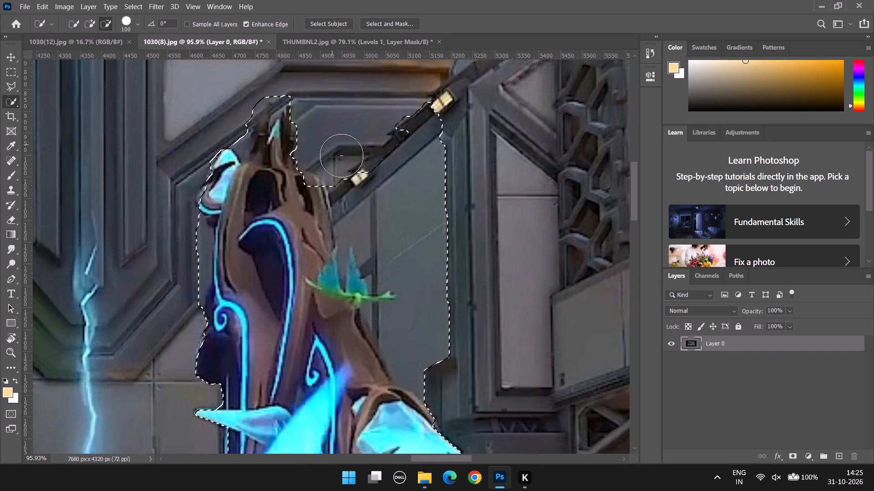
alt+drag(341, 155, 272, 84)
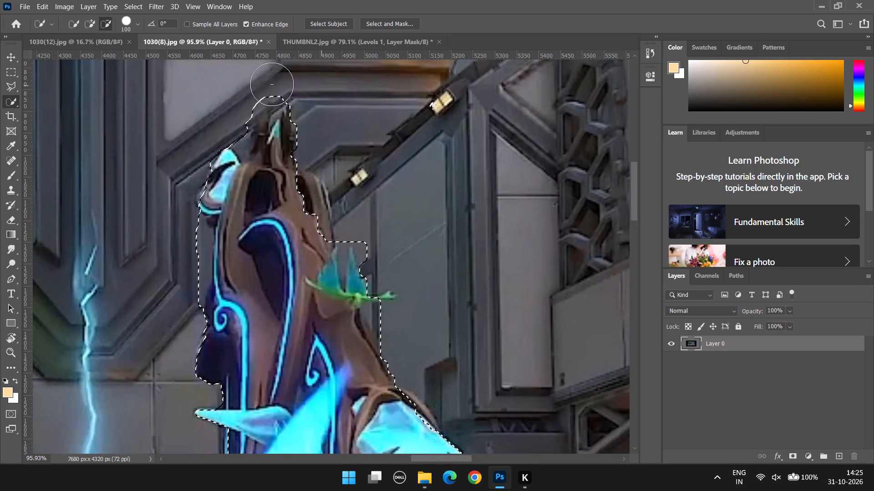
alt+drag(272, 84, 230, 122)
Align the selection's lower edge with the gun's cut-off bottom, adding the missed strip and removing spill into the black area.
scroll(439, 216, down, 3)
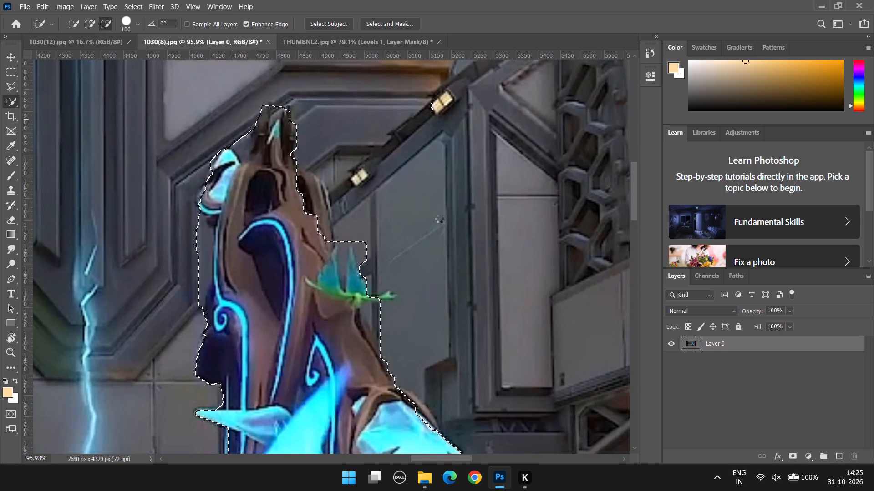
scroll(423, 230, down, 4)
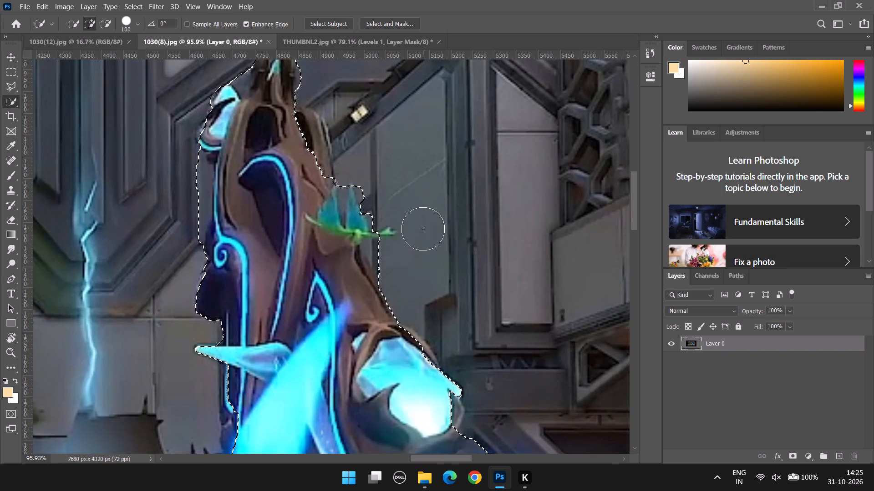
scroll(423, 228, down, 17)
alt+scroll(424, 223, down, 5)
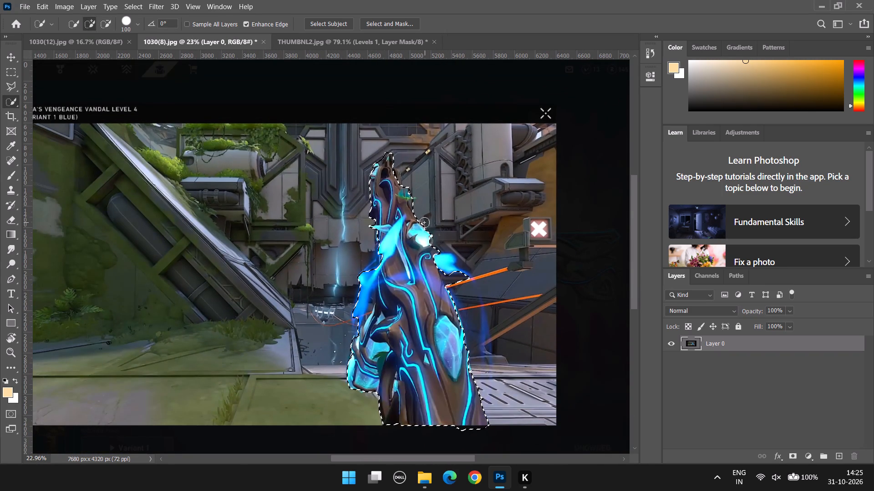
alt+scroll(468, 401, down, 6)
alt+scroll(486, 409, up, 6)
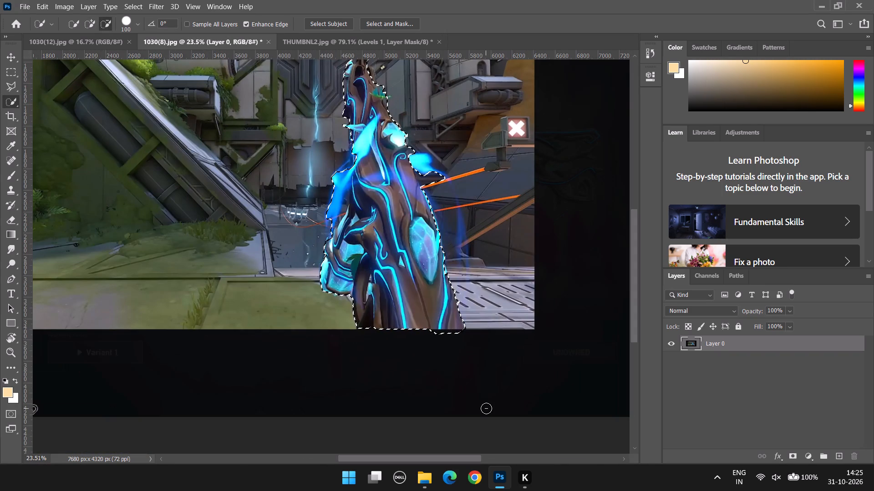
alt+scroll(440, 316, up, 10)
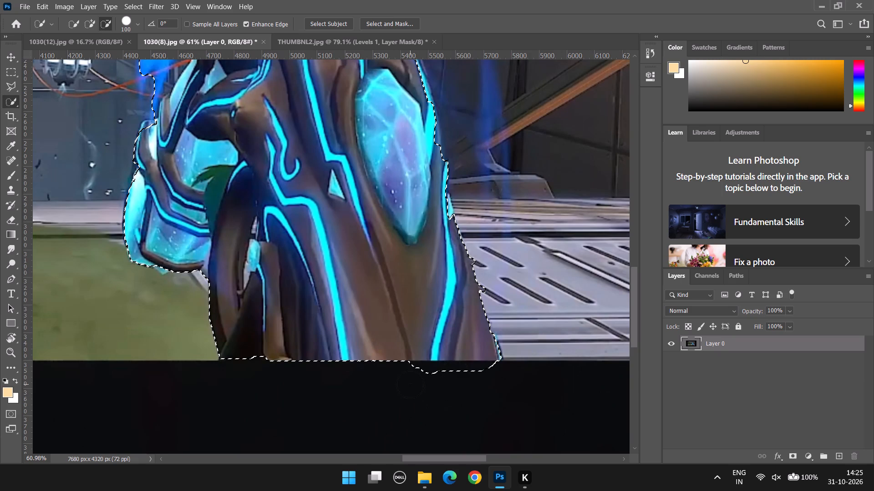
alt+drag(410, 384, 486, 379)
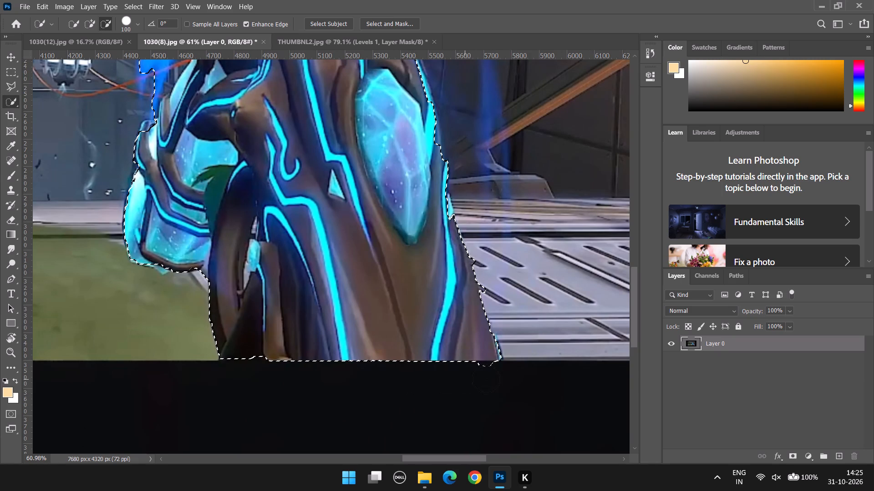
alt+drag(486, 379, 522, 376)
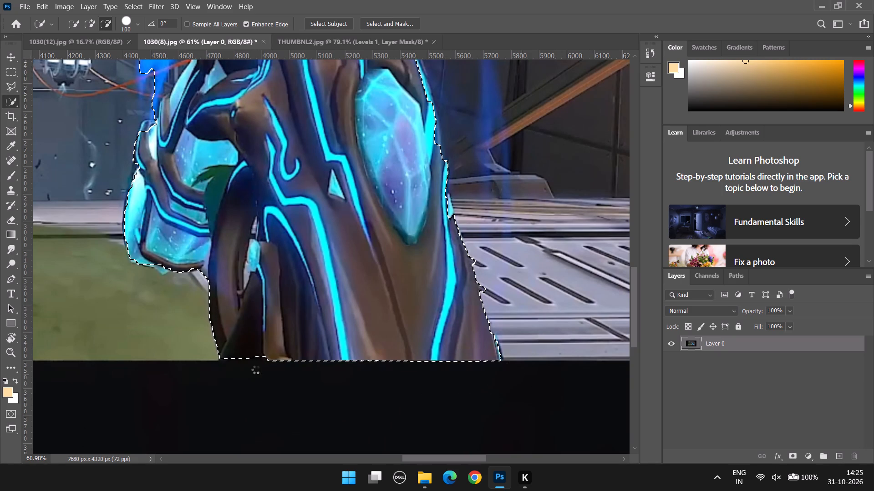
drag(271, 351, 254, 351)
alt+drag(234, 379, 239, 379)
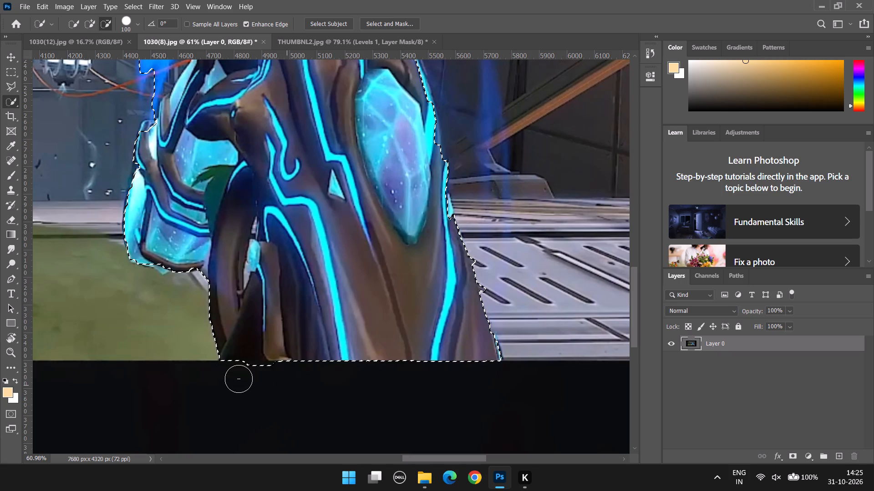
alt+drag(239, 379, 264, 377)
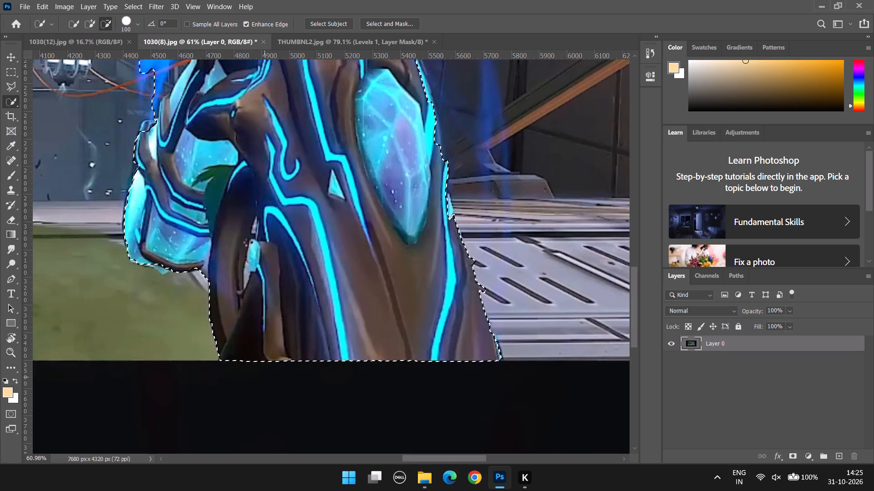
Add the missed crystal tip beneath the magazine to the selection and subtract the spilled grass around it.
alt+scroll(162, 278, up, 10)
scroll(132, 299, up, 4)
scroll(134, 324, down, 7)
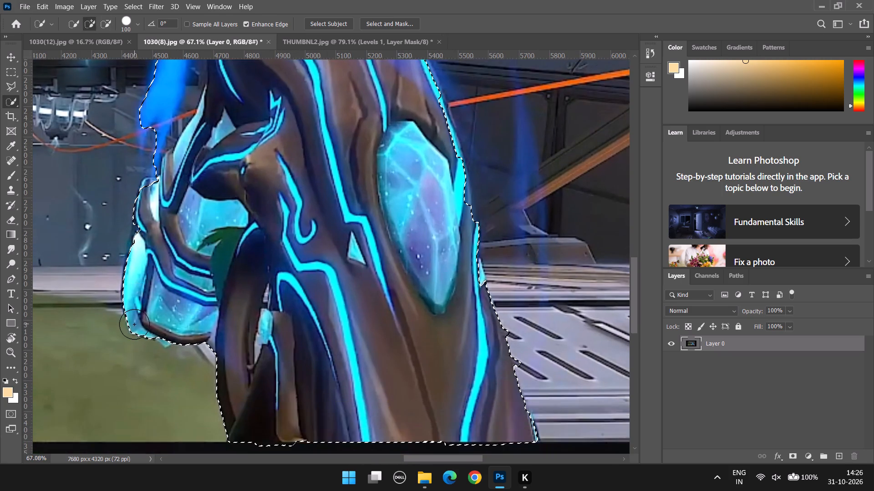
scroll(134, 324, down, 4)
alt+scroll(137, 324, up, 11)
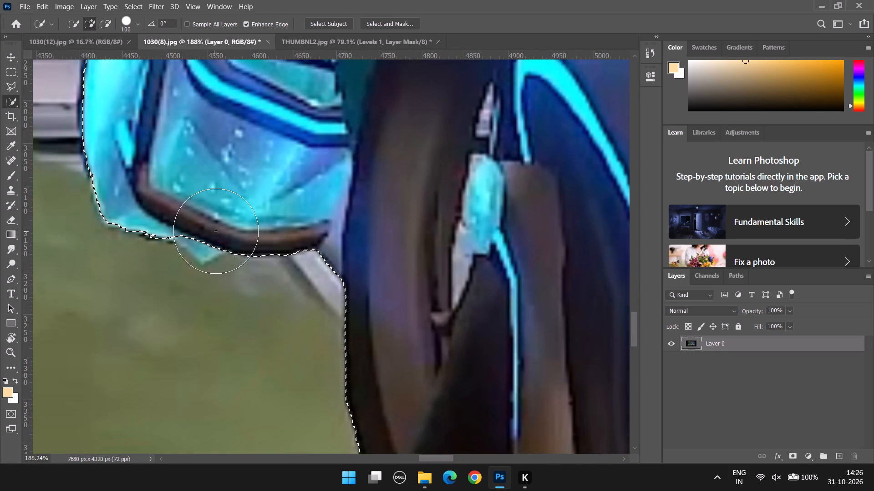
click(216, 231)
alt+drag(254, 307, 246, 306)
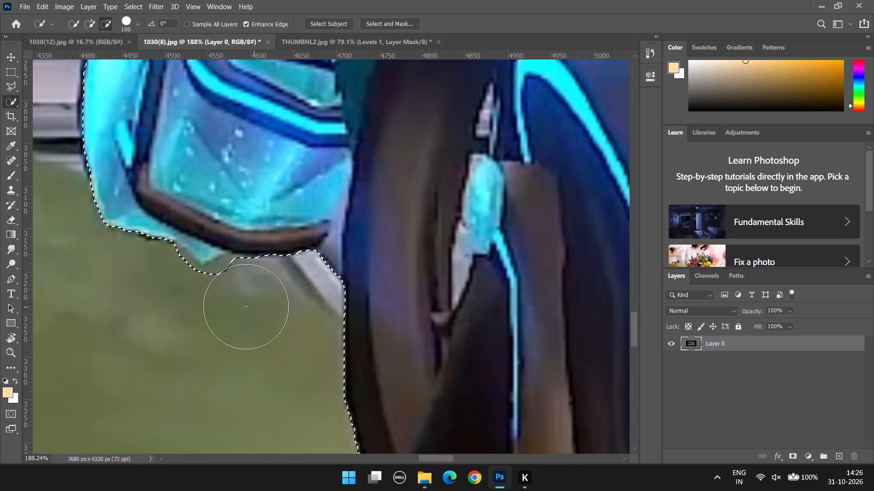
alt+drag(246, 306, 153, 284)
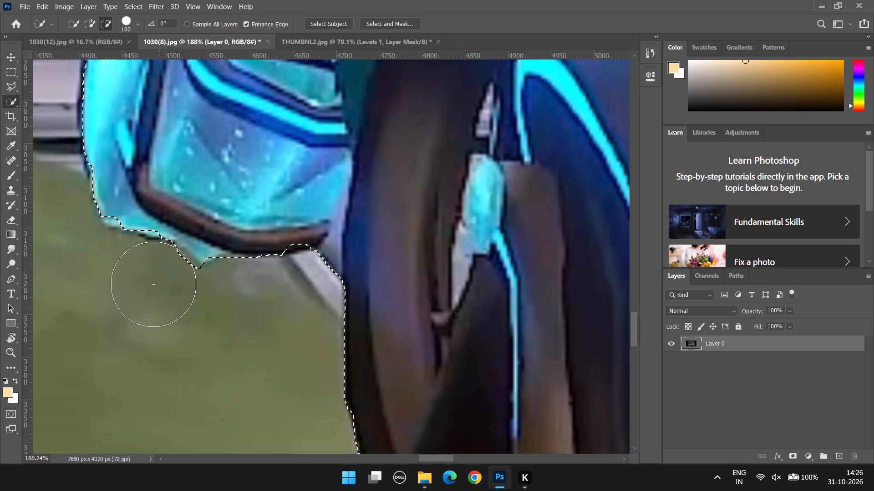
alt+drag(153, 284, 149, 281)
Add the missed dark rim and rounded upper corner along the crystal magazine's left edge to the selection.
scroll(145, 274, down, 7)
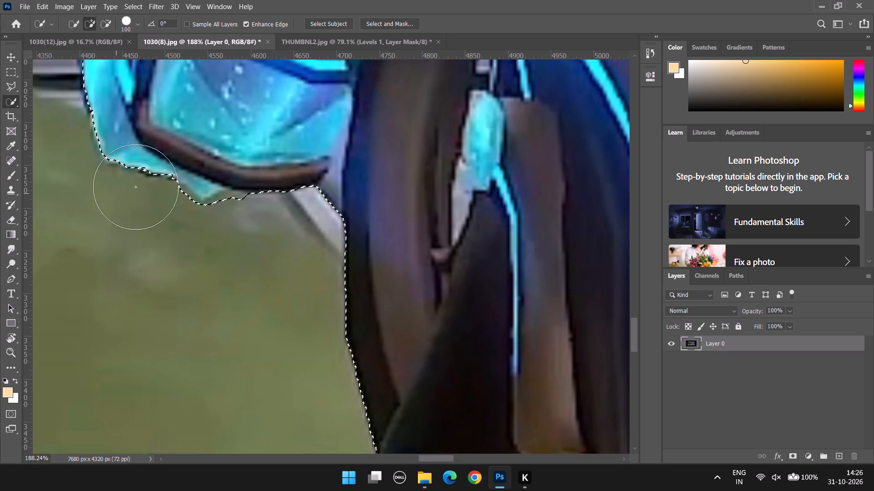
alt+scroll(143, 182, down, 7)
scroll(111, 110, up, 20)
scroll(111, 110, up, 3)
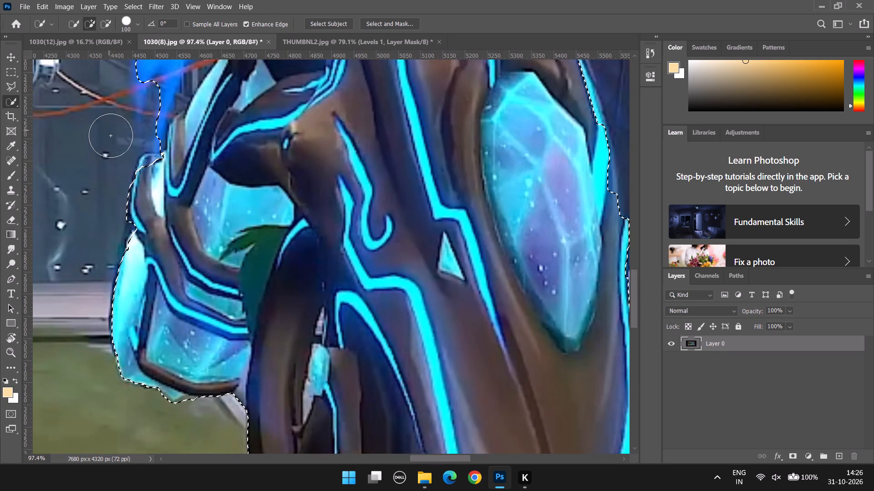
scroll(113, 148, up, 14)
drag(171, 269, 150, 326)
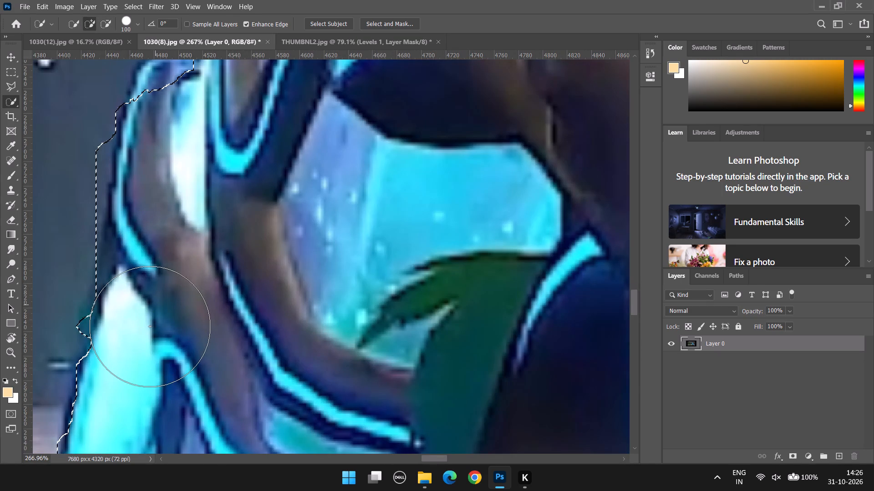
drag(150, 326, 145, 351)
alt+scroll(230, 264, down, 7)
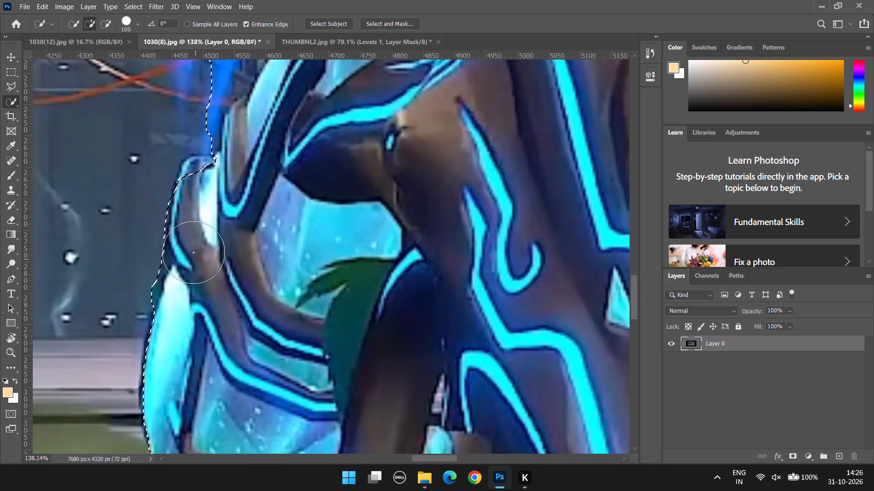
scroll(192, 238, up, 13)
click(210, 264)
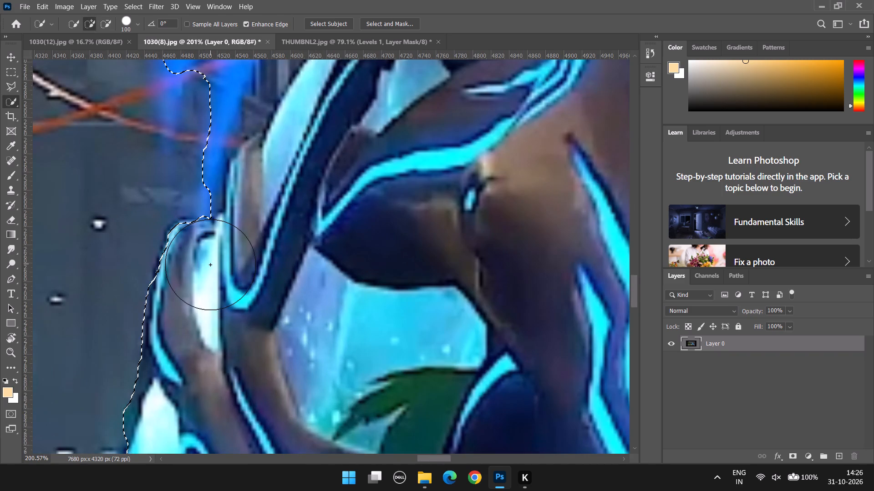
Add the missed upper edge of the left blue flame, where it meets the gun's body, to the selection.
scroll(244, 250, up, 4)
alt+scroll(244, 249, down, 5)
scroll(245, 248, up, 5)
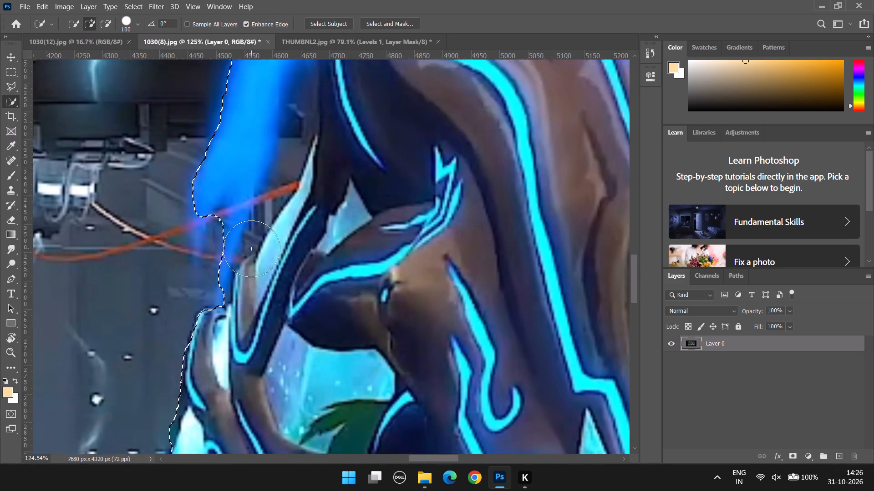
scroll(251, 249, up, 5)
alt+scroll(190, 256, down, 7)
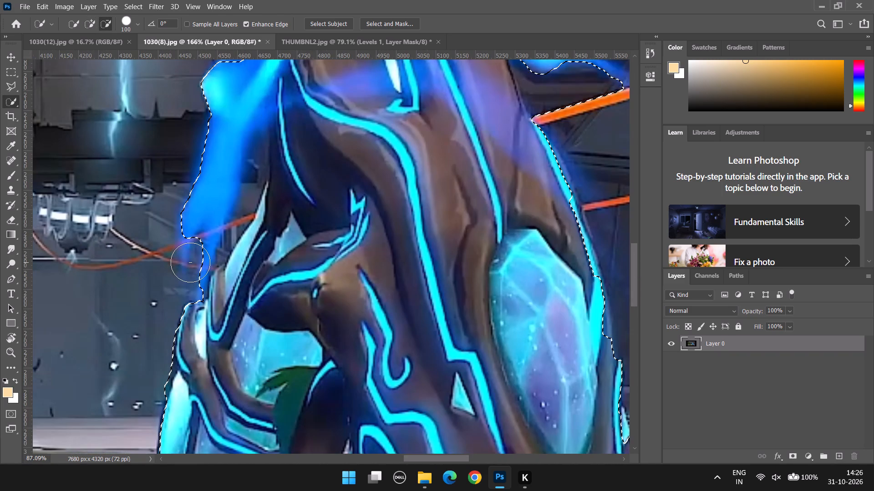
alt+scroll(199, 316, up, 7)
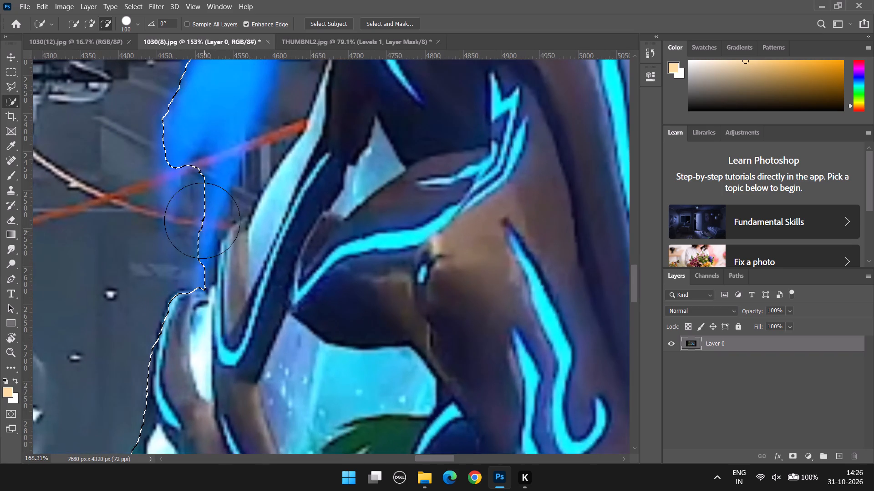
scroll(254, 241, down, 6)
scroll(254, 241, up, 3)
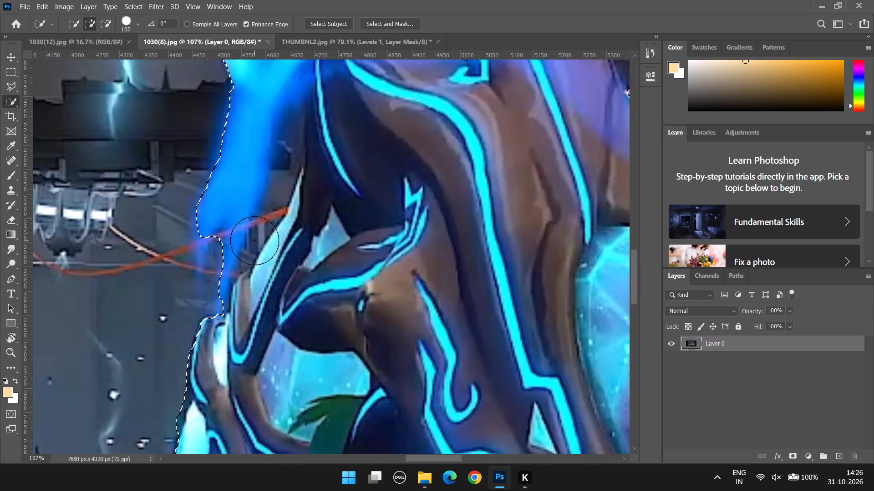
scroll(254, 240, up, 20)
scroll(254, 240, up, 4)
drag(271, 224, 291, 207)
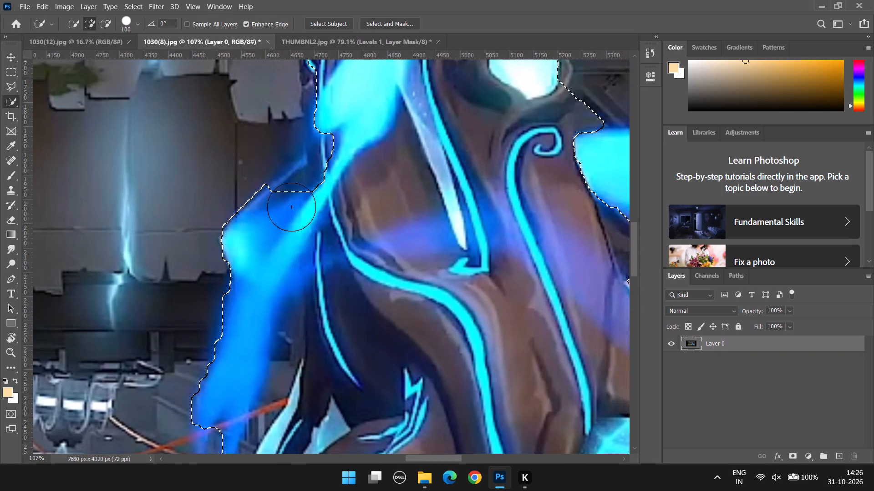
drag(291, 207, 320, 182)
Add the gun's left edge between the pale crystal spike and the blue flame to the selection.
scroll(380, 204, down, 5)
scroll(414, 164, up, 8)
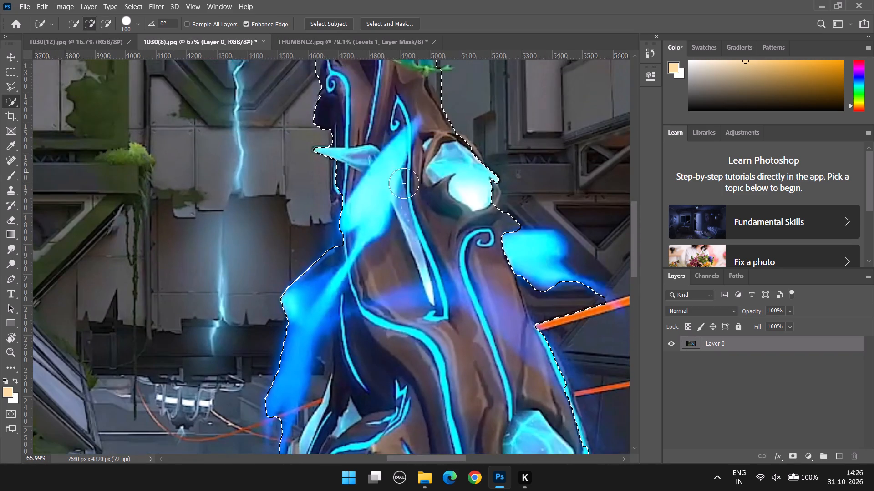
scroll(404, 183, up, 9)
drag(316, 268, 302, 132)
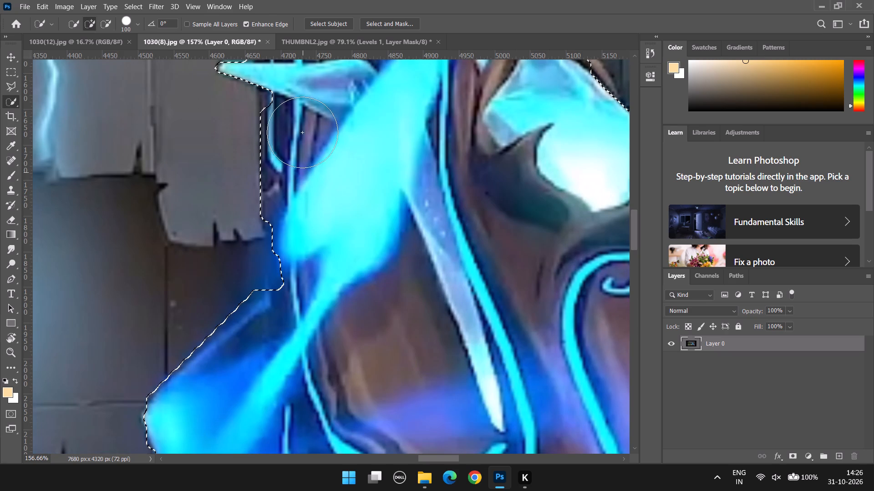
drag(302, 132, 312, 279)
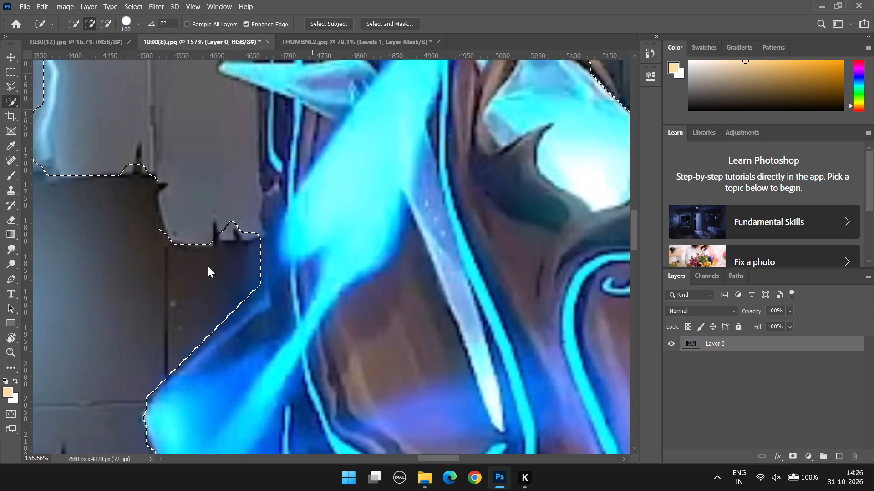
Subtract the spilled wall panels beside the gun's left edge, from the left blue flame up past the pale crystal spike, from the selection.
alt+scroll(198, 261, up, 3)
alt+drag(213, 257, 171, 105)
scroll(179, 135, down, 7)
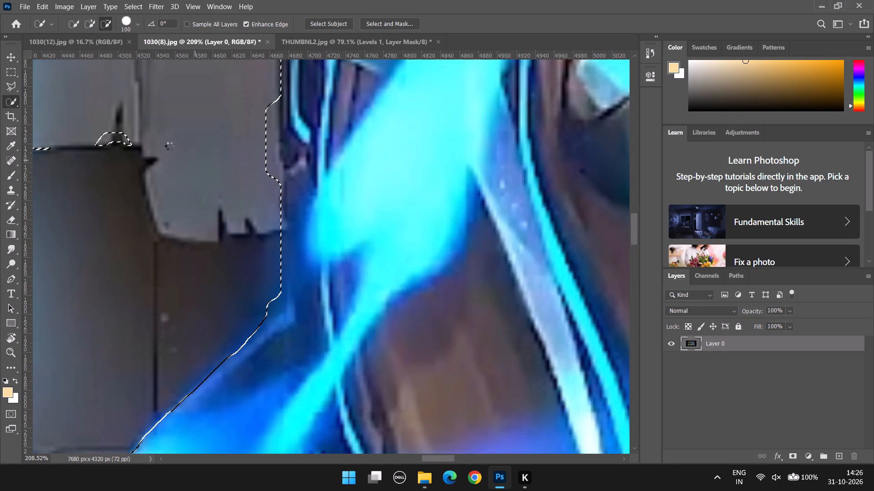
scroll(169, 145, down, 11)
drag(146, 127, 142, 110)
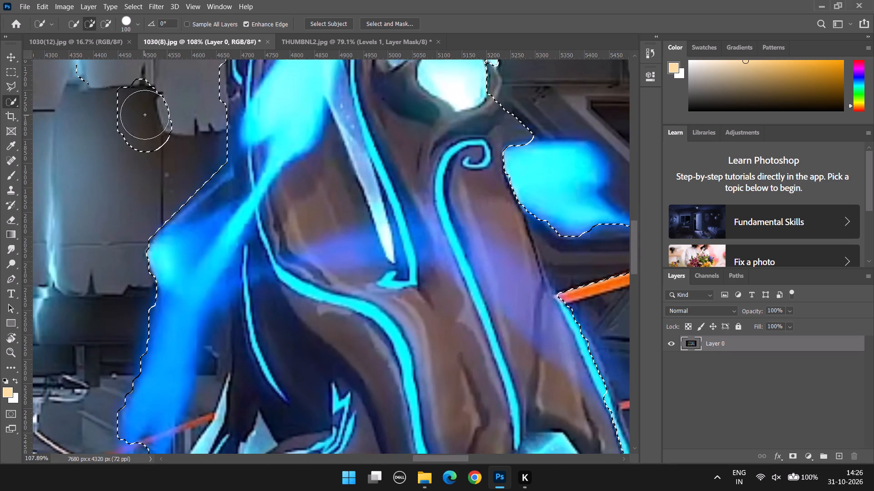
scroll(157, 135, up, 7)
alt+scroll(161, 143, down, 4)
alt+drag(147, 185, 126, 145)
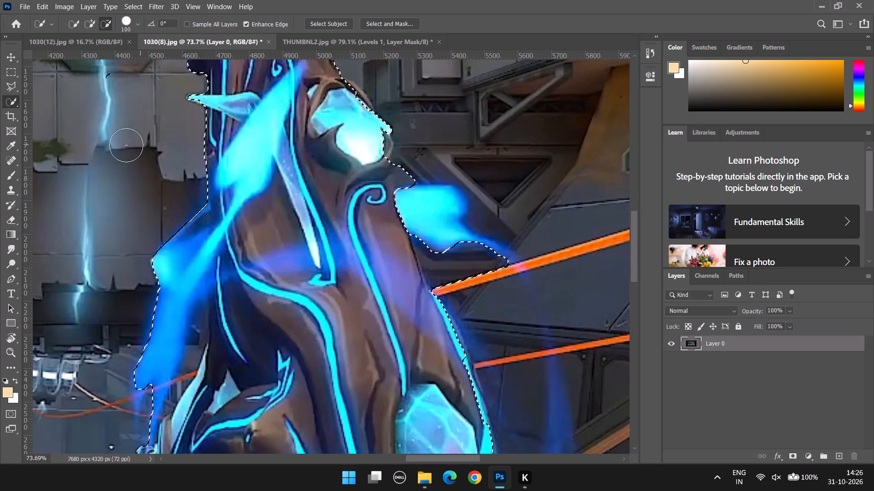
alt+drag(126, 145, 118, 101)
scroll(161, 135, up, 7)
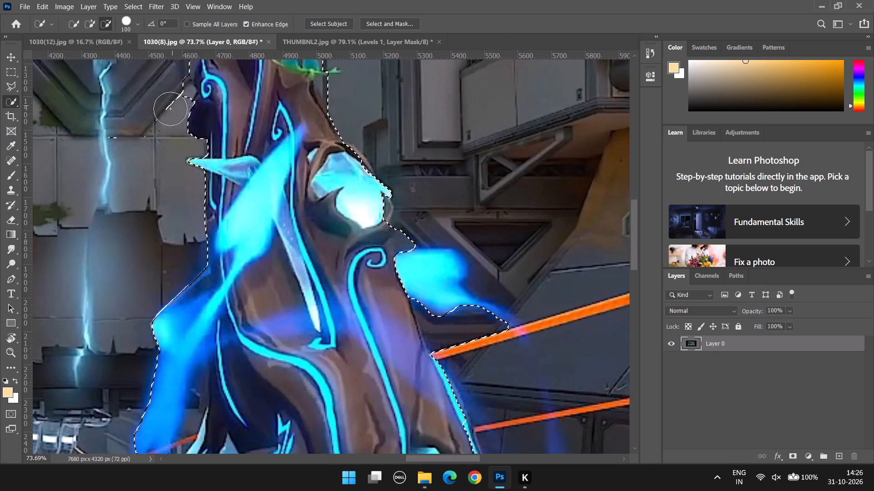
scroll(169, 109, up, 9)
alt+drag(110, 216, 161, 176)
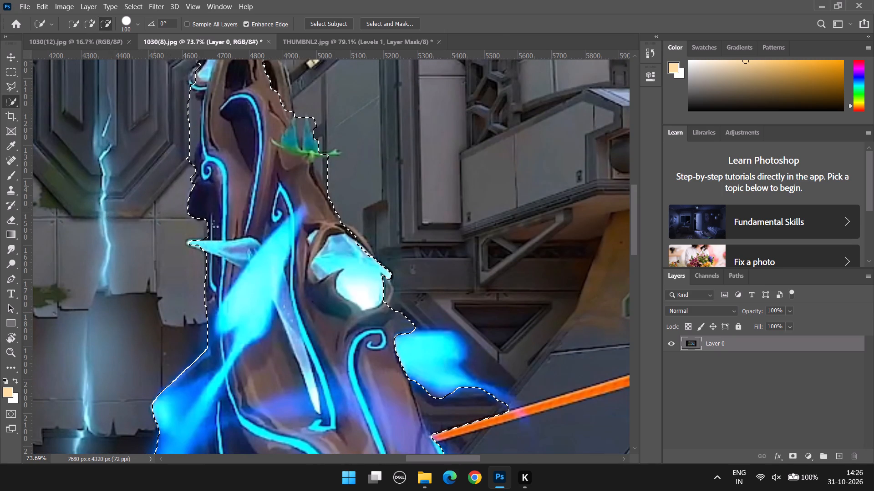
Subtract the wall strip along the gun's left edge beside the glowing blue spiral from the selection.
scroll(177, 200, up, 9)
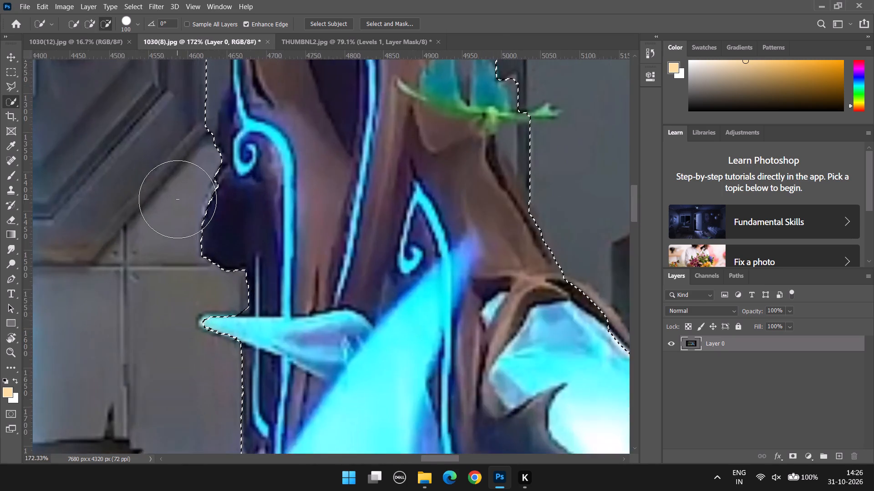
scroll(178, 199, up, 4)
scroll(184, 184, down, 6)
scroll(171, 177, up, 14)
alt+scroll(162, 212, up, 4)
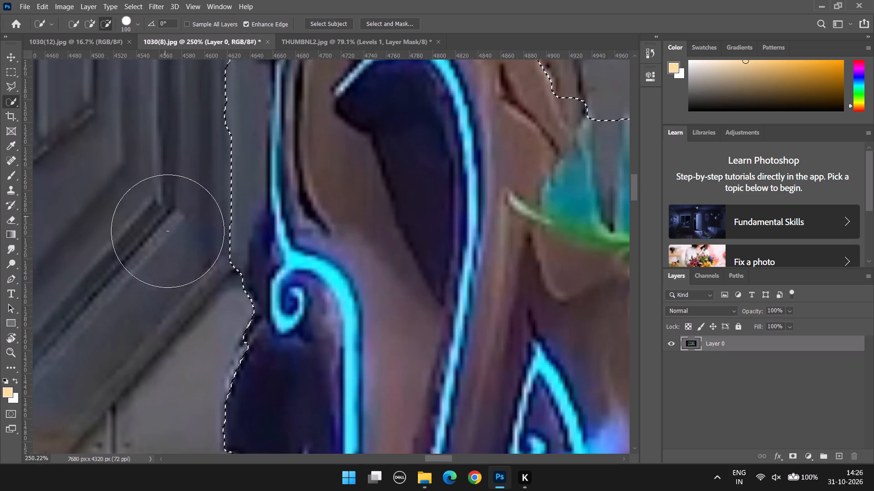
alt+scroll(168, 231, up, 4)
alt+drag(191, 294, 218, 189)
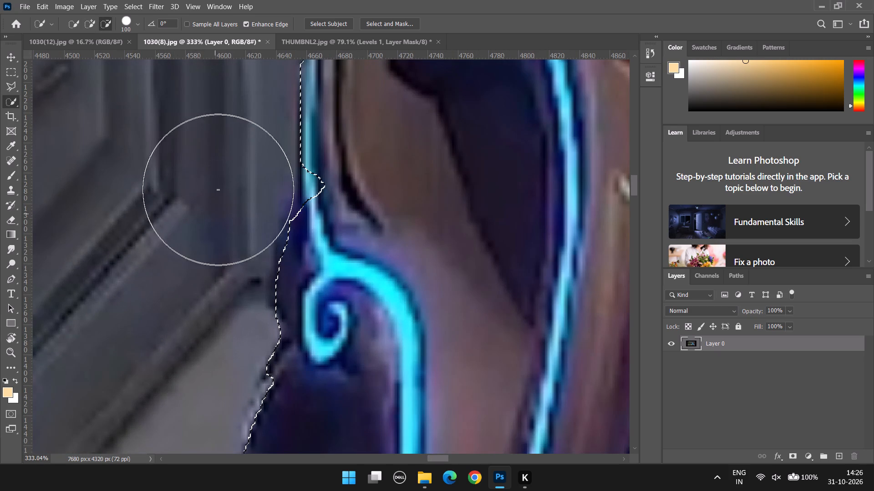
alt+drag(218, 189, 210, 127)
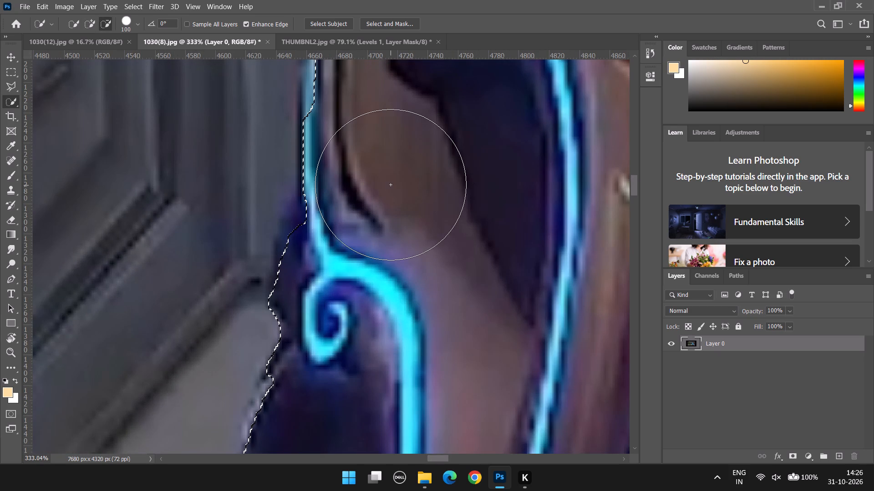
Add the small blue-white crystal near the gun's upper left end to the selection.
alt+scroll(391, 185, down, 11)
scroll(390, 185, up, 20)
scroll(390, 185, up, 4)
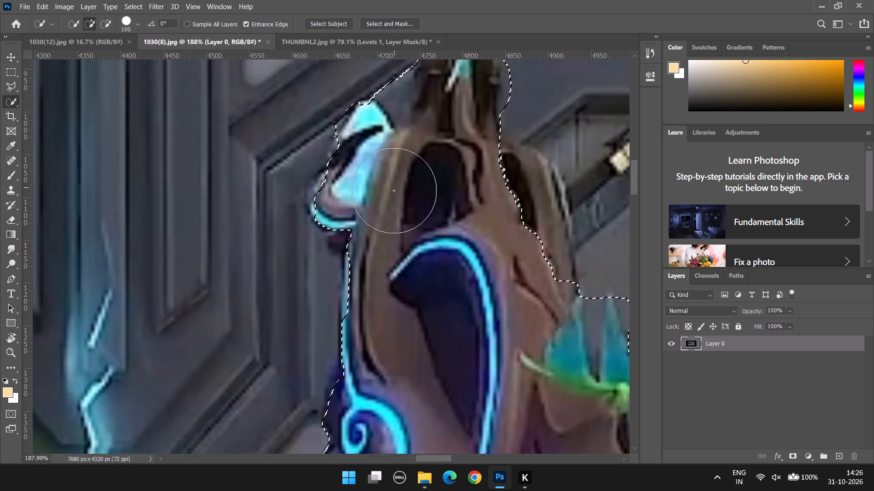
scroll(394, 190, up, 4)
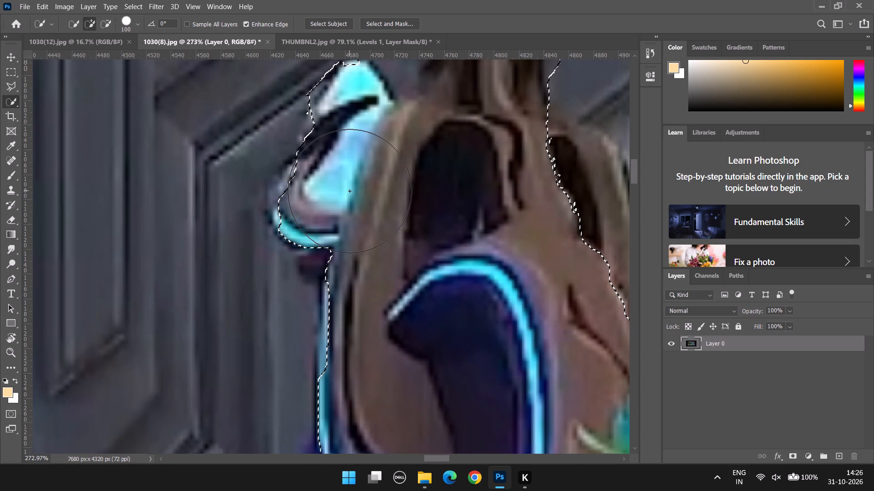
click(350, 191)
Reduce the Quick Selection brush to 15 and subtract the wall around the small crystal and between it and the brown prongs.
alt+scroll(457, 183, down, 6)
scroll(477, 152, up, 5)
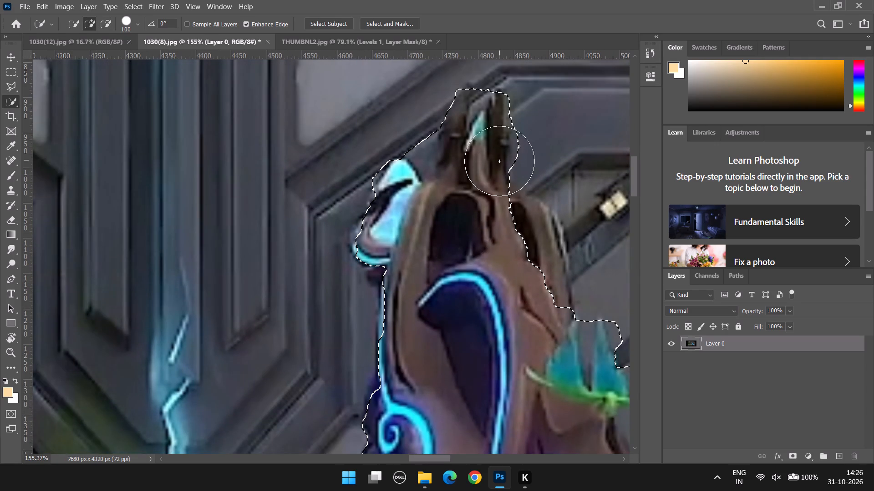
scroll(496, 172, up, 4)
alt+scroll(489, 181, up, 4)
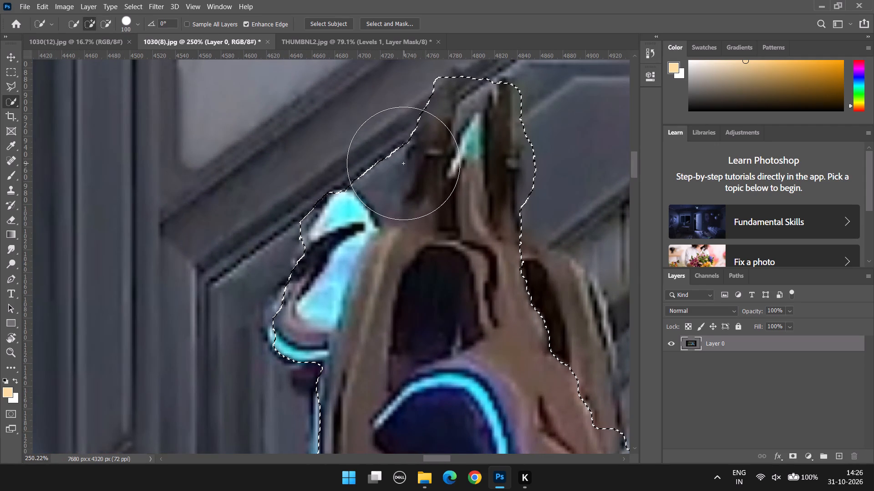
key(bracketleft)
key(bracketleft)
key(bracketleft)
text([[[)
text([[)
key(bracketleft)
key(bracketleft)
key(bracketleft)
key(bracketleft)
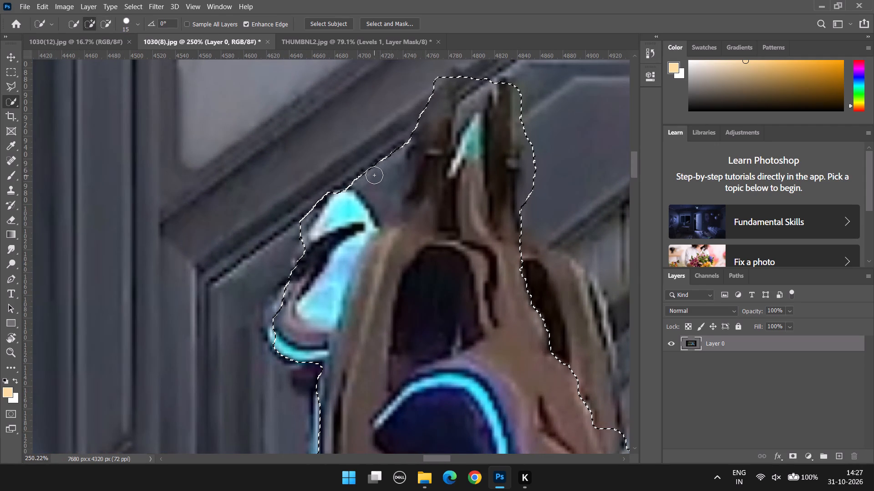
alt+drag(295, 231, 295, 228)
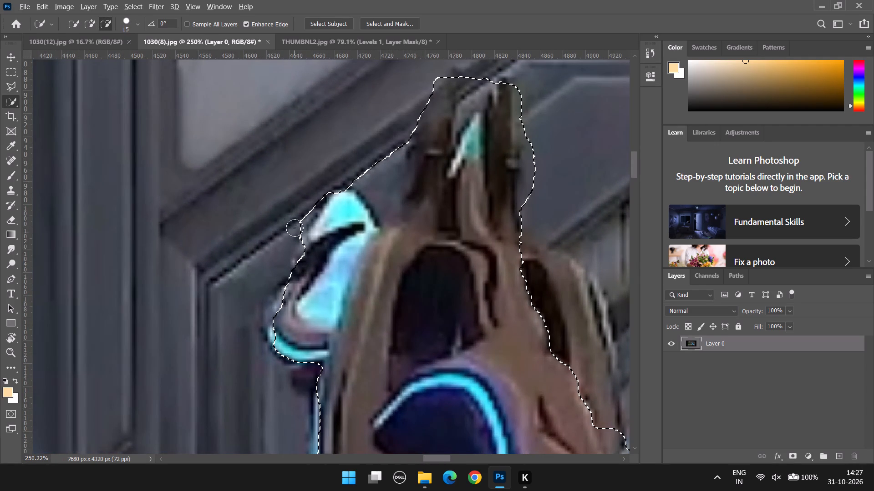
alt+drag(295, 228, 338, 181)
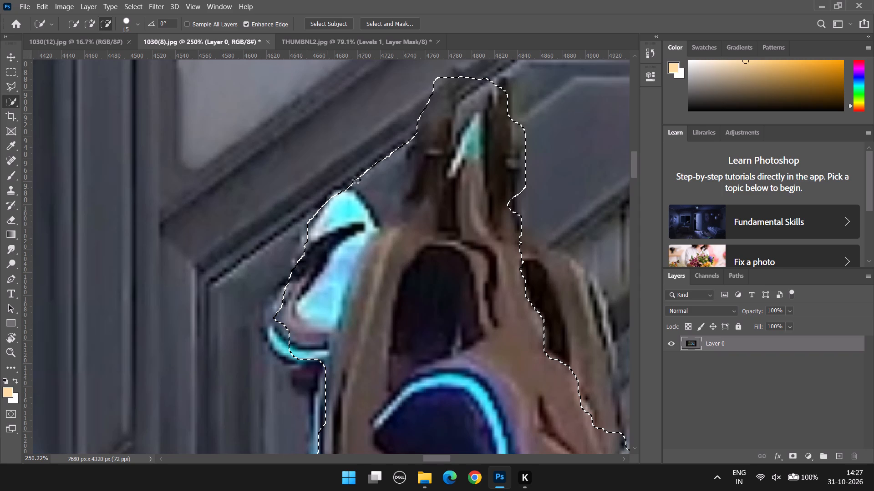
alt+drag(353, 175, 386, 212)
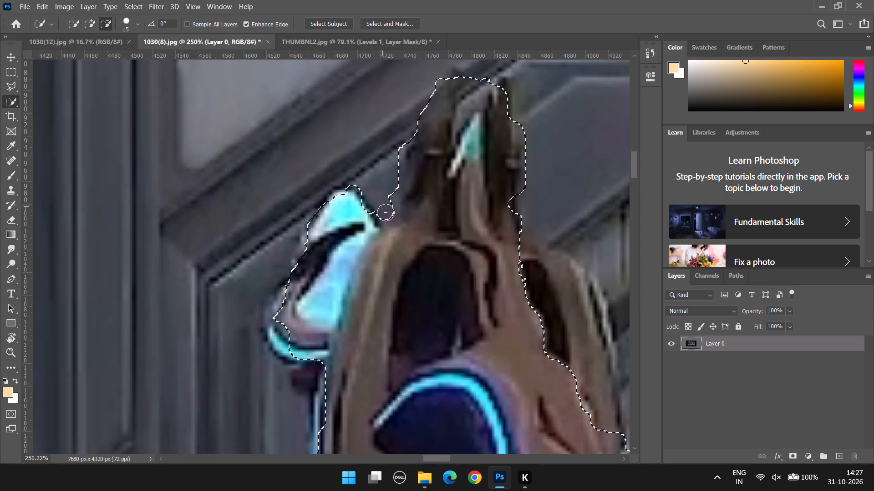
alt+drag(386, 212, 408, 104)
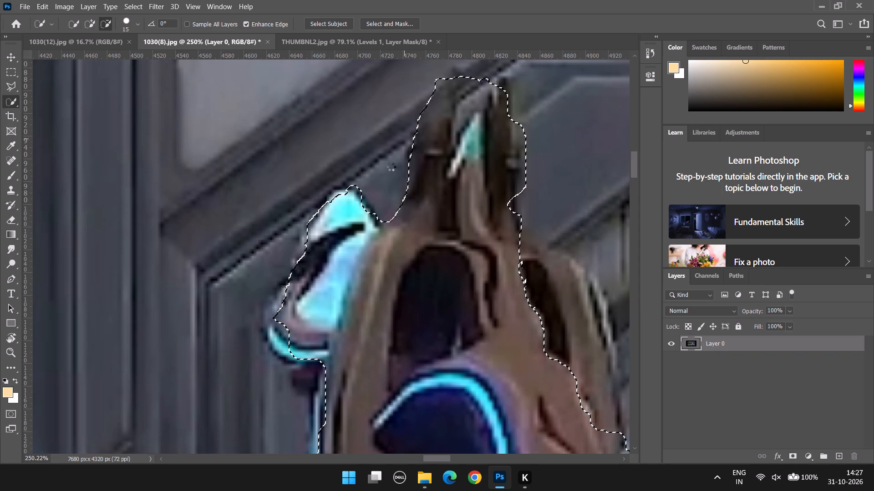
Add the small crystal's missed glowing blue lower rim back to the selection.
drag(281, 350, 274, 339)
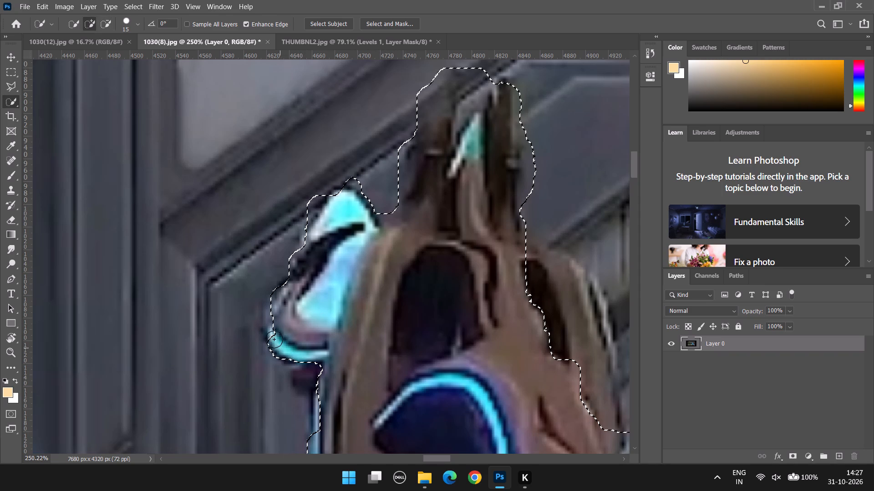
drag(274, 339, 350, 240)
Refine the selection around the two brown prongs at the gun's top, adding their tips and subtracting the wall between and beside them.
alt+scroll(444, 214, down, 4)
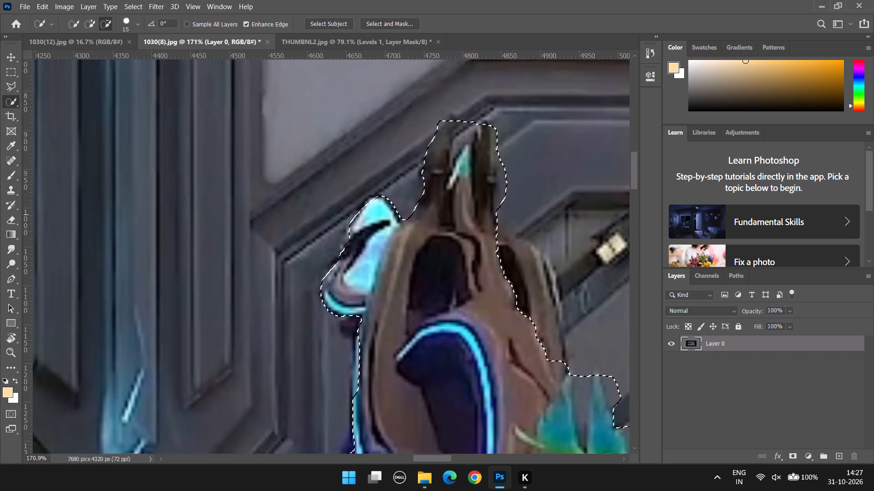
scroll(488, 150, up, 17)
click(416, 191)
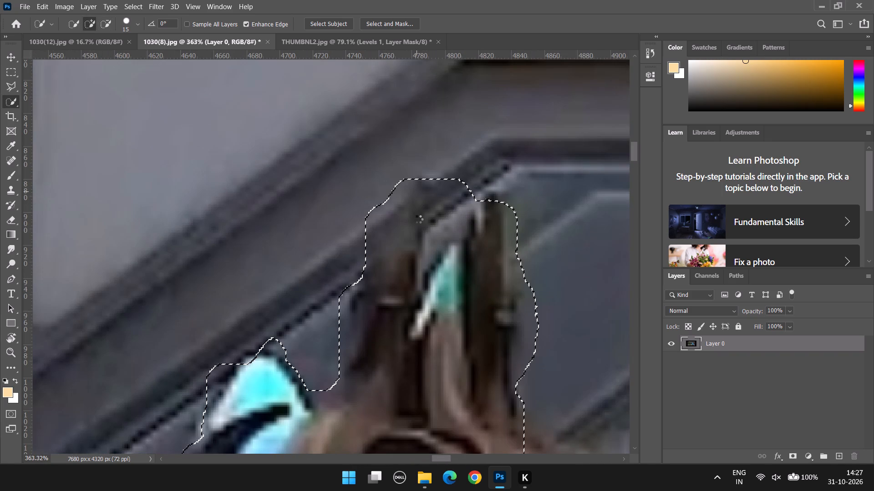
alt+drag(450, 188, 442, 245)
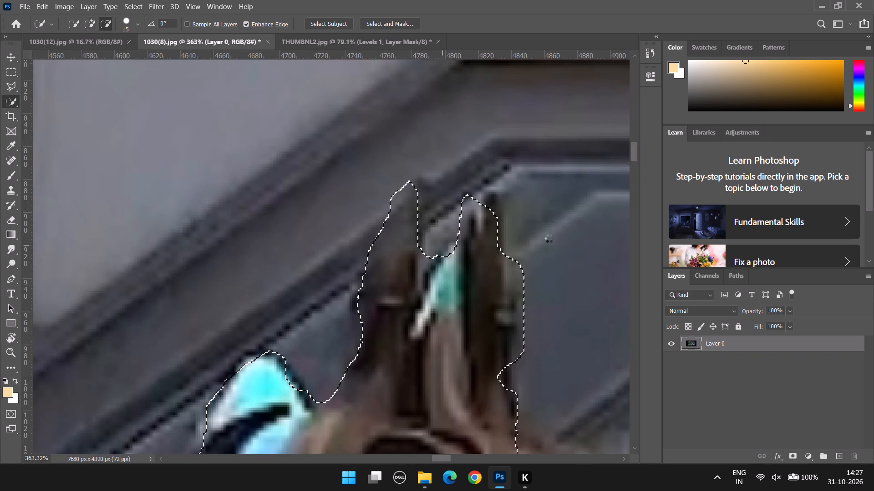
alt+drag(454, 213, 469, 190)
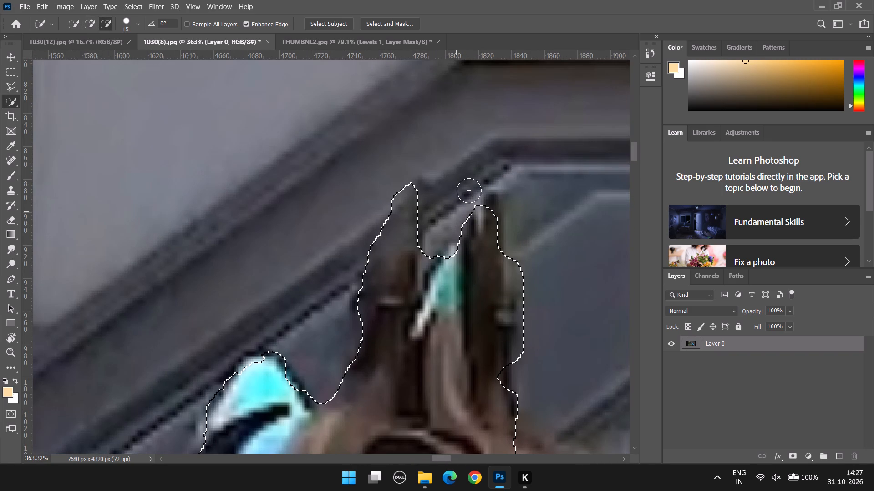
alt+drag(469, 190, 473, 184)
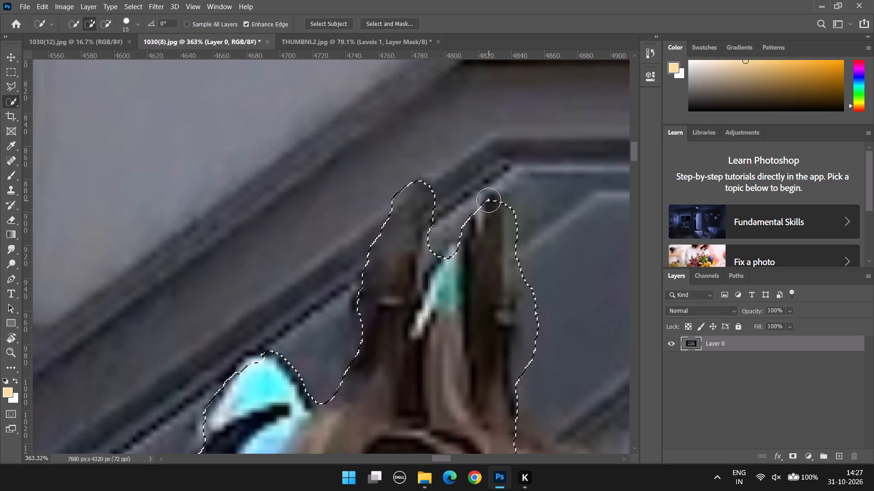
click(494, 199)
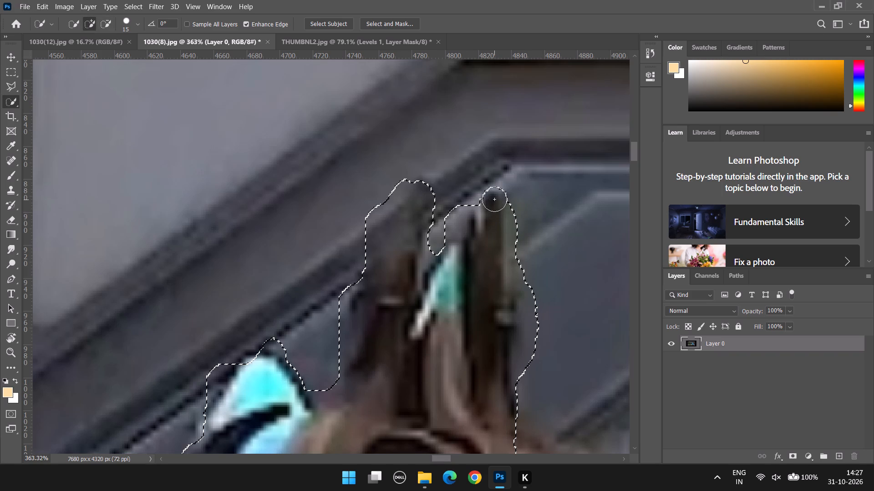
alt+drag(520, 197, 539, 327)
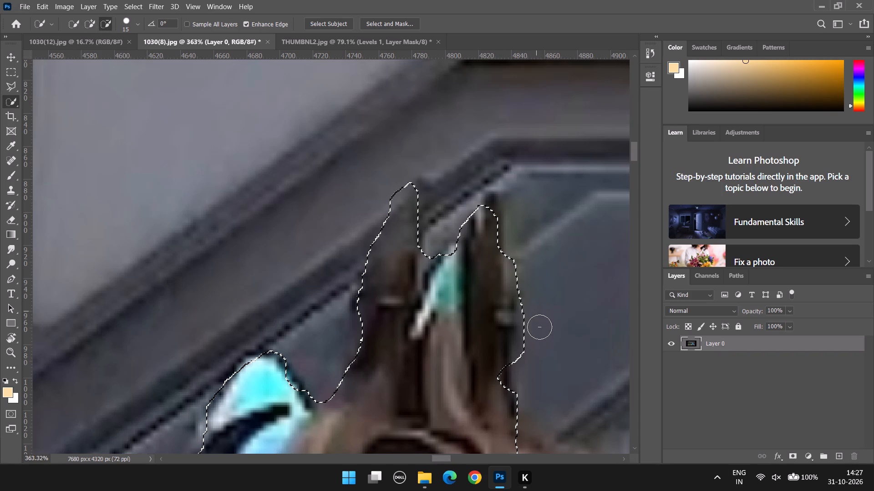
alt+drag(539, 327, 533, 372)
Subtract the spilled background along the gun's right edge, around and below the green and teal leaves, from the selection.
alt+scroll(598, 283, down, 20)
alt+scroll(598, 283, down, 2)
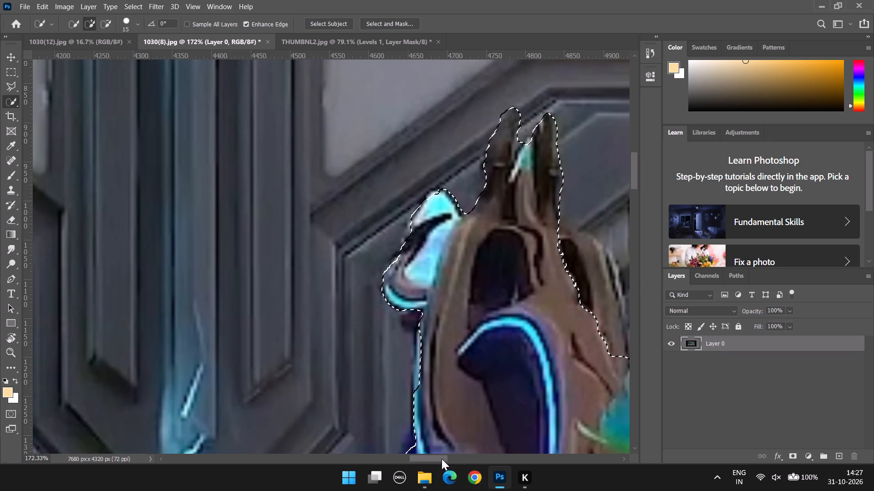
drag(442, 459, 464, 461)
scroll(332, 343, down, 20)
scroll(332, 343, down, 2)
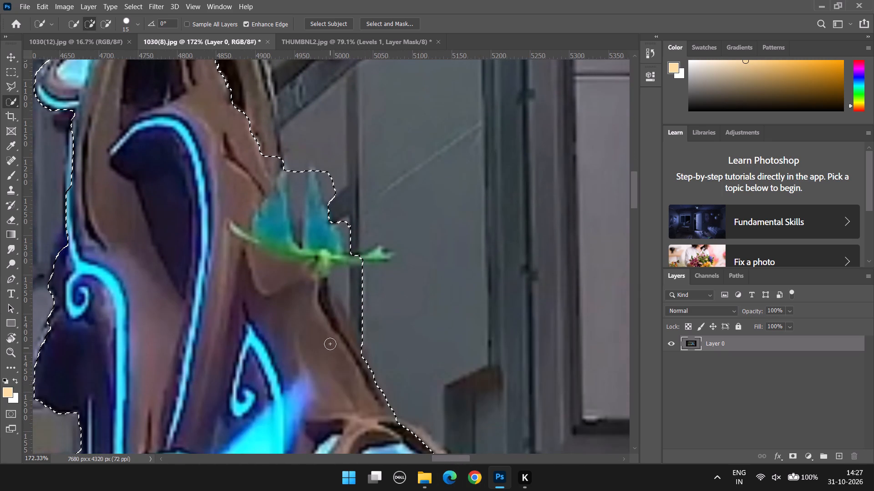
scroll(321, 251, down, 6)
alt+drag(275, 99, 306, 124)
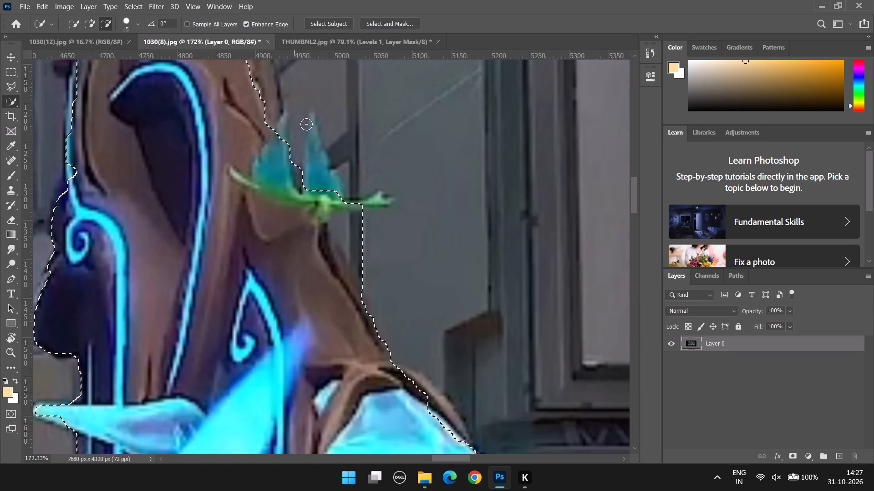
alt+drag(306, 124, 436, 335)
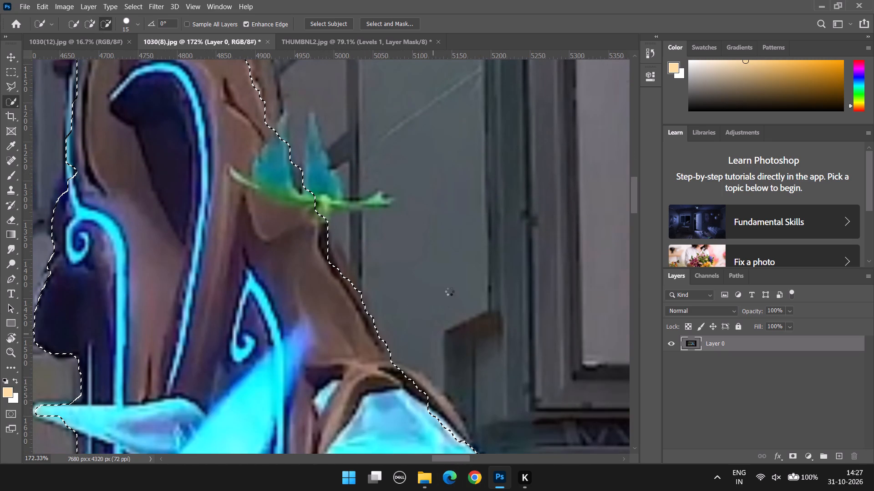
Add the missed brown rim along the gun's right edge, above the large glowing crystal, to the selection.
alt+scroll(449, 291, down, 7)
scroll(449, 291, down, 7)
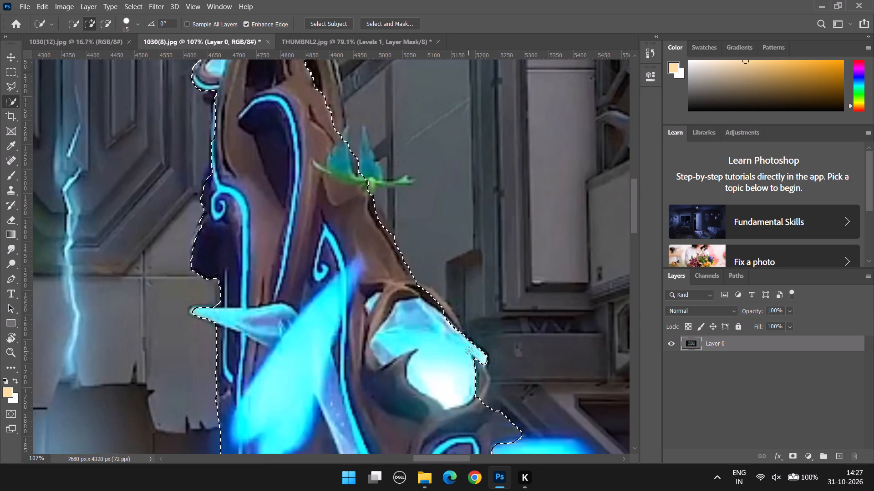
scroll(476, 346, up, 16)
drag(322, 333, 380, 372)
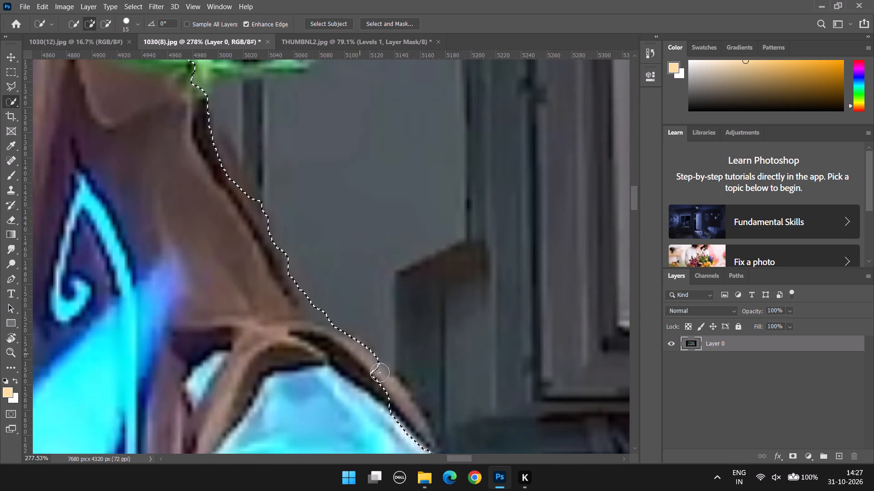
drag(380, 372, 432, 450)
alt+scroll(444, 303, down, 15)
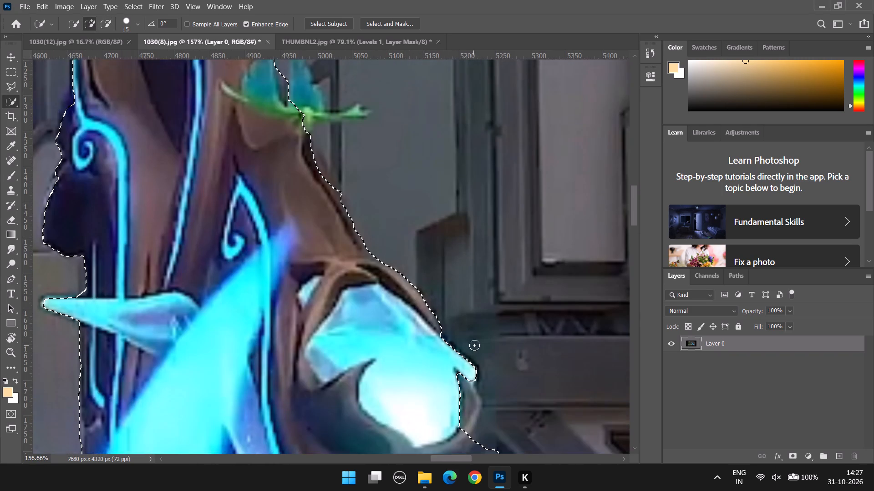
Add the missed grey claw on the right side of the large glowing crystal to the selection.
alt+scroll(474, 345, down, 16)
scroll(521, 318, up, 6)
drag(449, 203, 453, 227)
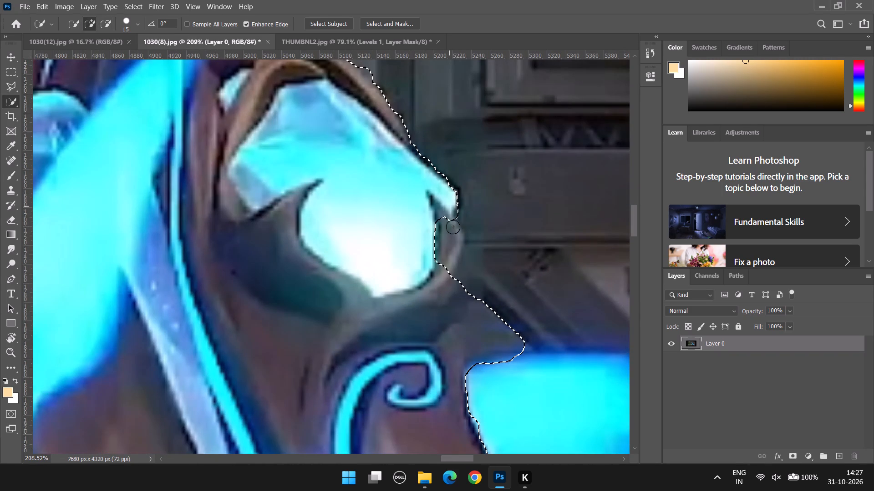
drag(453, 227, 454, 286)
Subtract the spilled blue flame and wall above the upper orange beam, along the gun's right edge, from the selection.
scroll(523, 315, down, 12)
scroll(555, 353, up, 5)
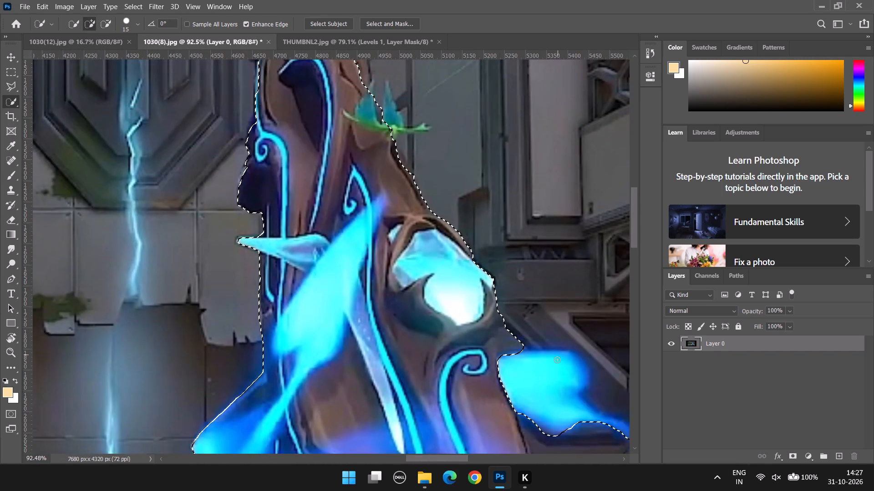
drag(432, 458, 455, 461)
scroll(410, 368, down, 12)
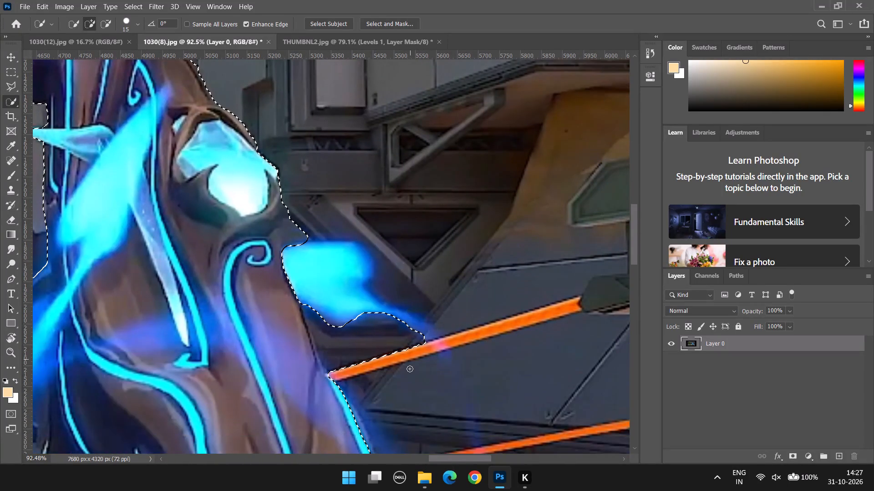
scroll(409, 368, down, 7)
scroll(321, 271, up, 4)
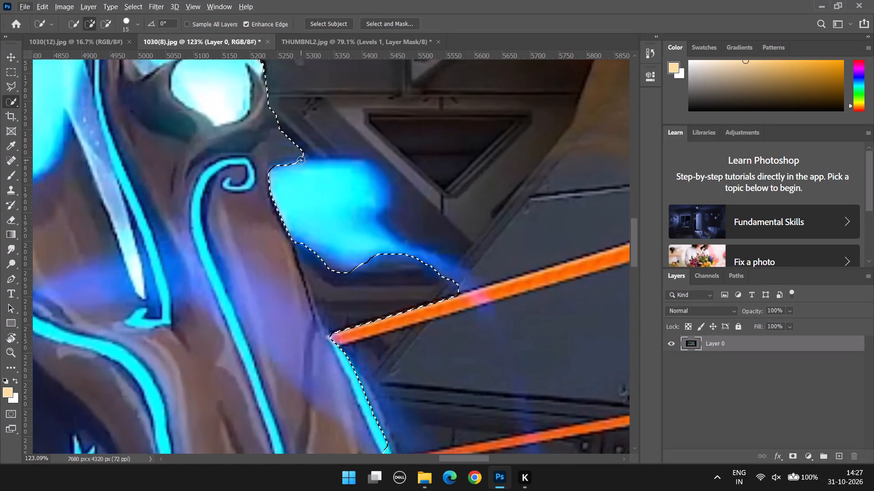
scroll(305, 164, down, 9)
alt+scroll(307, 170, down, 5)
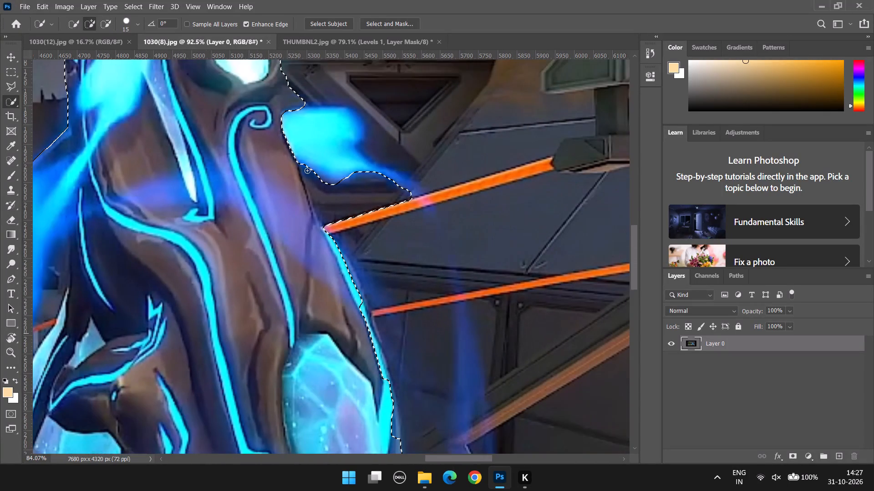
alt+scroll(307, 170, down, 13)
alt+scroll(307, 170, up, 5)
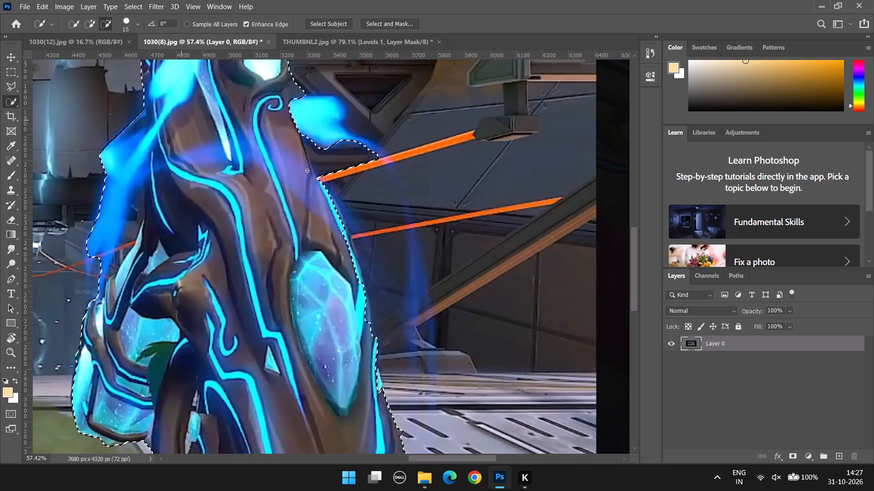
scroll(331, 150, up, 3)
alt+drag(391, 180, 351, 159)
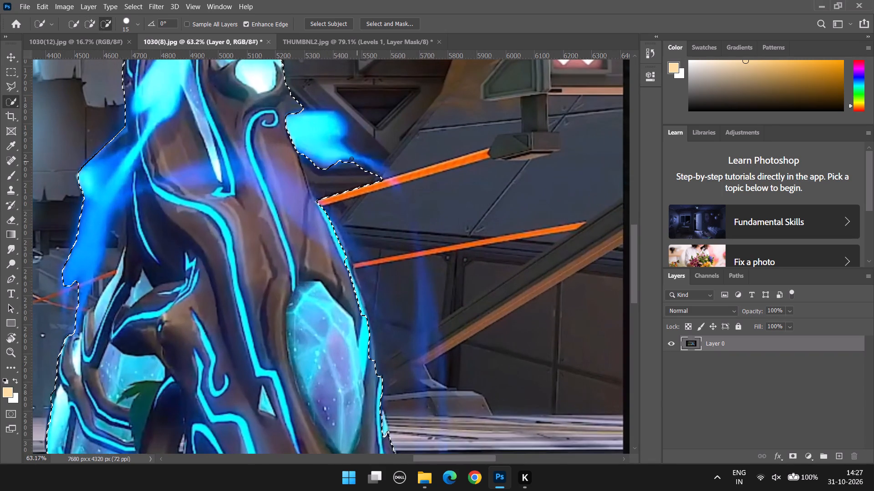
alt+drag(351, 159, 305, 135)
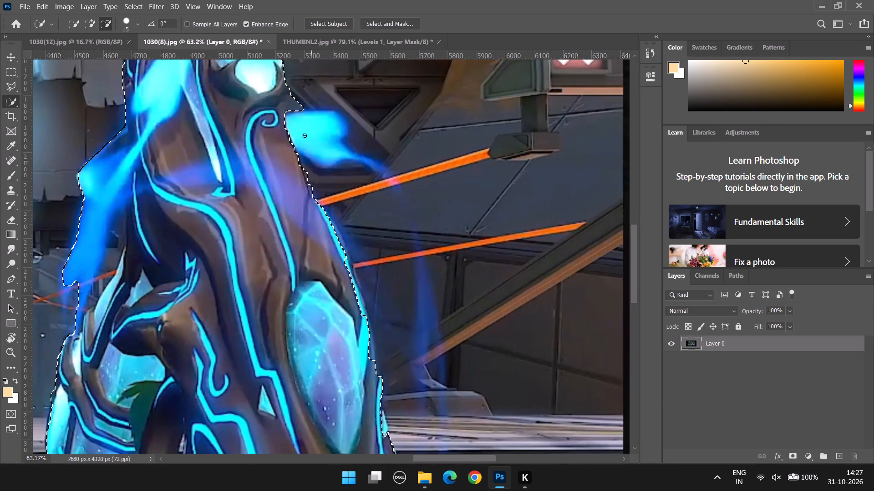
alt+drag(305, 135, 301, 120)
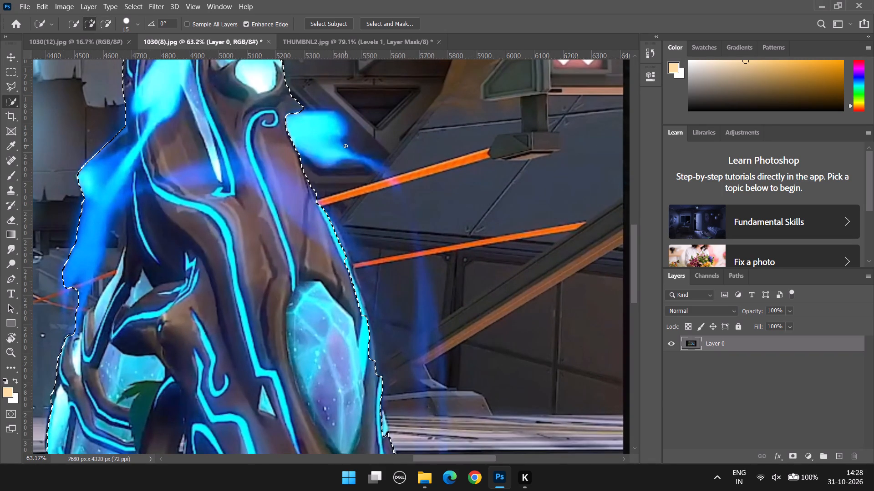
Subtract the spilled grass beneath the lower rim of the gun's lower-left crystal from the selection.
alt+scroll(346, 146, down, 6)
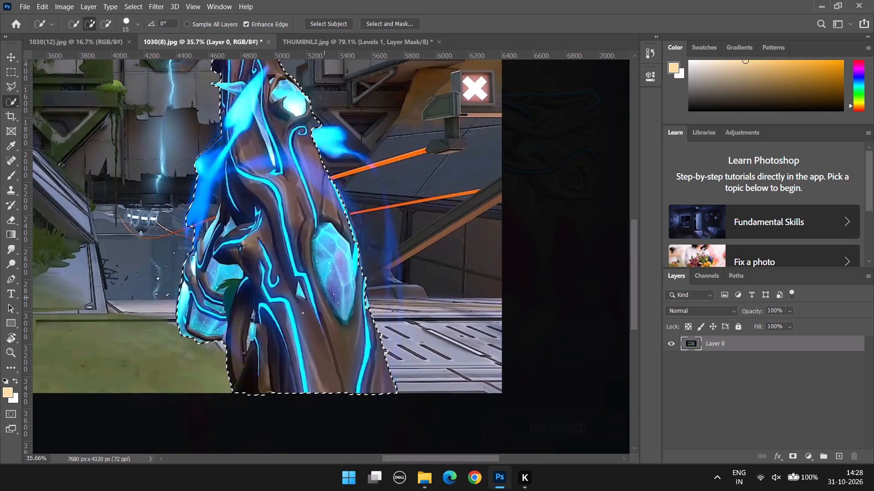
alt+scroll(176, 308, up, 5)
alt+scroll(234, 377, up, 2)
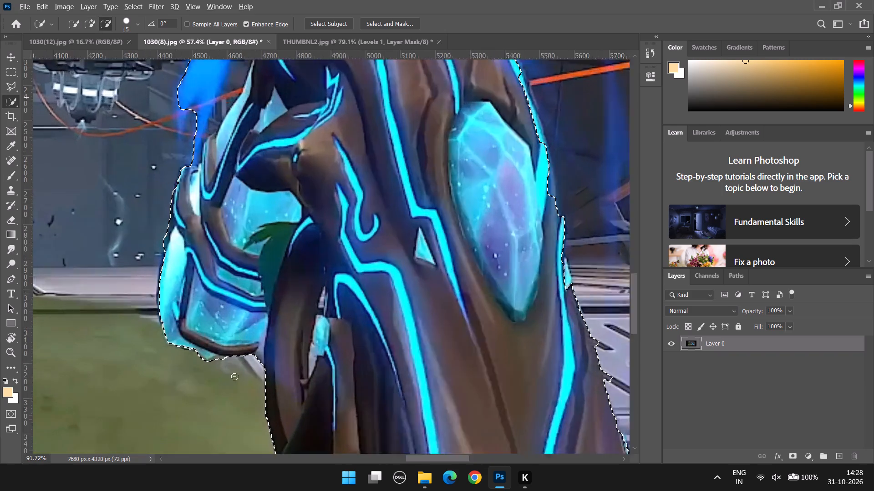
alt+scroll(234, 376, up, 14)
alt+drag(131, 309, 152, 330)
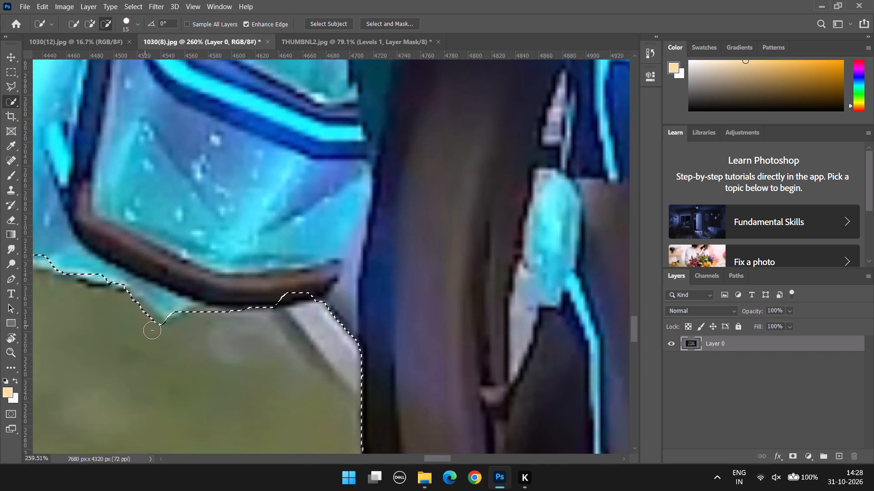
alt+drag(152, 330, 229, 326)
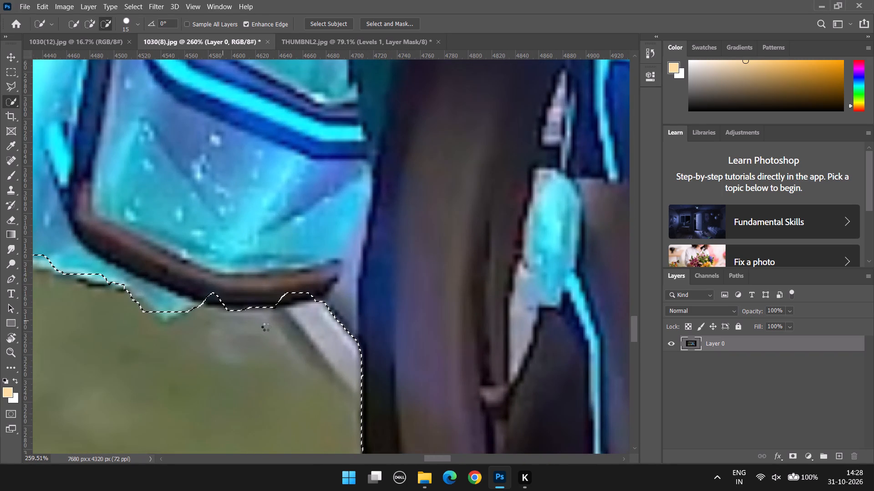
Subtract the dark strip spilling below the gun's bottom edge from the selection.
alt+scroll(233, 318, down, 13)
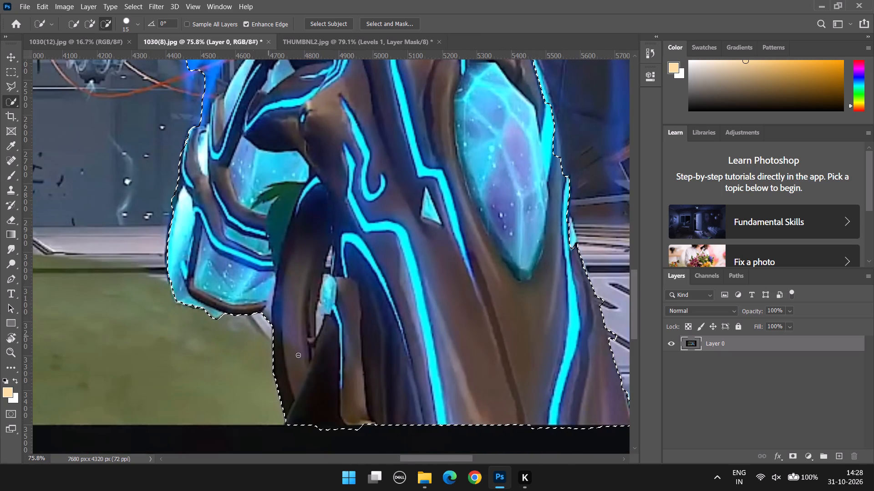
alt+scroll(345, 372, up, 5)
scroll(350, 371, down, 15)
alt+scroll(350, 378, up, 10)
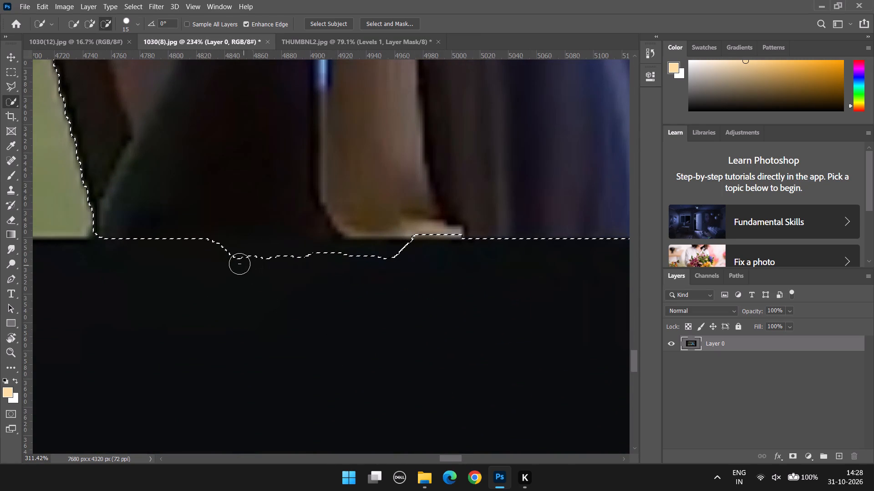
alt+drag(232, 261, 364, 261)
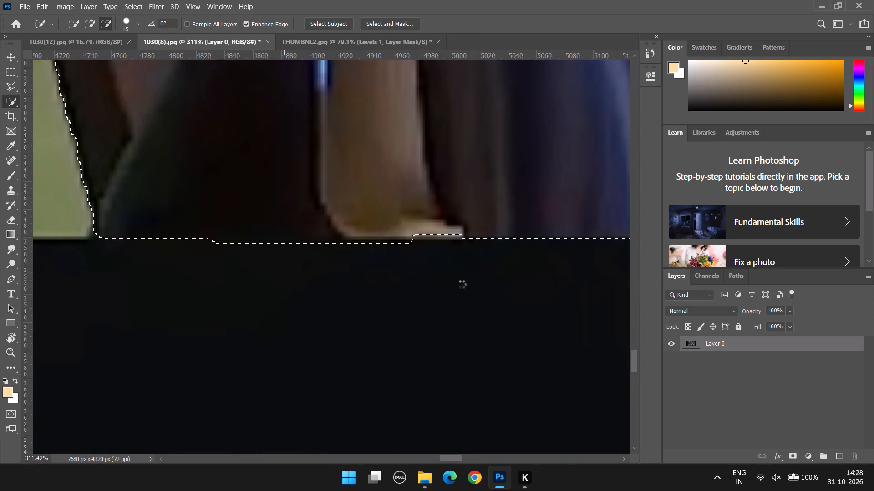
alt+drag(219, 250, 446, 251)
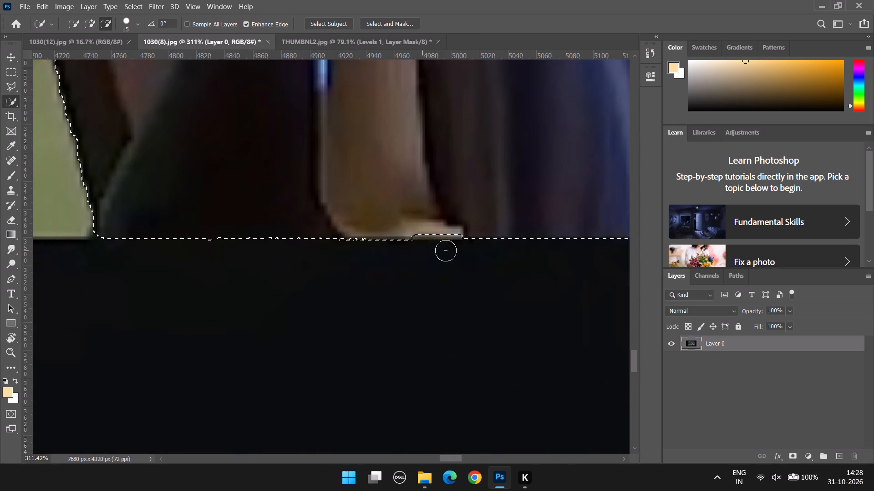
alt+drag(446, 251, 446, 251)
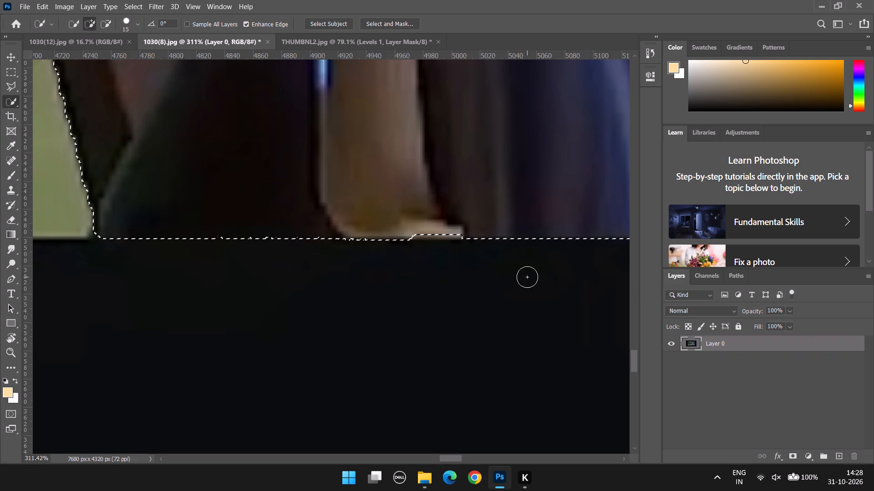
Inspect the selection outline around the gun's bottom, right edge and overall silhouette.
alt+scroll(527, 277, down, 20)
alt+scroll(527, 277, down, 8)
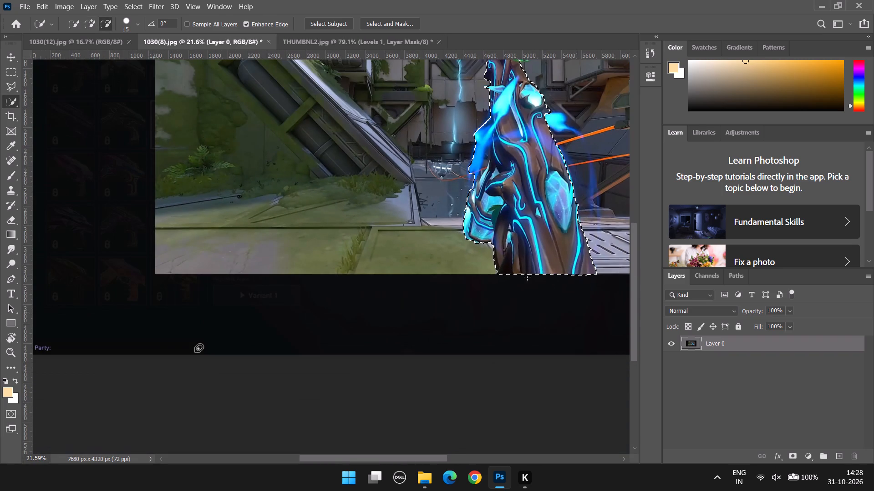
alt+scroll(608, 191, up, 6)
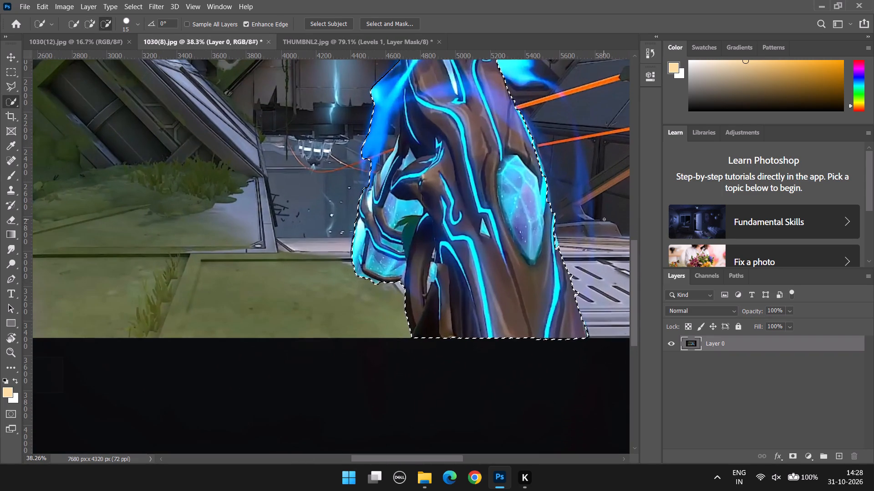
alt+scroll(610, 103, up, 6)
scroll(596, 113, up, 10)
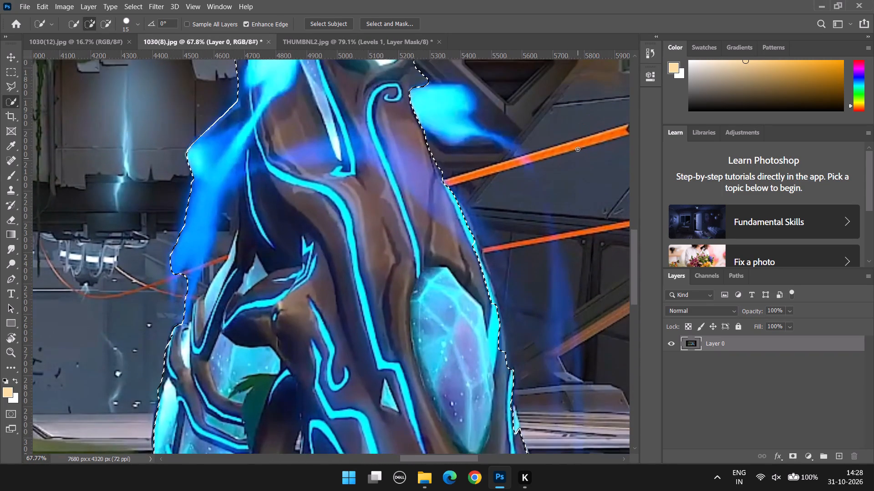
scroll(577, 152, up, 3)
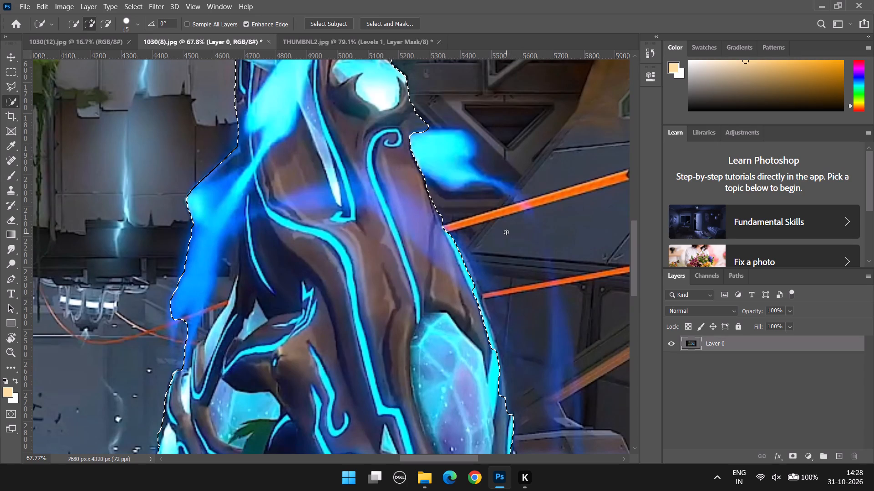
scroll(506, 223, down, 4)
alt+scroll(292, 188, down, 13)
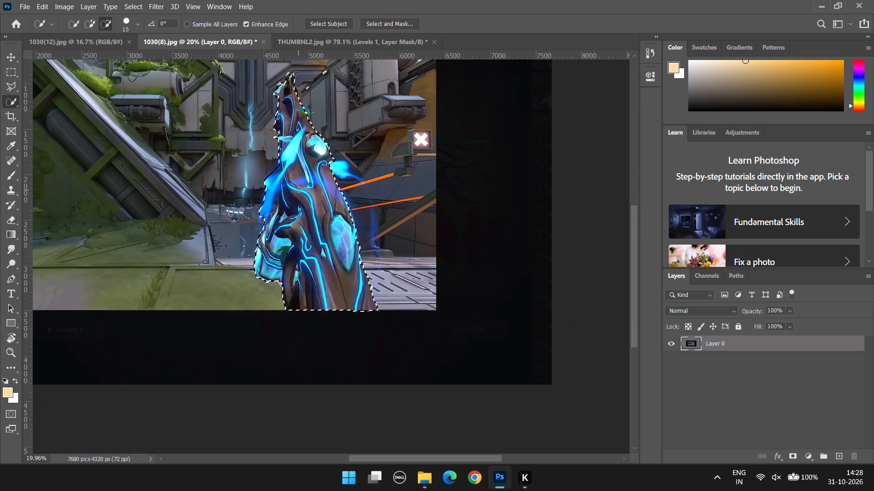
Copy the selected gun onto a new layer.
key(ctrl+j)
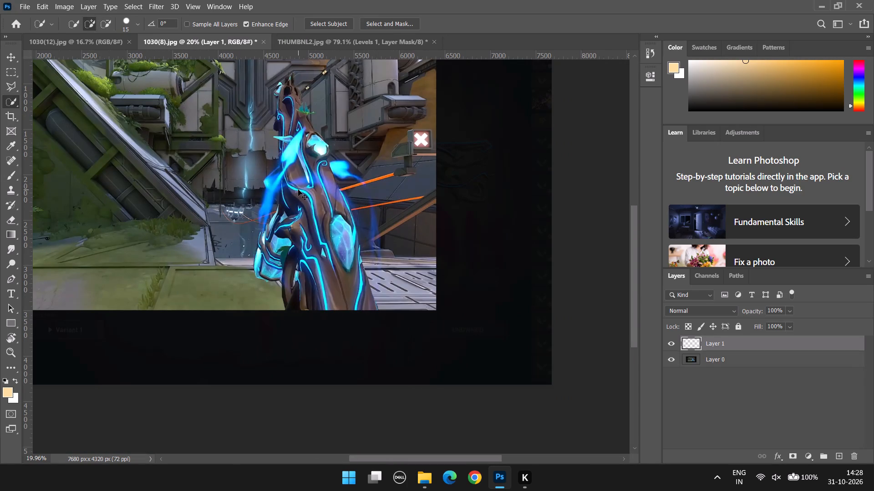
Move the cut-out gun copy to the left so it stands beside the original gun.
click(13, 57)
drag(300, 204, 162, 200)
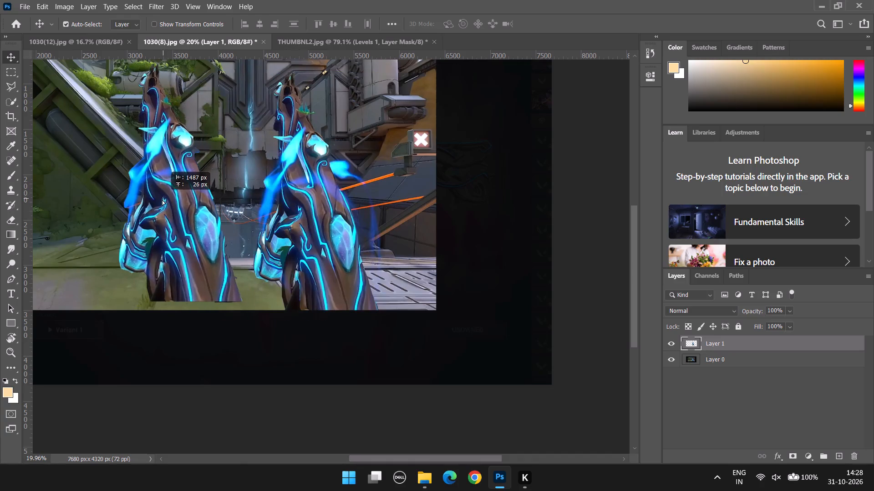
drag(162, 200, 174, 197)
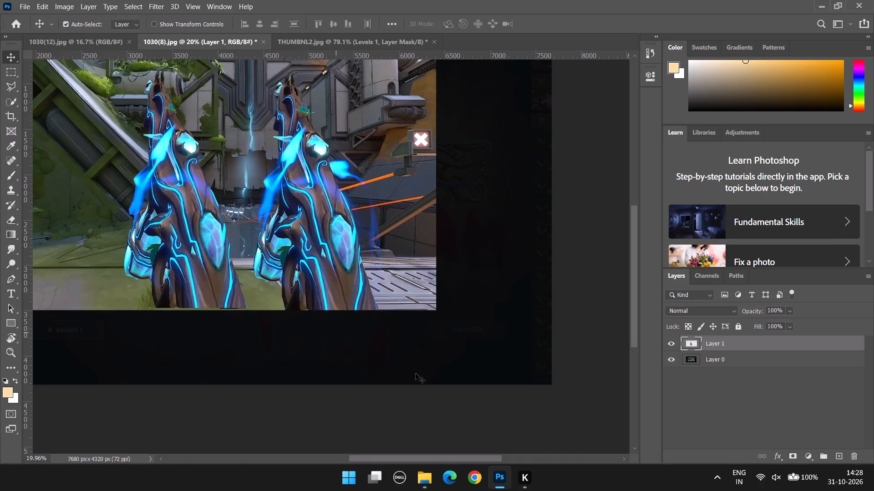
Switch to Chrome, search Google for "img upscale" and open the imgupscaler.com site.
click(480, 481)
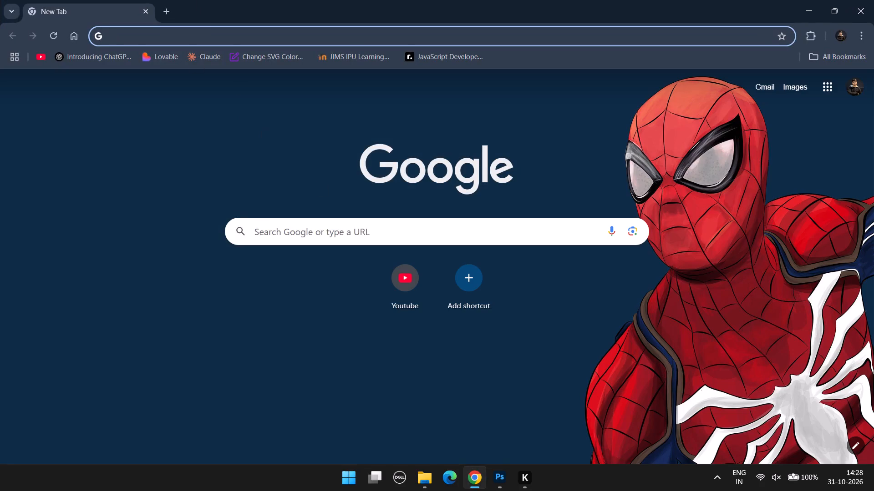
click(352, 233)
text(img u)
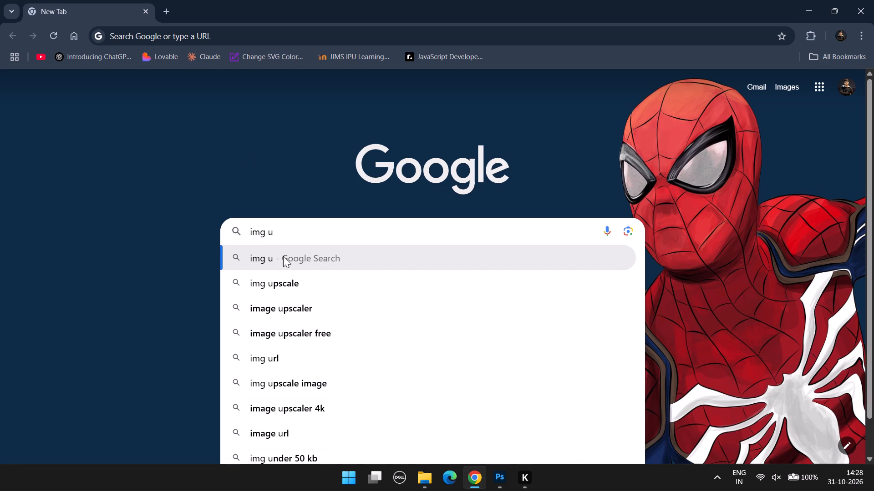
click(285, 291)
click(181, 223)
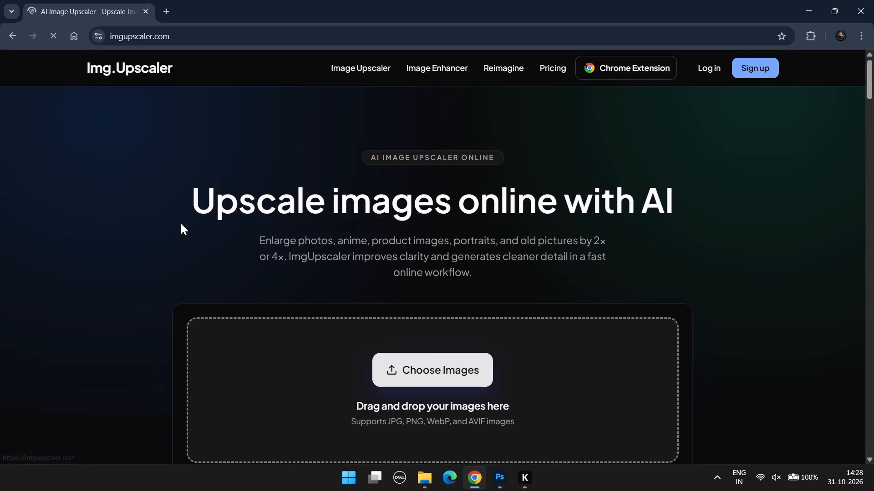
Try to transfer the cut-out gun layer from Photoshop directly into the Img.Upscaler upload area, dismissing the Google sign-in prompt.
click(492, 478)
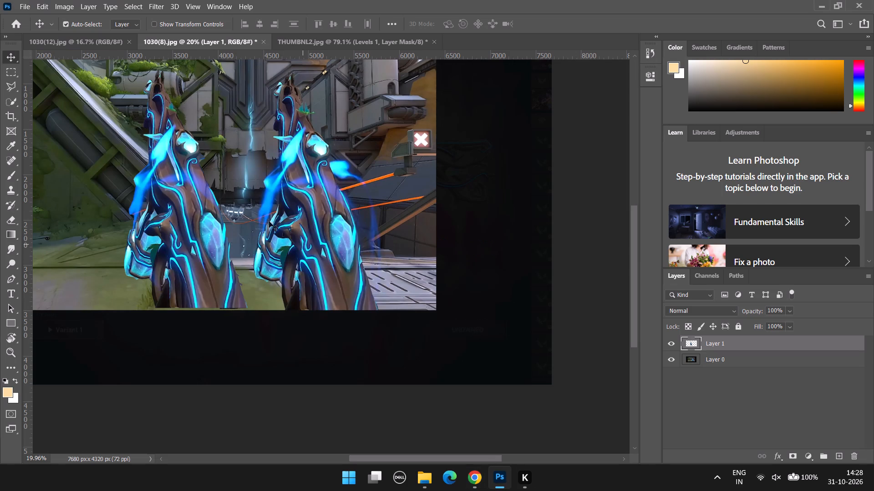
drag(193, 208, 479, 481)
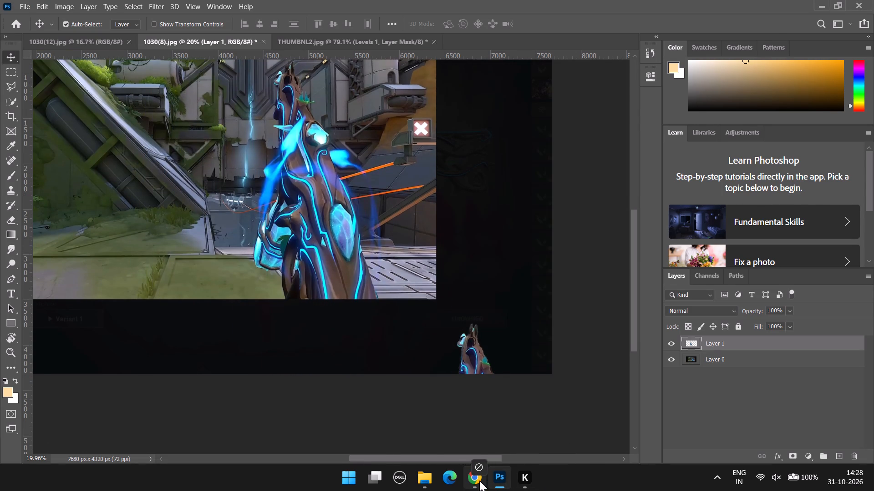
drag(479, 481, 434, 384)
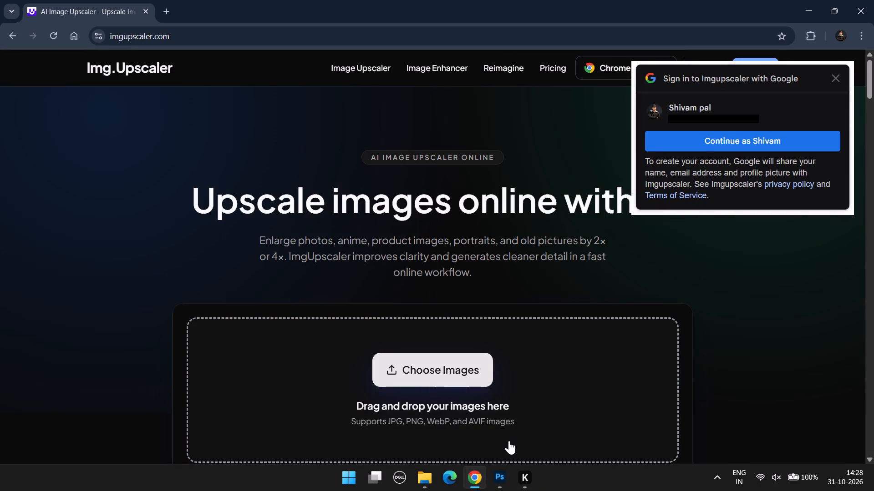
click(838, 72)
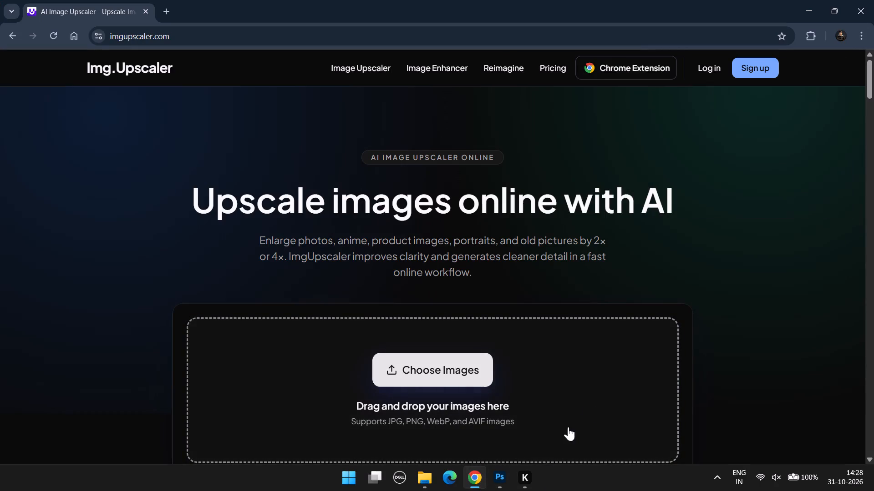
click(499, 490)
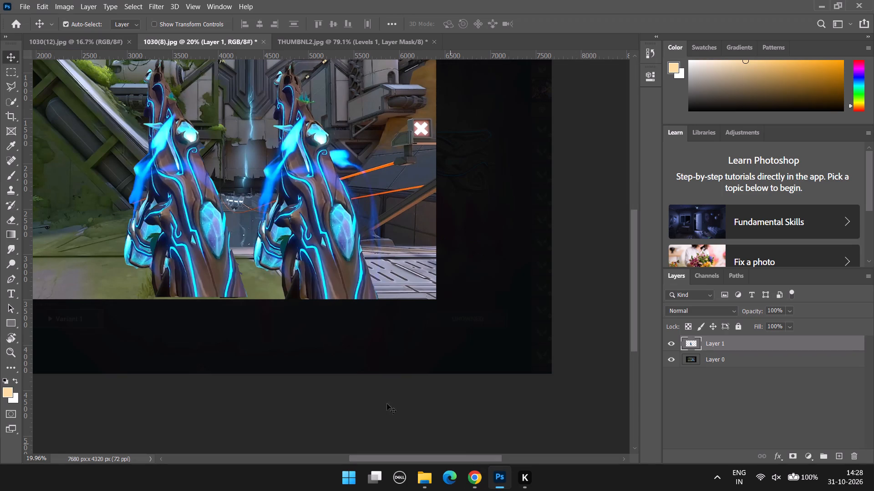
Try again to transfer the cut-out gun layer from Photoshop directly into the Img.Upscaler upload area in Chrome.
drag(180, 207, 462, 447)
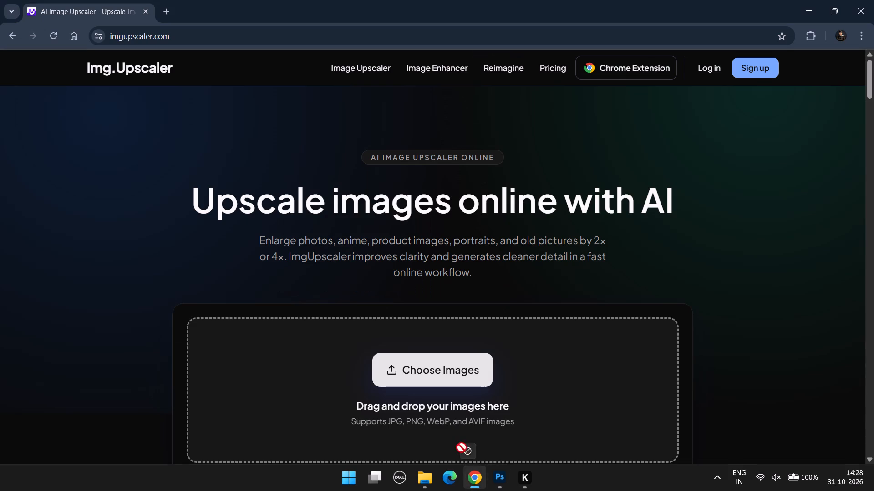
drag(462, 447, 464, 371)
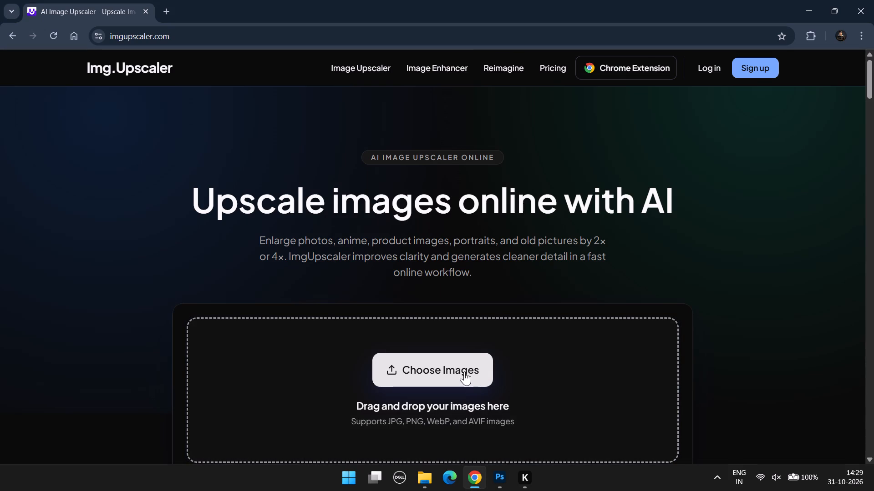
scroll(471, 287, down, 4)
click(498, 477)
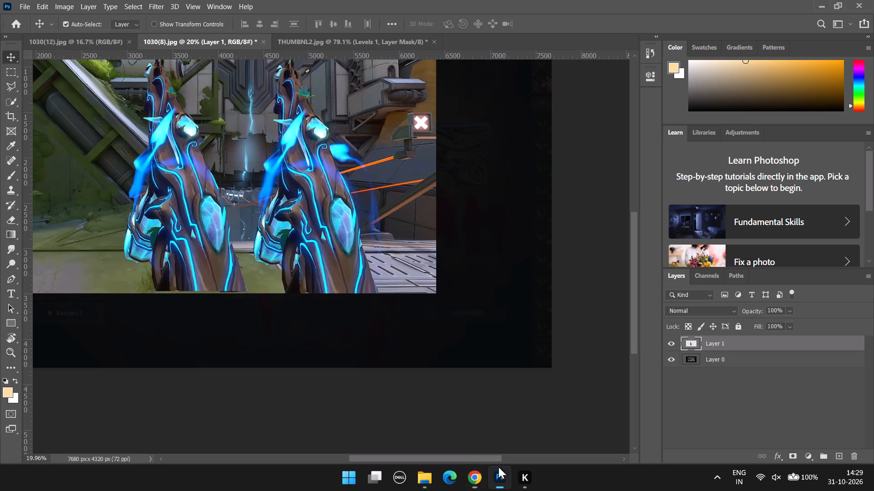
In Photoshop, move the cut-out gun copy on Layer 1 further left, widening the gap to the original gun.
scroll(230, 237, down, 4)
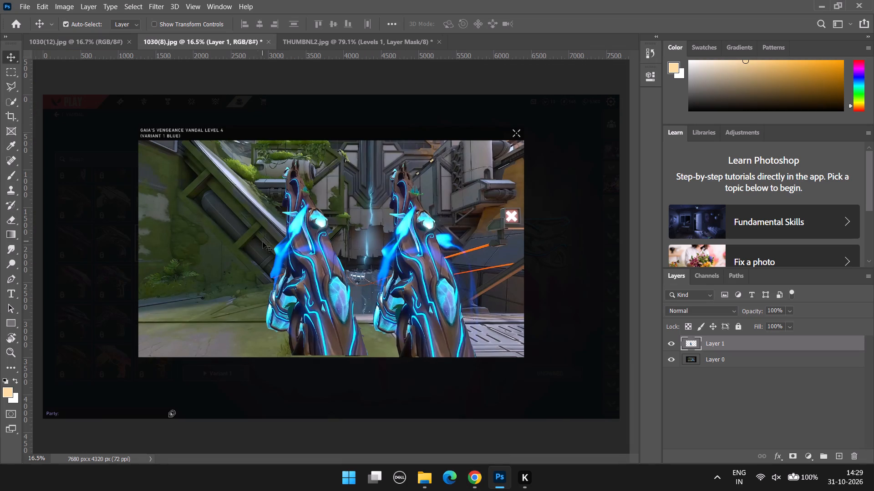
drag(300, 252, 239, 249)
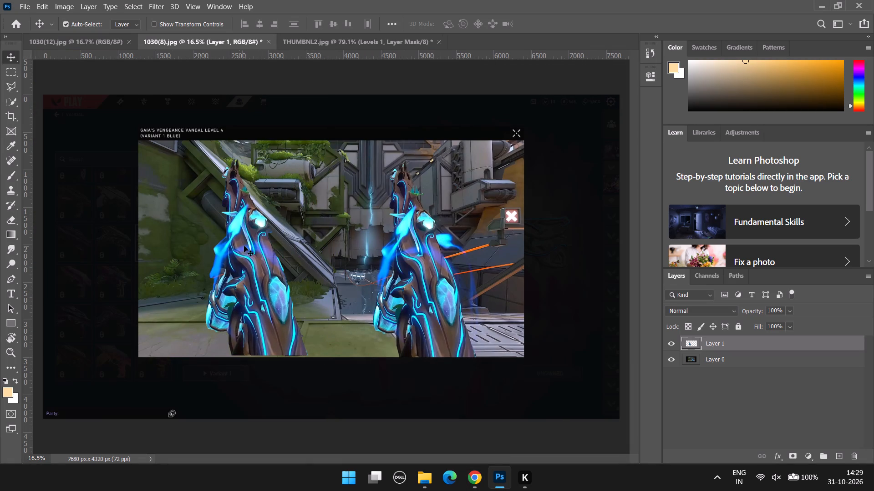
right_click(244, 245)
click(244, 232)
Save a PNG copy of 1030(8).jpg on the computer as "gun" in the Downloads folder.
click(29, 5)
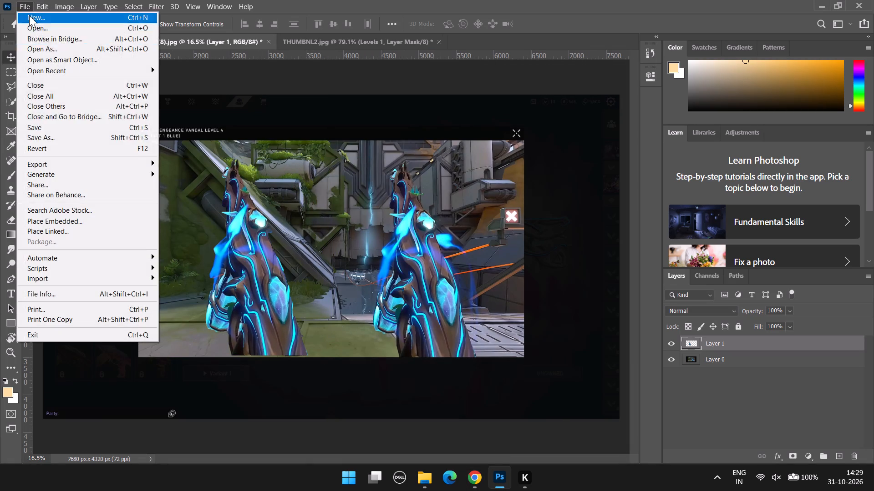
click(55, 135)
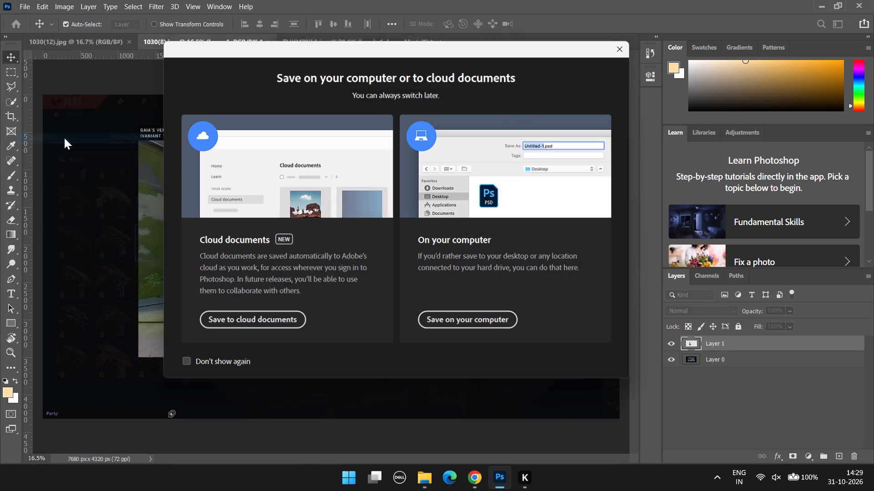
click(475, 330)
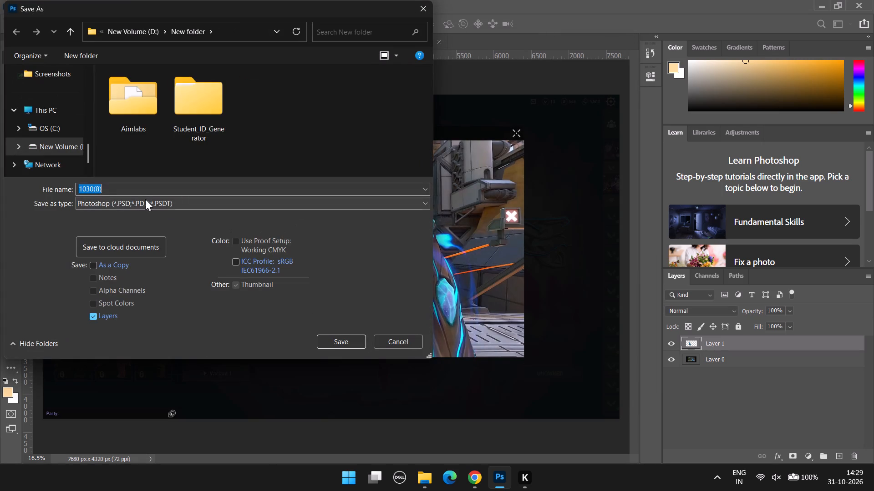
drag(117, 190, 84, 190)
drag(163, 190, 30, 188)
key(BackSpace)
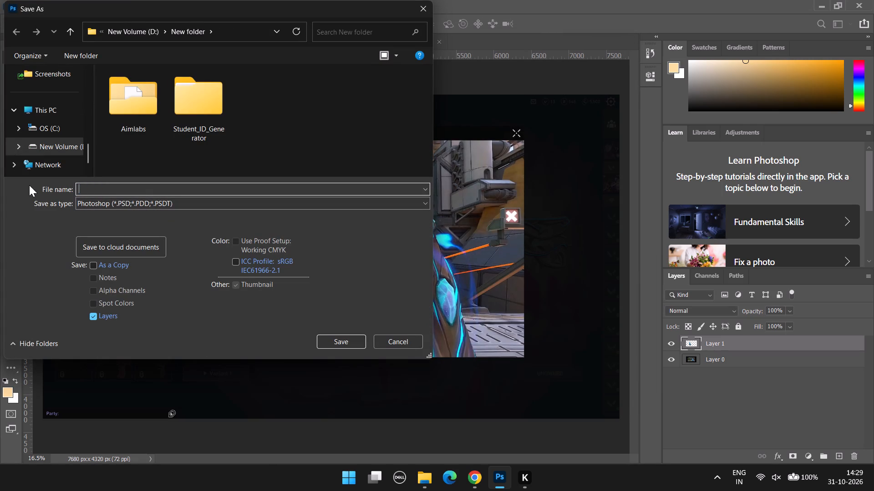
text(gun)
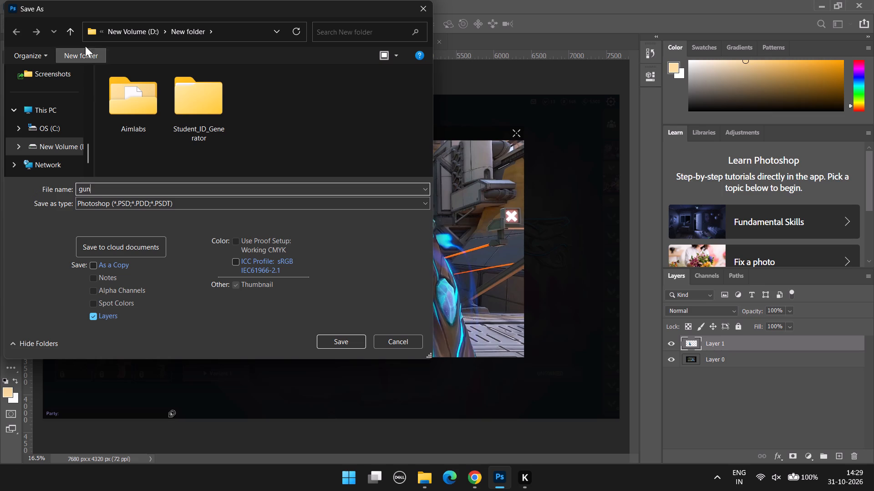
scroll(53, 148, up, 6)
scroll(66, 142, down, 1)
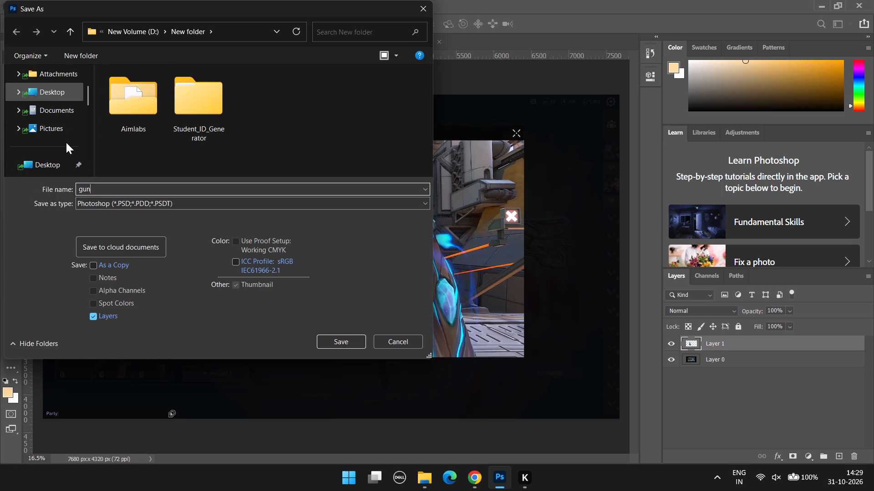
scroll(63, 131, down, 1)
click(58, 132)
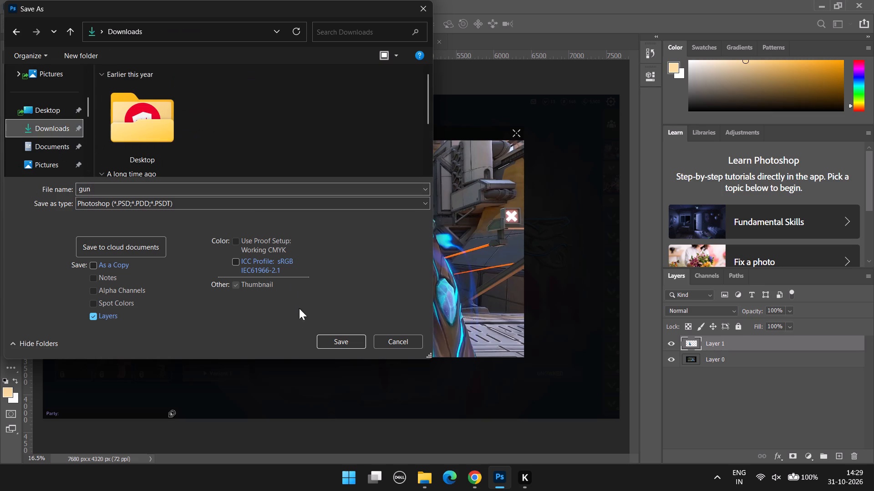
click(143, 202)
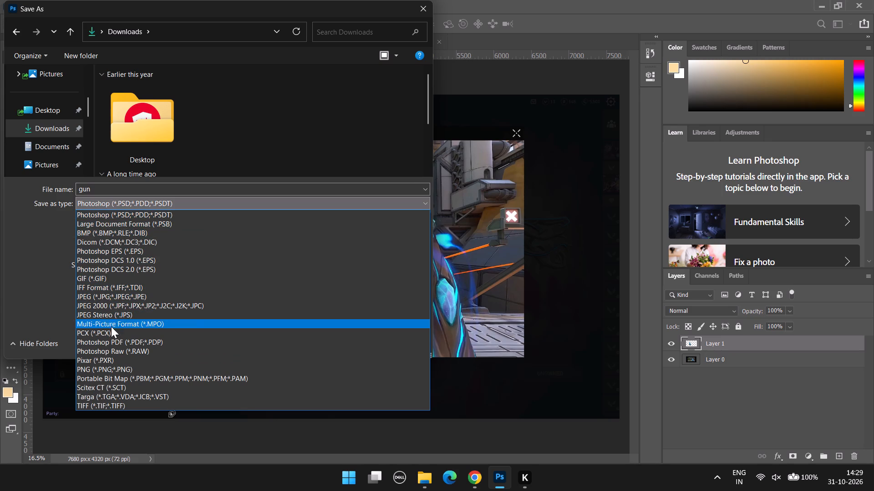
click(111, 368)
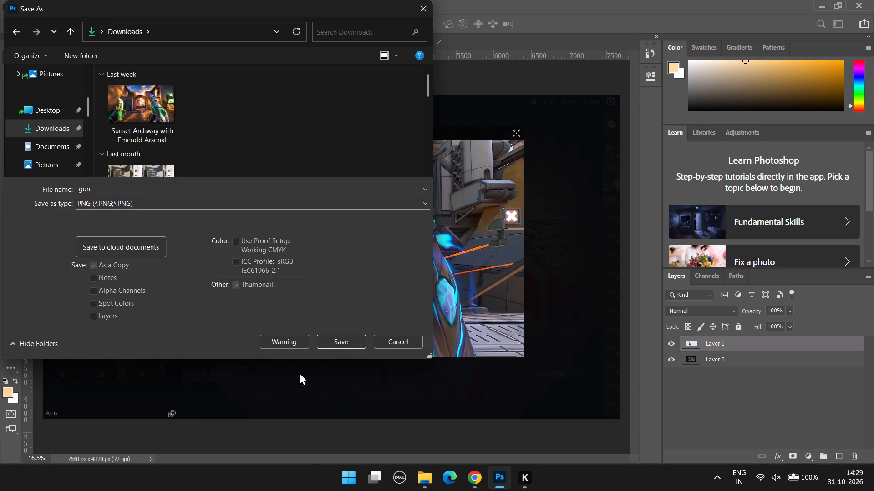
click(326, 343)
click(486, 138)
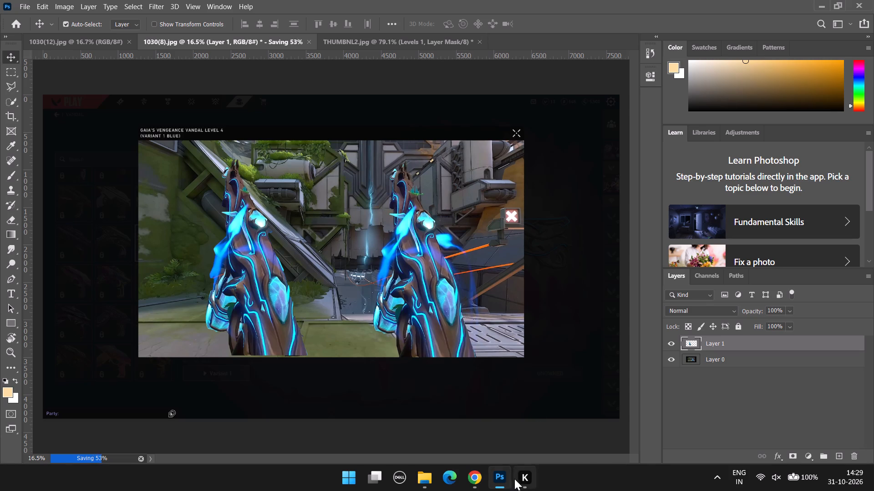
In Chrome, load gun.png from Downloads into Img.Upscaler and start upscaling it at the 400% ratio.
click(471, 477)
click(405, 144)
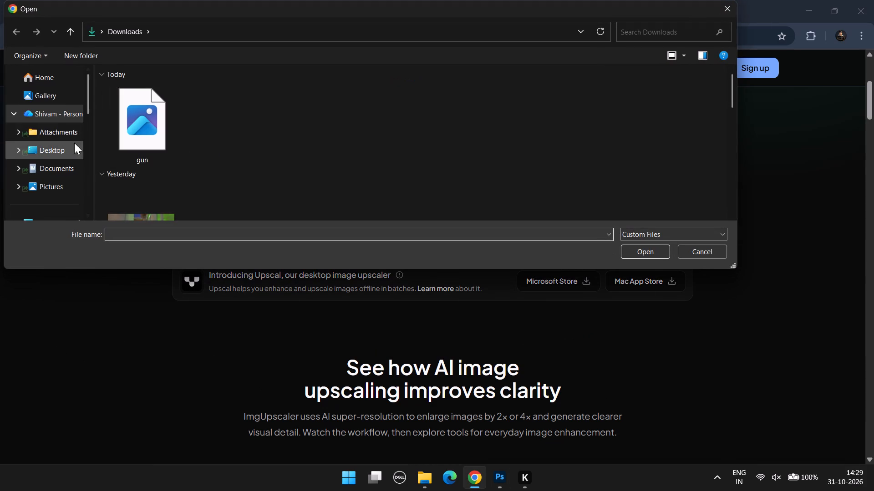
click(132, 115)
click(645, 259)
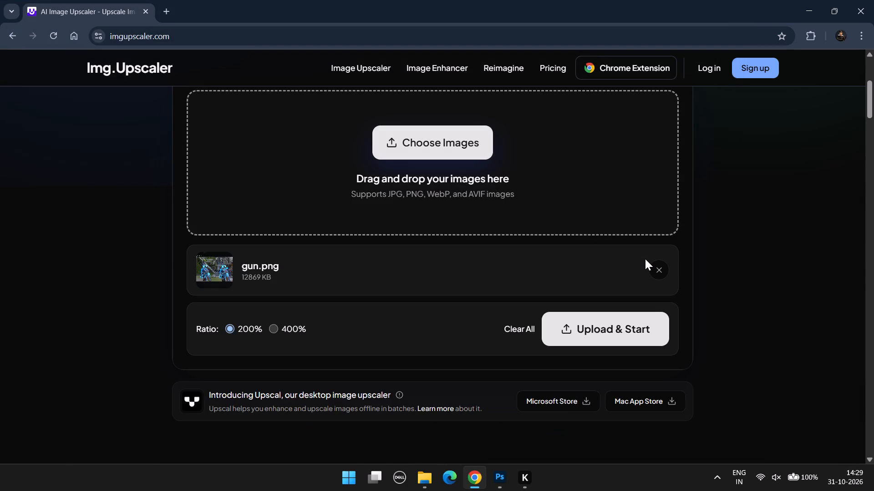
click(272, 324)
click(588, 318)
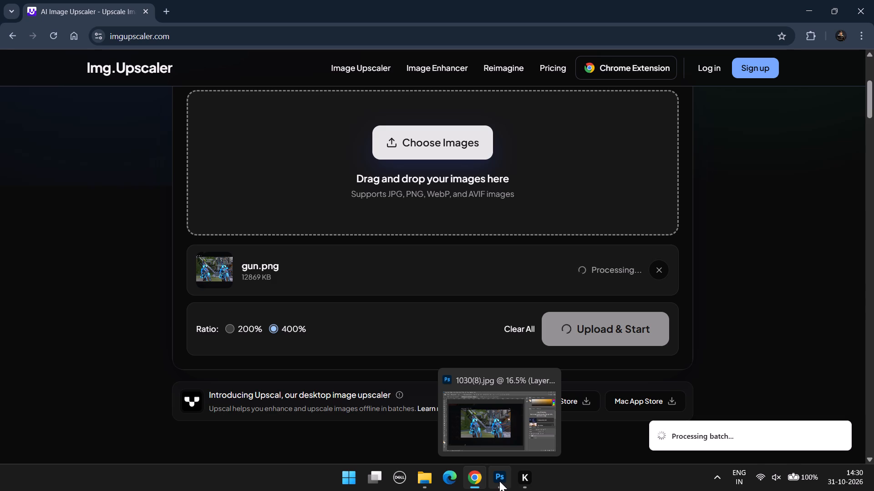
Switch to Photoshop and examine the gloved hand in the knife image 1030(12).jpg, checking back on the upscale in Chrome.
click(499, 481)
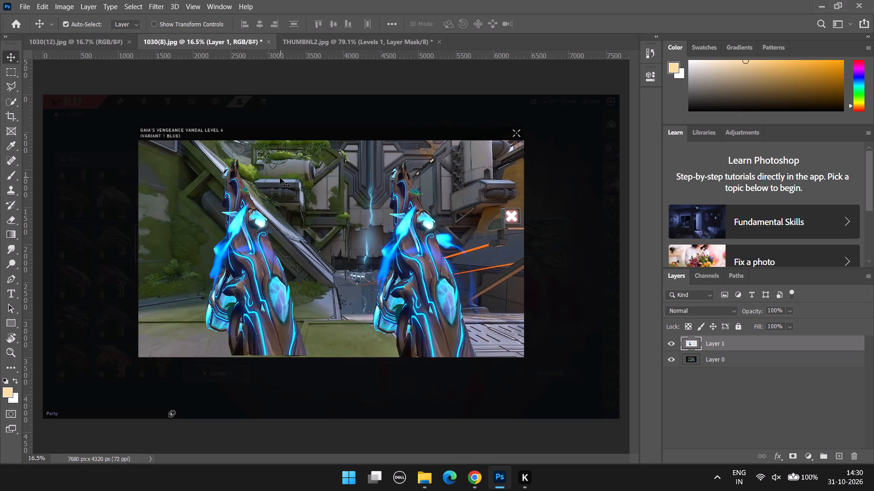
click(312, 39)
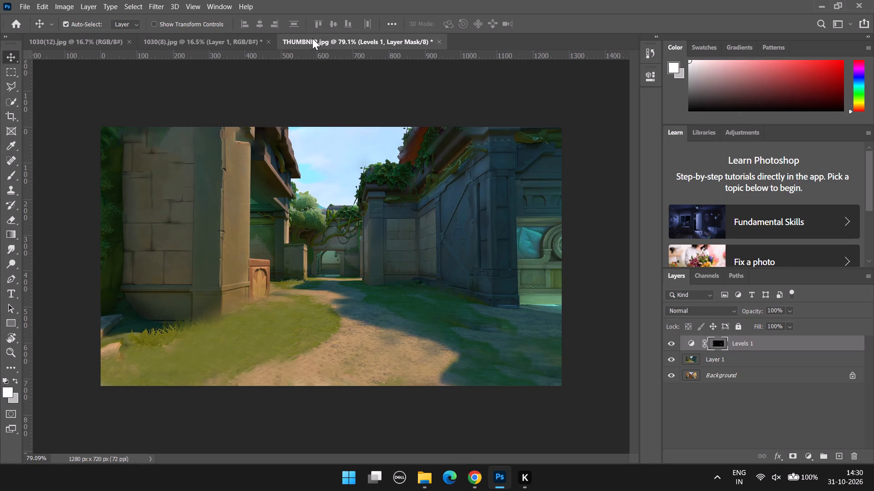
click(97, 40)
alt+scroll(331, 325, up, 2)
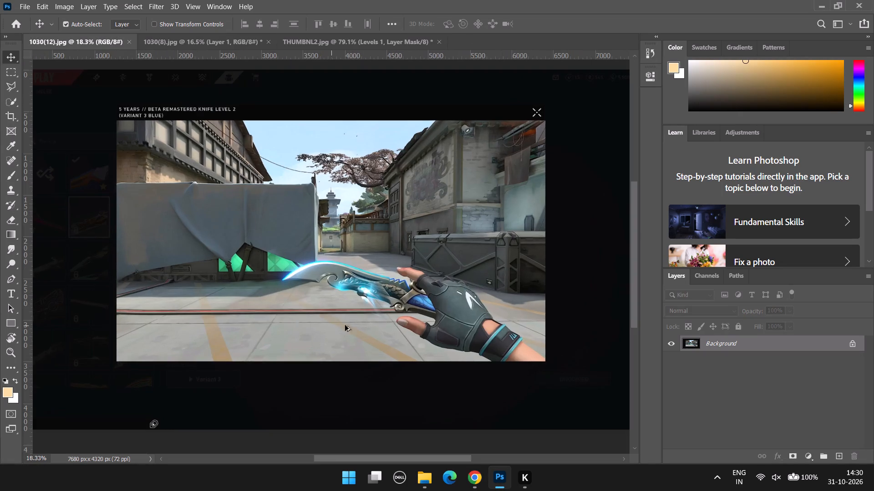
alt+scroll(345, 325, up, 3)
scroll(536, 345, down, 6)
alt+scroll(539, 353, up, 9)
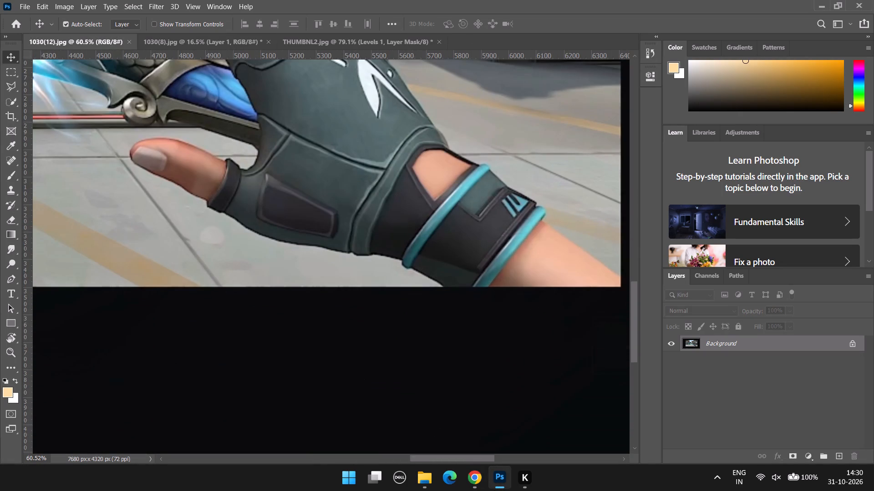
click(480, 477)
click(480, 477)
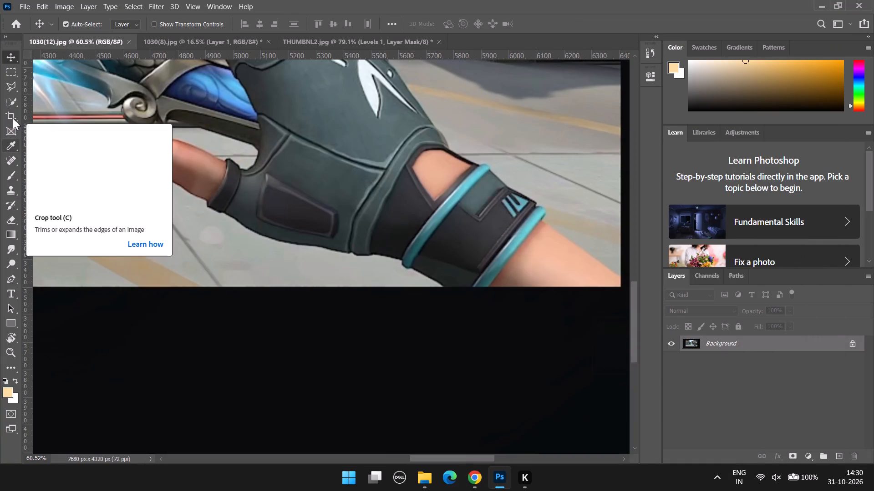
Start a Pen tool path where the glove cuff meets the picture's bottom edge and trace around the lower end of the teal band.
key(p)
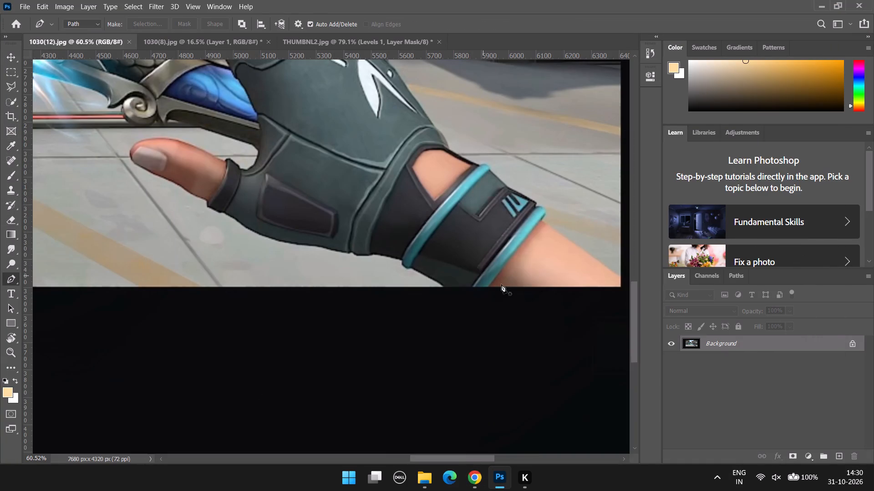
alt+scroll(485, 308, up, 9)
click(388, 258)
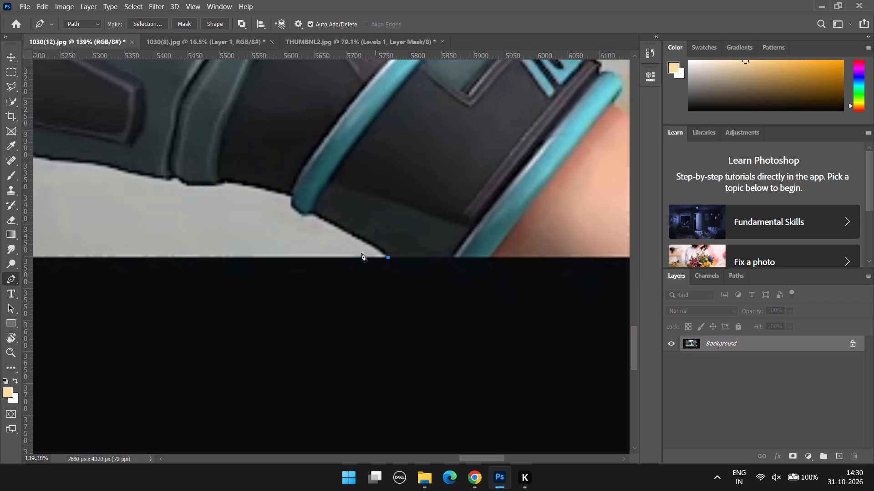
click(312, 211)
click(305, 216)
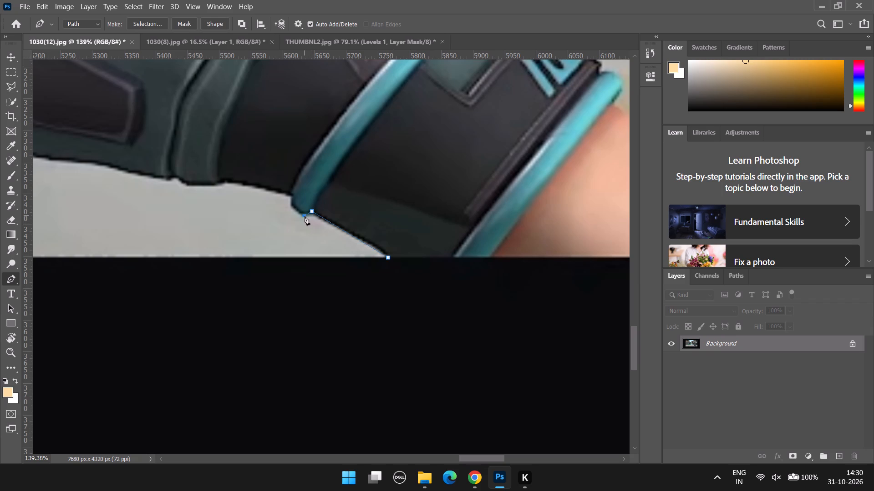
click(295, 212)
click(291, 203)
click(294, 194)
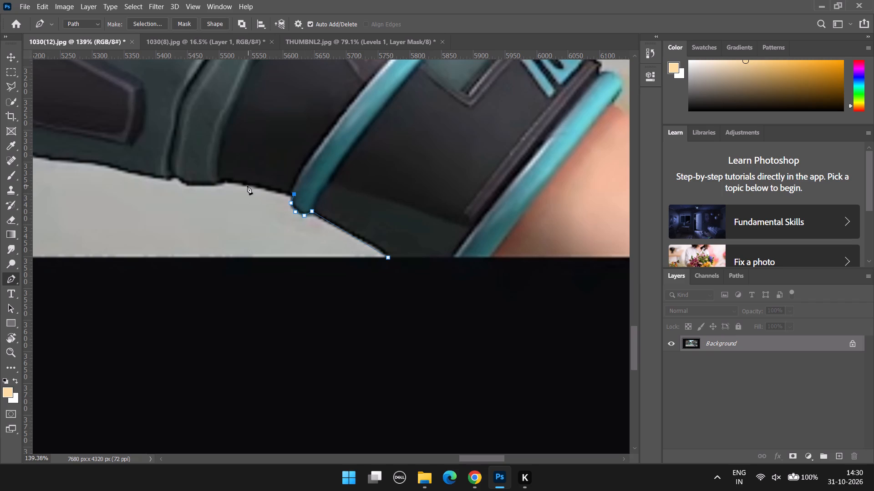
Continue the Pen path from the teal band along the underside of the wrist section and around the glove's ribbed seam.
click(244, 185)
drag(227, 182, 220, 185)
drag(220, 185, 220, 185)
drag(215, 187, 207, 188)
click(194, 186)
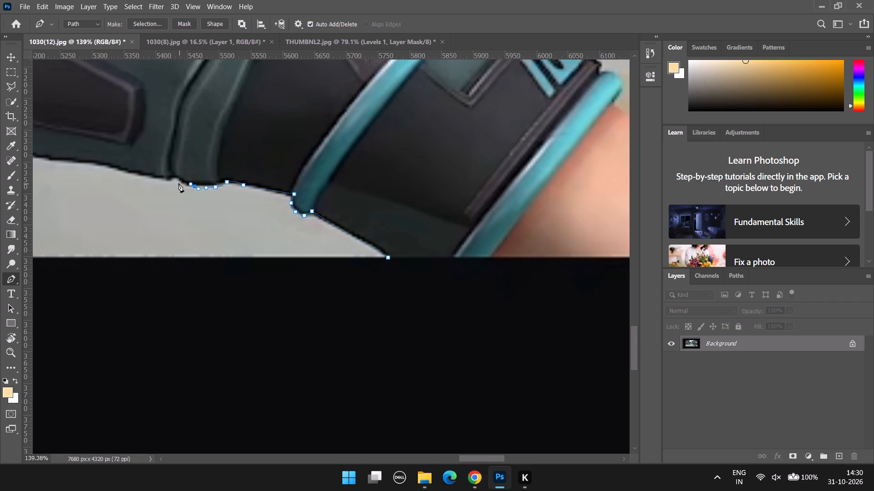
click(178, 182)
drag(175, 176, 165, 180)
drag(165, 180, 152, 178)
Continue the Pen path from the ribbed seam along the glove's lower edge, below the dark padded panel.
drag(142, 174, 132, 172)
drag(113, 167, 108, 167)
click(60, 160)
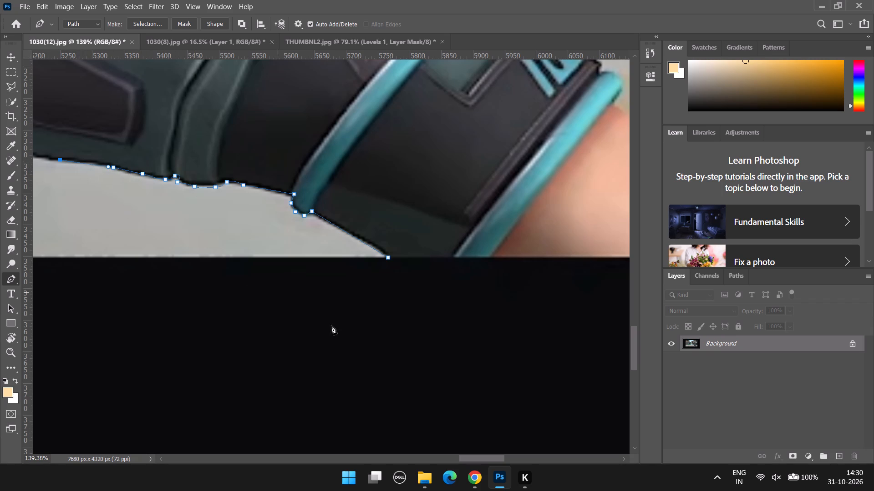
drag(472, 455, 441, 448)
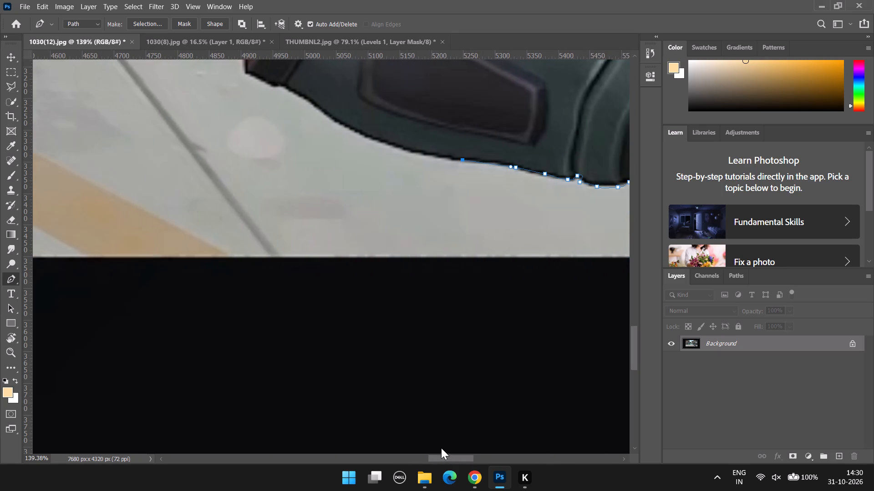
drag(441, 448, 441, 446)
click(404, 149)
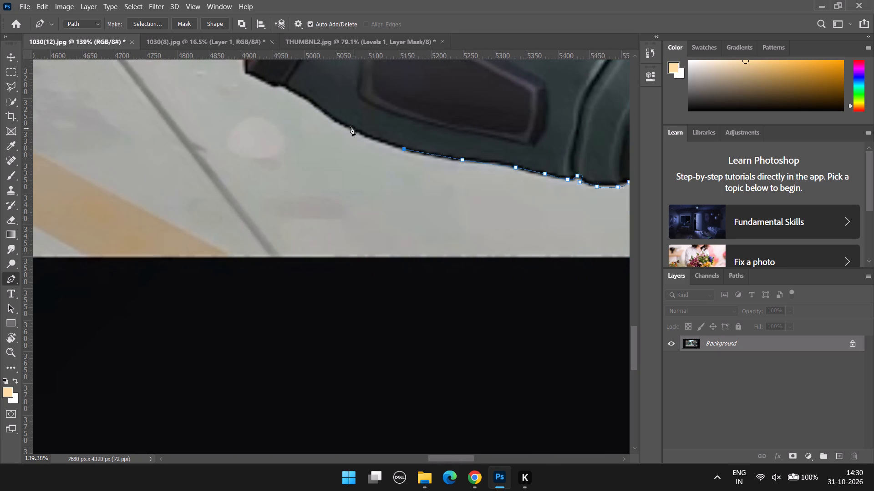
click(346, 124)
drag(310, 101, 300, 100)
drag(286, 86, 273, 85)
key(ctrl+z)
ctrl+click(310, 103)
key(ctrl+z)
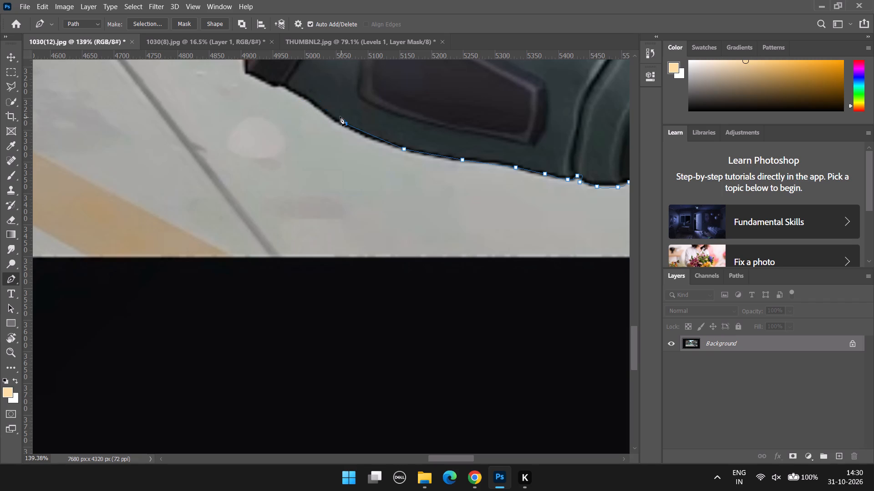
Trace the remaining lower edge of the glove up to the lower corner of the thumb opening's dark cuff.
click(329, 115)
drag(318, 106, 311, 103)
click(297, 95)
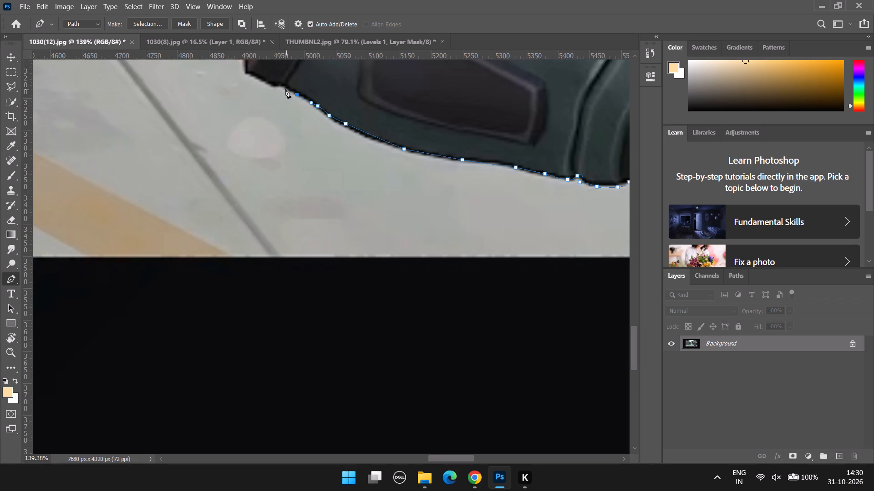
click(285, 89)
click(274, 85)
drag(259, 80, 251, 79)
click(245, 74)
Continue the path up the cuff's short edge and along the underside of the bare thumb to the nail.
scroll(249, 73, up, 7)
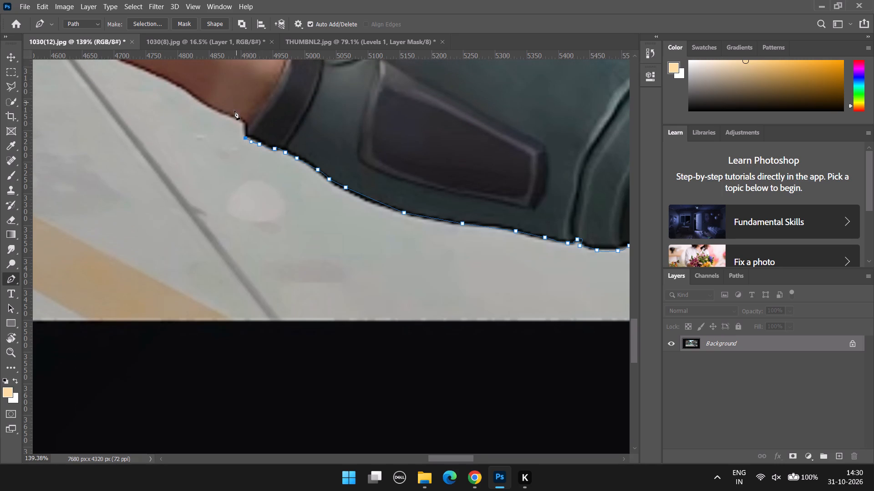
click(244, 120)
click(225, 111)
click(197, 96)
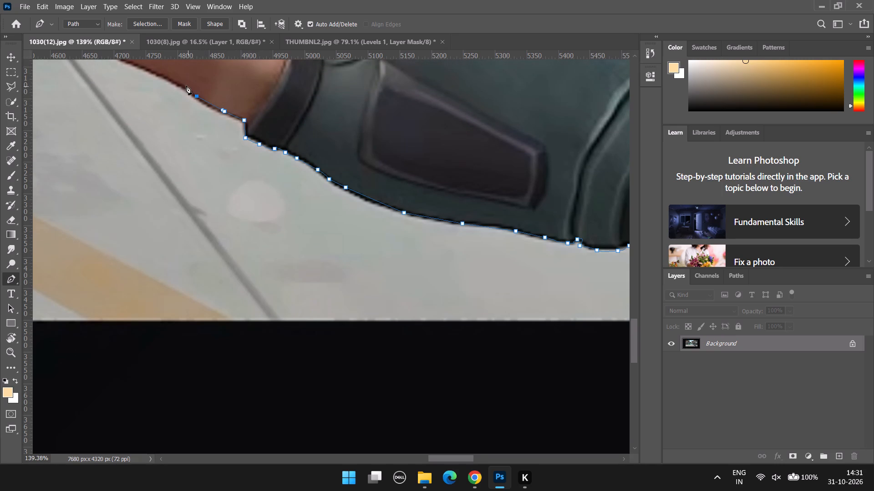
click(178, 83)
drag(163, 76, 151, 71)
click(147, 70)
click(134, 66)
drag(446, 456, 424, 444)
scroll(321, 168, up, 12)
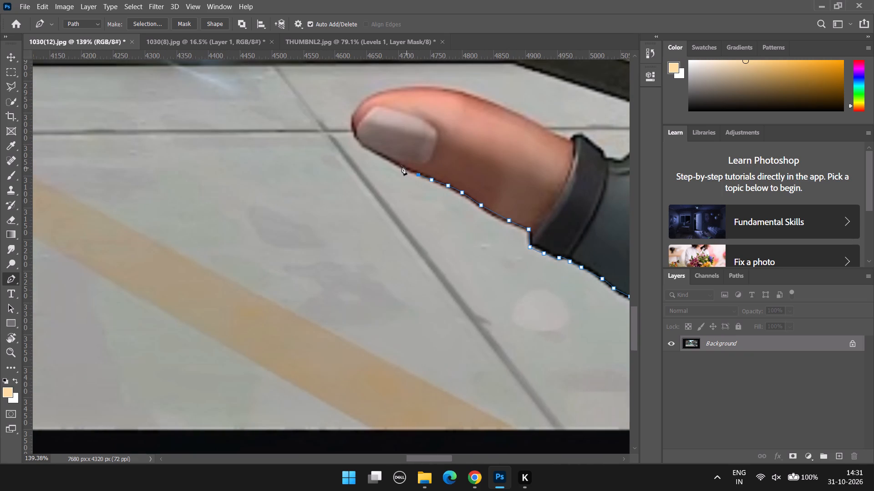
click(395, 166)
Trace the path around the thumb's rounded tip, from below the nail to the top of the thumb.
drag(371, 150, 365, 149)
drag(356, 137, 354, 131)
drag(350, 121, 351, 115)
drag(354, 108, 358, 103)
click(365, 98)
drag(381, 91, 386, 89)
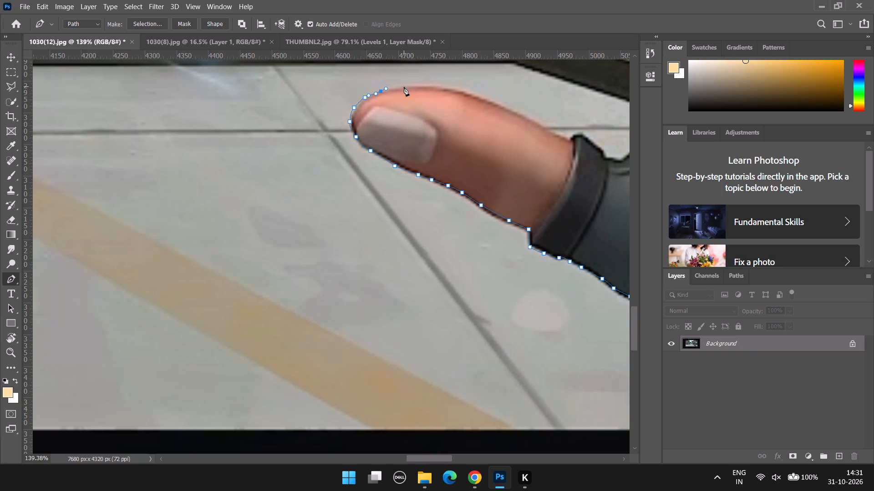
Continue the Pen path along the upper edge of the thumb back to the glove's dark thumb cuff.
click(404, 87)
drag(420, 87, 426, 87)
drag(436, 88, 440, 89)
drag(440, 89, 444, 89)
drag(452, 90, 463, 93)
drag(467, 95, 473, 98)
drag(485, 102, 488, 104)
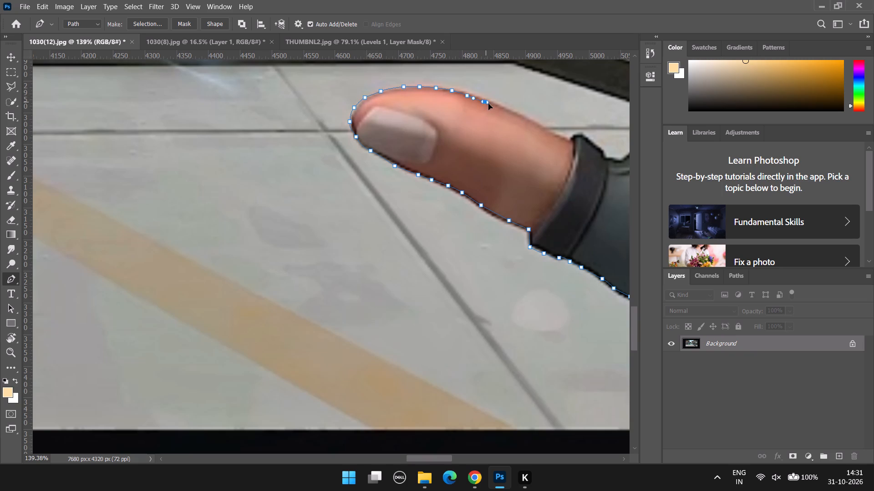
drag(488, 104, 493, 106)
drag(502, 109, 507, 111)
drag(523, 118, 530, 121)
drag(538, 125, 542, 128)
drag(554, 132, 558, 134)
click(567, 137)
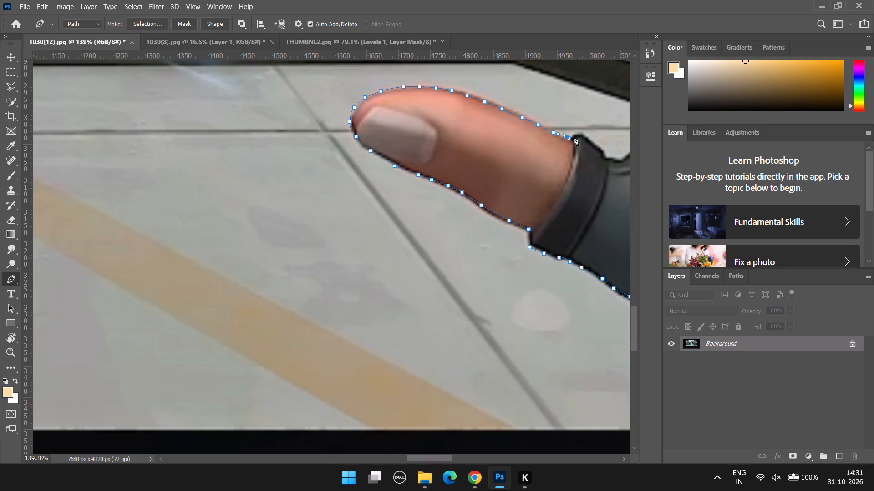
Trace over the upper corner of the thumb cuff and down into the crook of the glove.
click(574, 137)
drag(581, 133, 589, 136)
drag(597, 145, 602, 150)
click(607, 156)
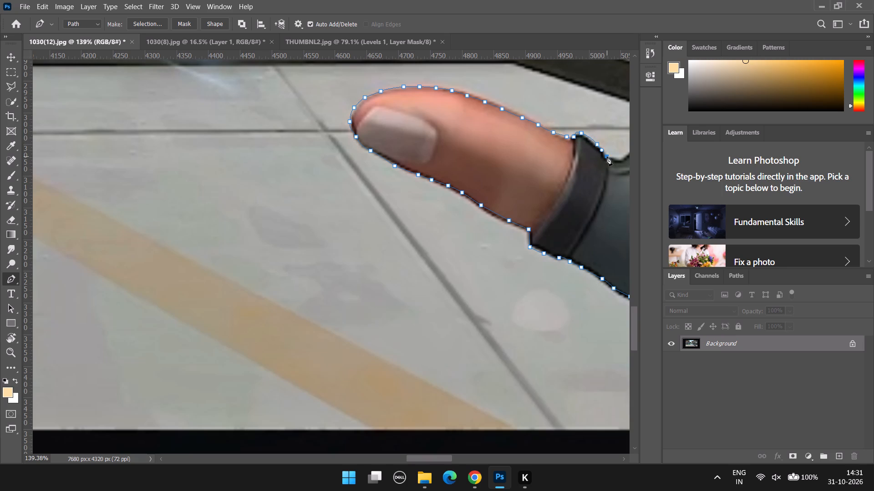
click(617, 159)
click(625, 157)
Trace the path around the rounded inner end of the gap between the thumb and the knife's dark guard.
drag(447, 456, 465, 453)
scroll(479, 182, up, 8)
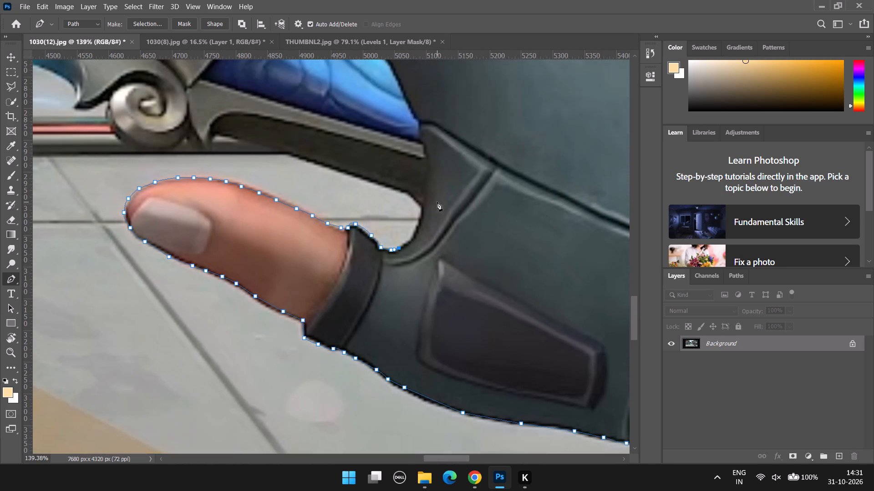
scroll(437, 202, up, 3)
alt+scroll(411, 286, up, 6)
drag(399, 235, 408, 224)
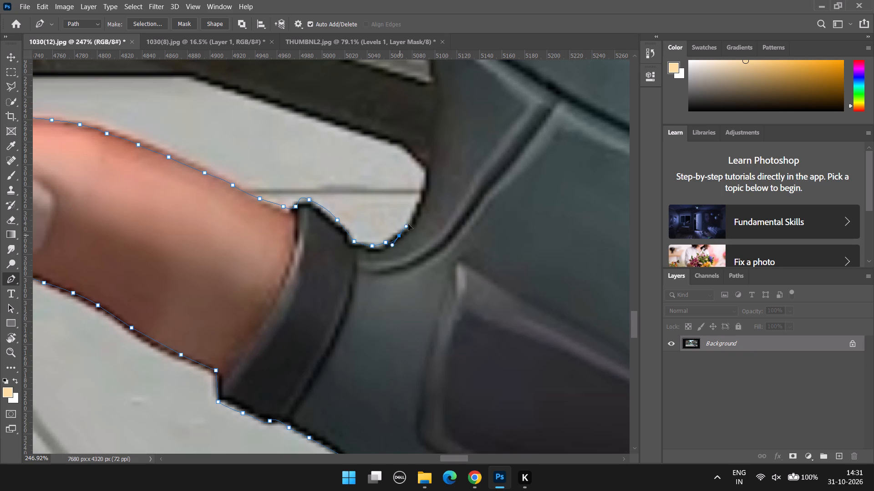
drag(408, 224, 410, 223)
click(417, 219)
drag(427, 192, 428, 180)
drag(429, 171, 429, 163)
drag(423, 154, 416, 151)
key(ctrl+z)
drag(421, 159, 411, 149)
drag(404, 145, 393, 142)
drag(389, 141, 372, 139)
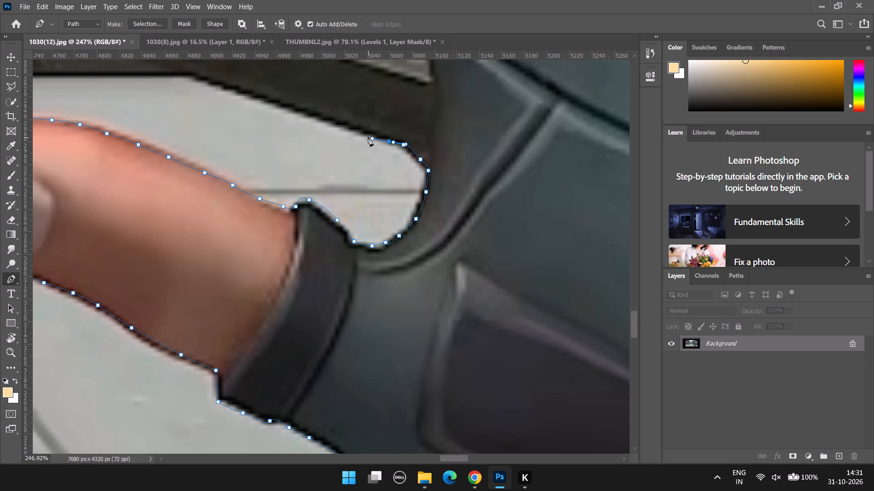
Continue the Pen path along the slanted lower edge of the knife's dark guard above the thumb.
drag(368, 137, 352, 131)
drag(346, 127, 332, 123)
drag(327, 122, 314, 119)
drag(304, 114, 291, 112)
drag(285, 110, 279, 107)
drag(279, 107, 277, 105)
drag(266, 100, 256, 98)
drag(247, 95, 239, 92)
drag(227, 89, 219, 85)
drag(205, 80, 192, 77)
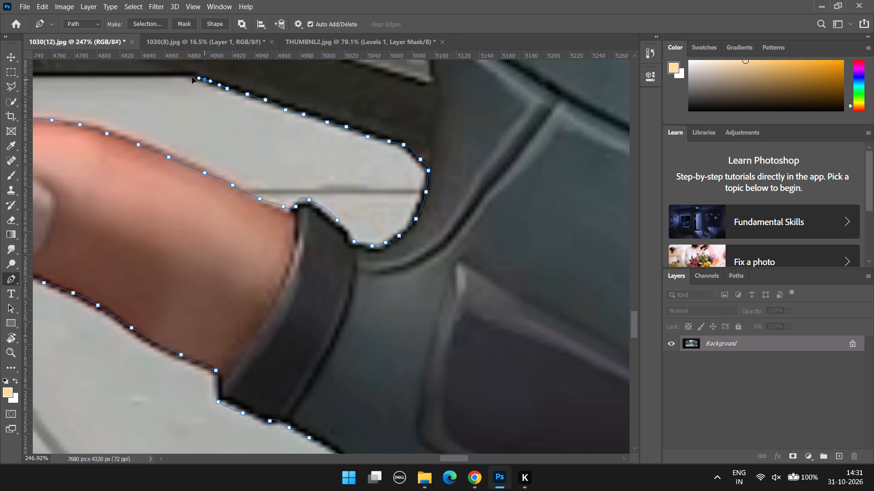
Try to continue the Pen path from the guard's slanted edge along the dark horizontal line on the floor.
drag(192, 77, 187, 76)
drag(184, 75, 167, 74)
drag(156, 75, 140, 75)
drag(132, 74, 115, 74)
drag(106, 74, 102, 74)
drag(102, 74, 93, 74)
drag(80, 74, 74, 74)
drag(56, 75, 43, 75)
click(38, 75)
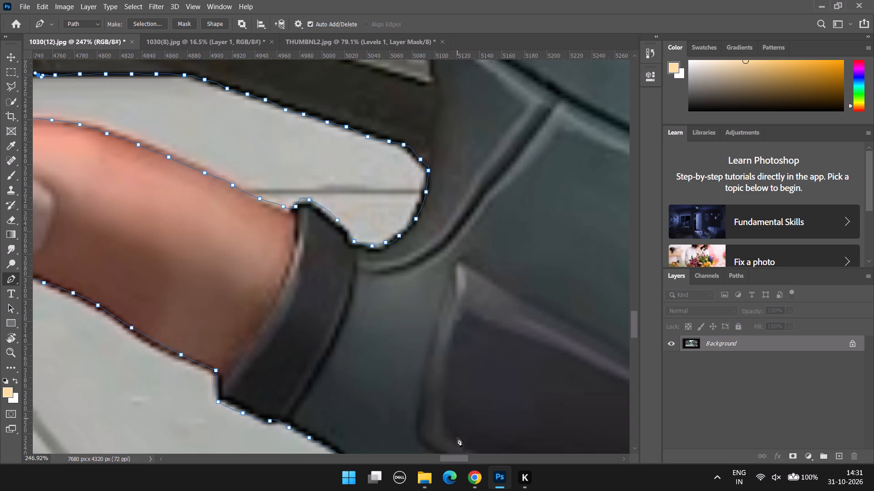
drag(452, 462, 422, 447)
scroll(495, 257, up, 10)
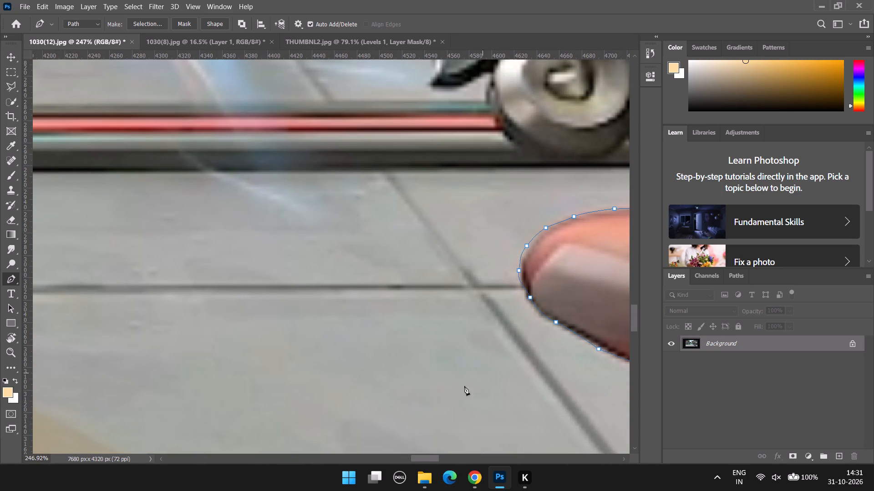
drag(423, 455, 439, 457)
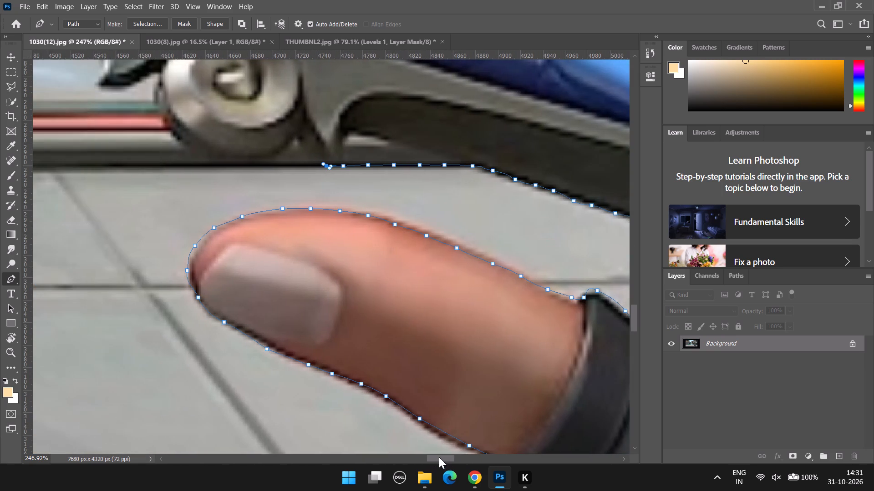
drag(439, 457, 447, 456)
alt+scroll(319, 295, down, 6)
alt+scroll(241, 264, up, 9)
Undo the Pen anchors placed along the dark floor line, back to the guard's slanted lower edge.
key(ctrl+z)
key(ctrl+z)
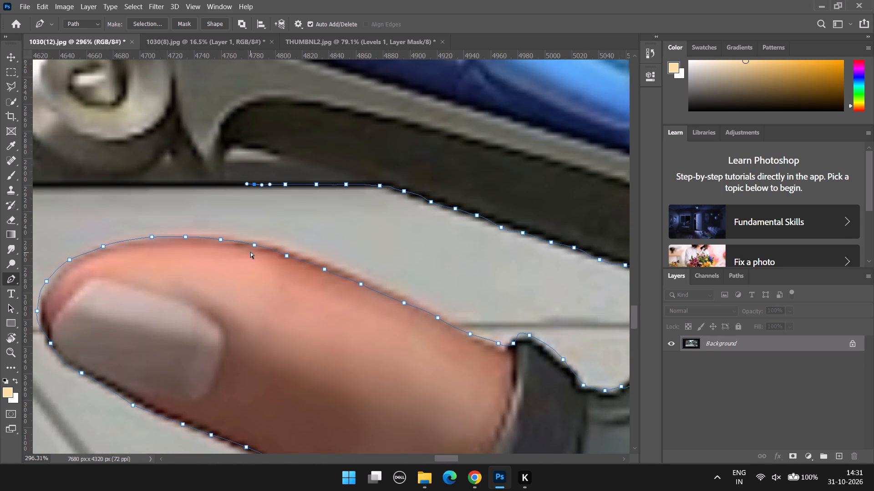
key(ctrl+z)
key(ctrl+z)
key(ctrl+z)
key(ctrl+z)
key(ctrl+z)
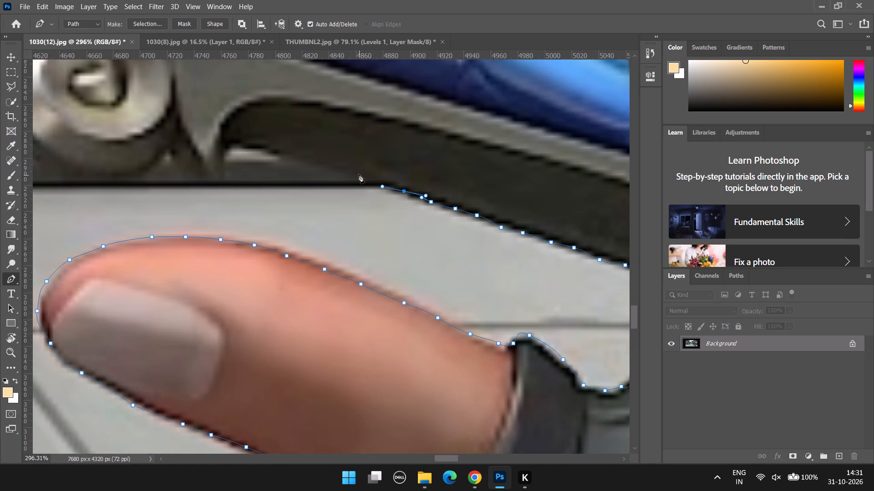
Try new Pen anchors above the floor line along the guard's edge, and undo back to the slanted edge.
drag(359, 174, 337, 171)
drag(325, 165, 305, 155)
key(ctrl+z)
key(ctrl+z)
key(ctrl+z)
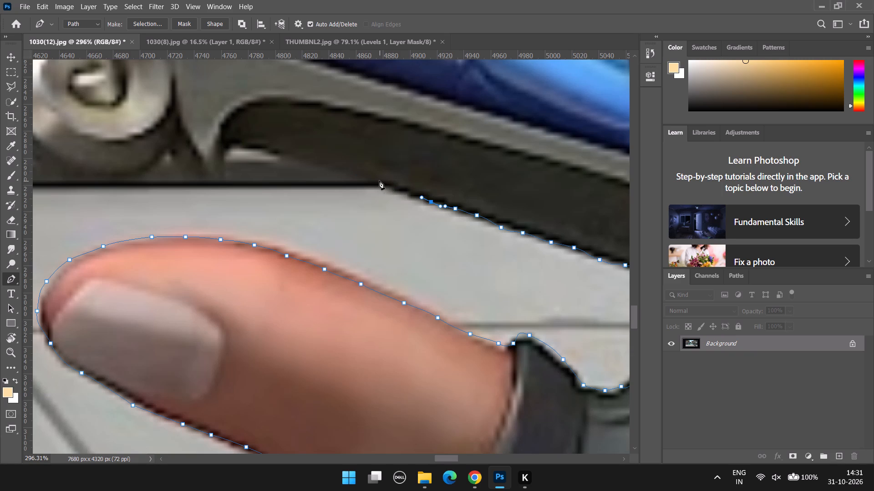
Trace the Pen path along the guard's slanted lower edge, around the curved notch and down to the pointed metal tip.
drag(379, 180, 370, 179)
drag(345, 168, 334, 165)
drag(319, 160, 318, 160)
drag(318, 160, 307, 157)
drag(293, 151, 289, 149)
drag(263, 142, 256, 141)
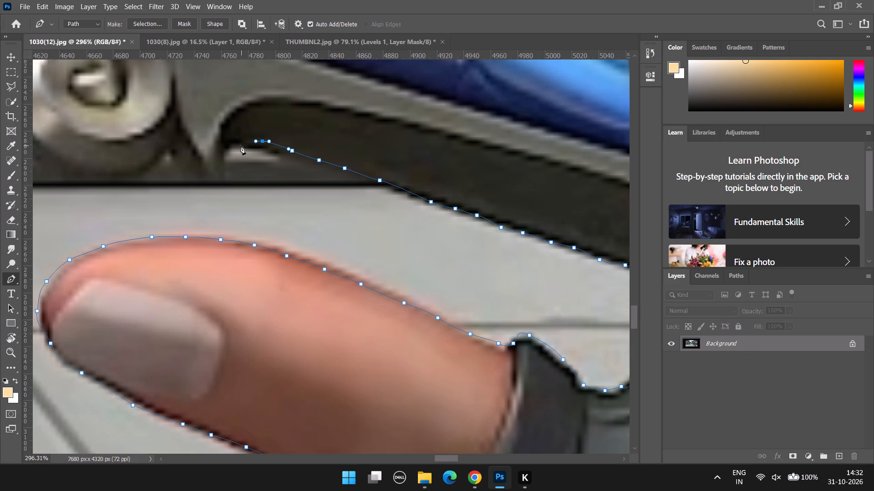
drag(240, 146, 236, 150)
drag(228, 163, 224, 170)
click(222, 180)
drag(212, 185, 200, 183)
Trace past the pointed tip, up into the crevice beside the spiral ornament and along the spiral's underside.
drag(200, 183, 194, 180)
drag(190, 178, 179, 170)
drag(175, 165, 170, 157)
drag(168, 153, 161, 161)
drag(159, 166, 149, 169)
drag(136, 177, 128, 180)
drag(115, 181, 104, 182)
drag(90, 182, 81, 181)
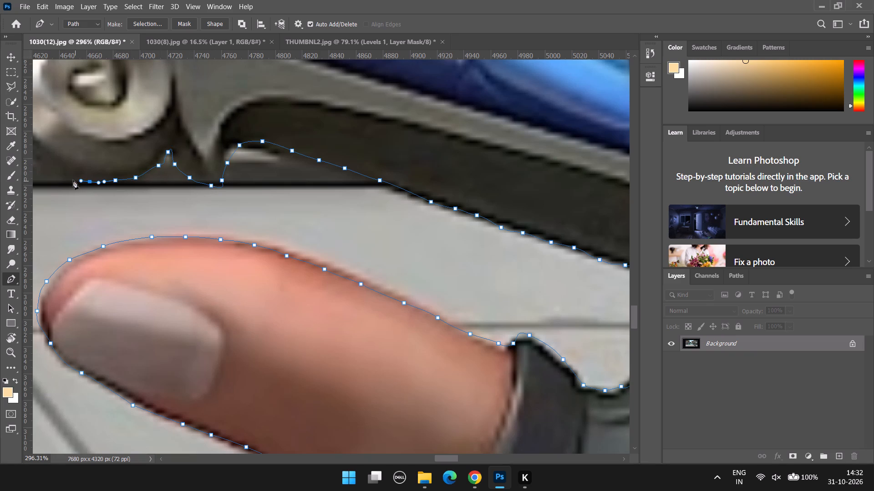
drag(68, 180, 62, 177)
click(54, 171)
Redo the last anchor under the spiral ornament and trace up its outer rounded side to the silver hook.
alt+scroll(157, 248, down, 5)
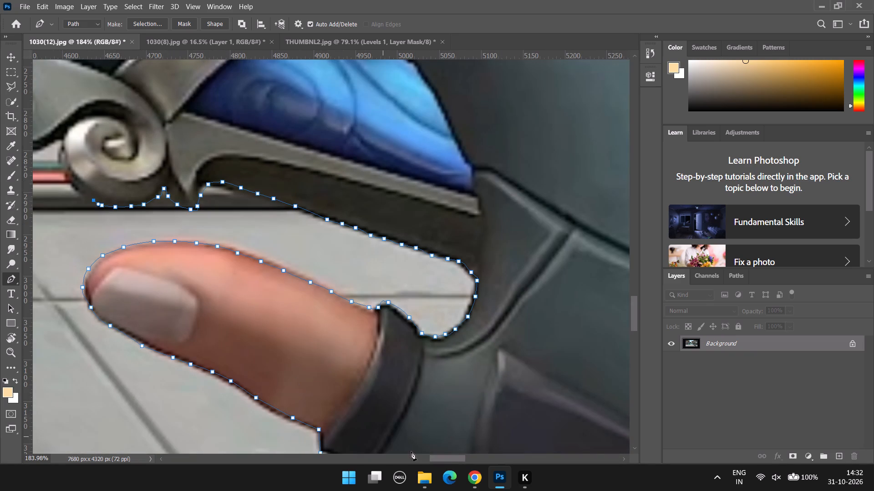
drag(436, 455, 412, 449)
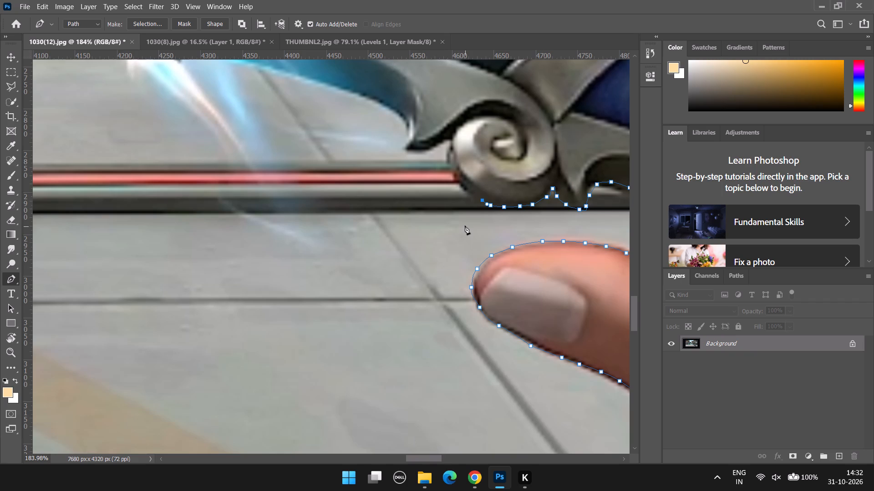
alt+scroll(465, 225, up, 5)
click(461, 171)
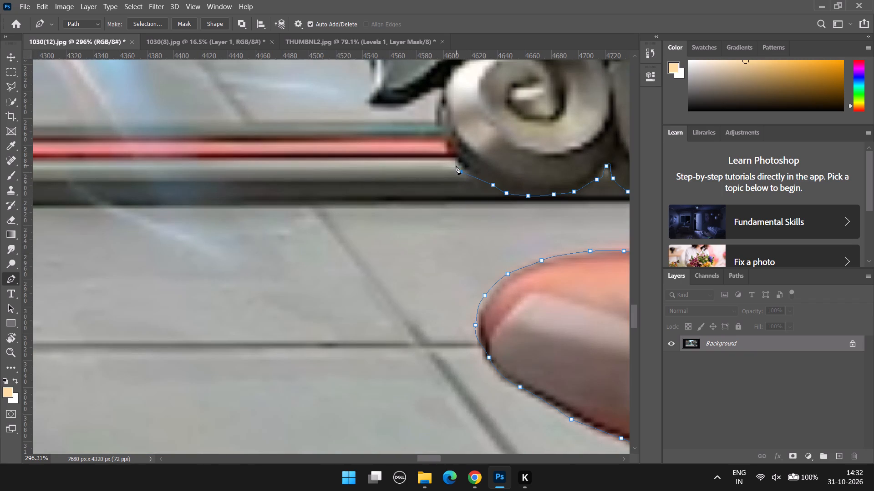
key(ctrl+z)
key(ctrl+z)
drag(486, 187, 474, 175)
drag(467, 171, 459, 162)
drag(452, 154, 447, 145)
drag(445, 135, 442, 130)
drag(440, 118, 439, 110)
drag(440, 101, 442, 95)
click(442, 91)
Trace the path along the underside of the silver hook beside the spiral and around its pointed tip.
drag(441, 86, 429, 86)
drag(427, 92, 422, 94)
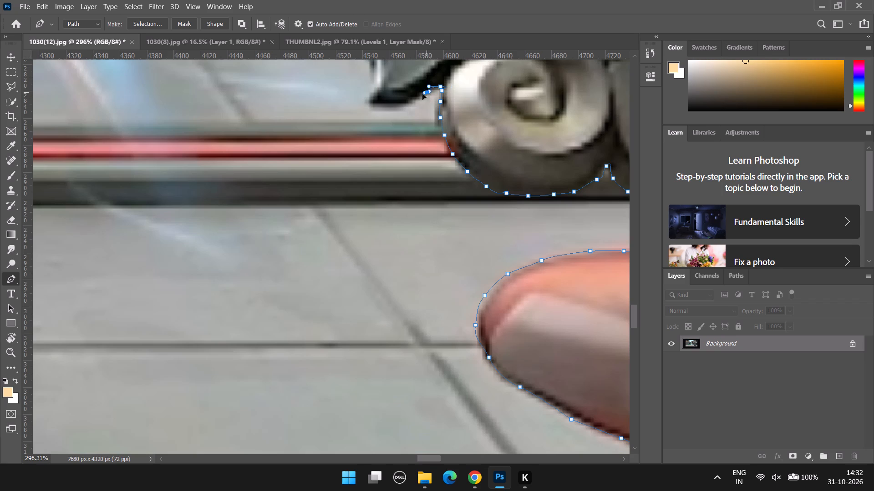
drag(422, 94, 416, 96)
drag(407, 106, 396, 107)
drag(389, 107, 375, 107)
drag(371, 105, 365, 104)
drag(361, 100, 363, 96)
drag(366, 92, 369, 88)
click(371, 82)
Continue the path up the inner side of the hook and around the concave curve beneath the blue handle part.
scroll(376, 84, up, 2)
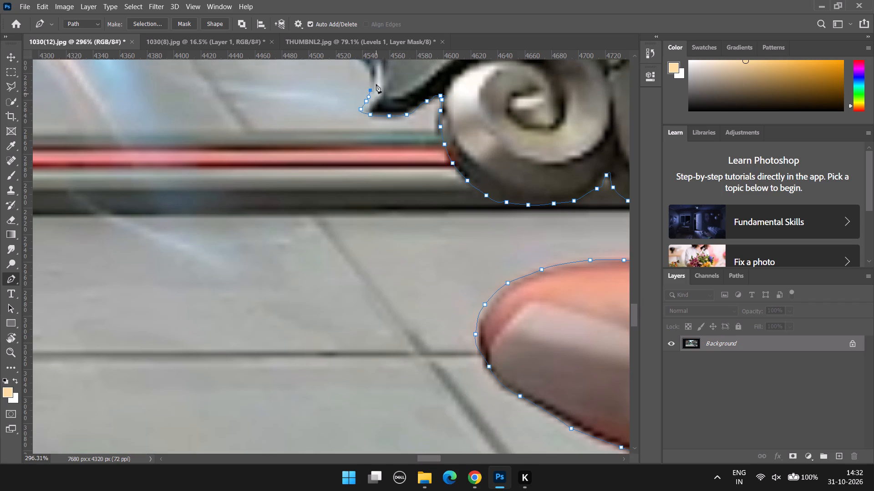
scroll(376, 84, up, 11)
drag(374, 190, 371, 181)
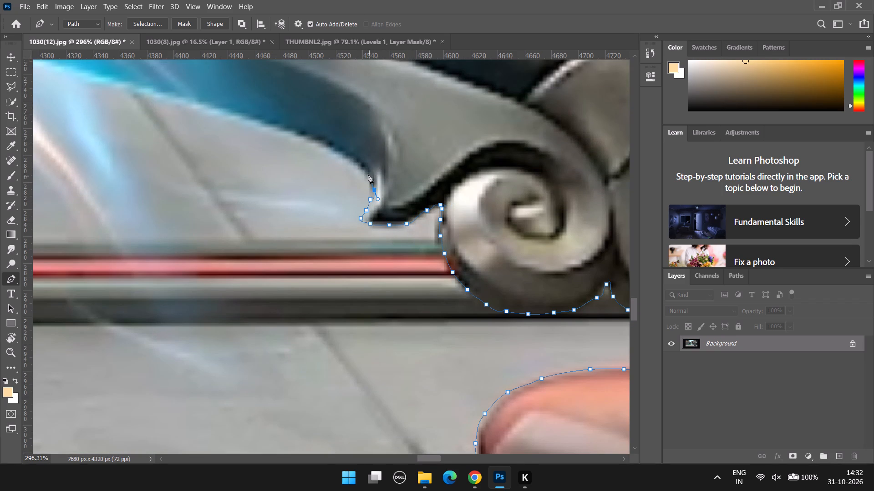
drag(366, 171, 352, 158)
drag(348, 155, 332, 147)
drag(319, 142, 293, 135)
drag(285, 132, 276, 130)
Continue the Pen path along the straight lower edge of the blue handle part towards the glowing effect.
drag(248, 120, 234, 116)
drag(211, 110, 202, 107)
drag(183, 100, 168, 96)
drag(148, 93, 140, 90)
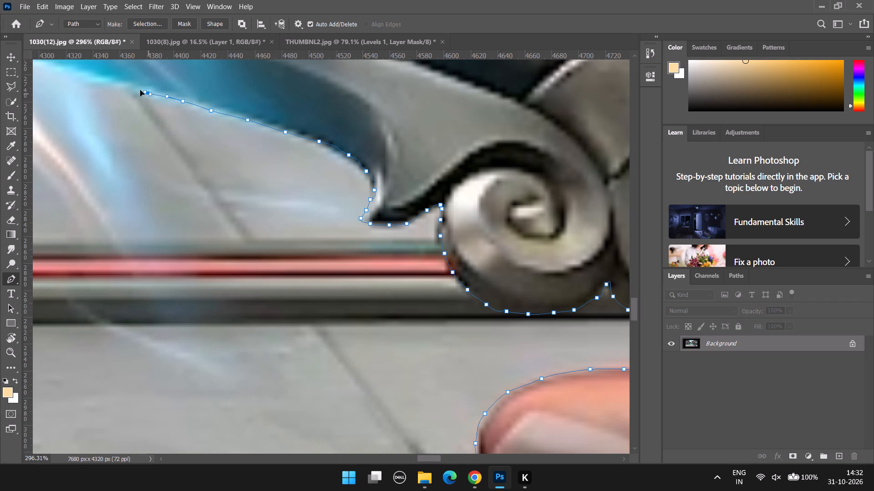
drag(140, 90, 137, 89)
drag(111, 81, 101, 79)
drag(81, 74, 123, 89)
Extend the path to the end of the blue lower edge and trace around the tip of the dark curved spur.
drag(429, 460, 414, 453)
alt+scroll(392, 240, down, 5)
scroll(334, 150, down, 4)
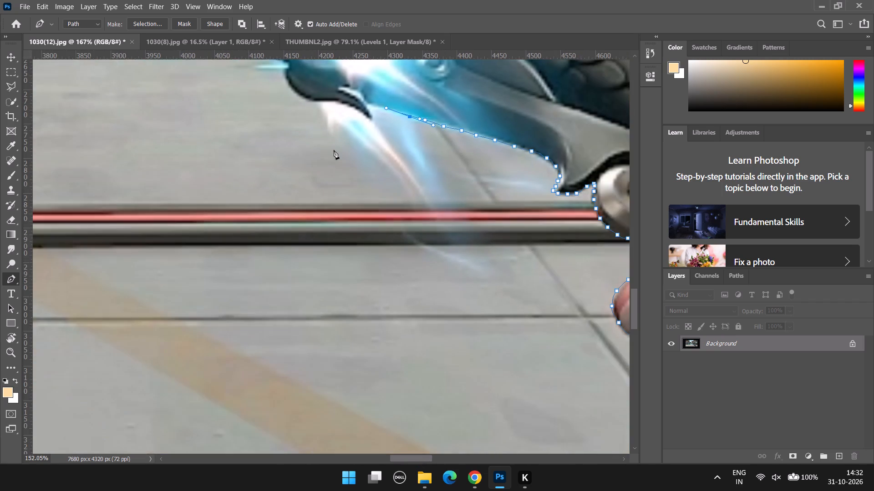
scroll(334, 150, down, 6)
scroll(297, 126, down, 6)
scroll(297, 128, up, 4)
alt+scroll(299, 130, down, 12)
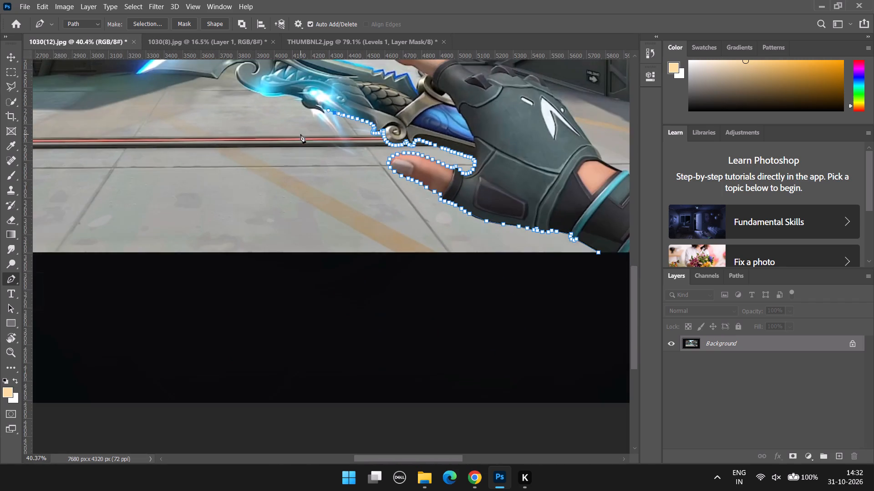
alt+scroll(270, 113, down, 5)
alt+scroll(212, 105, up, 3)
alt+scroll(299, 113, up, 2)
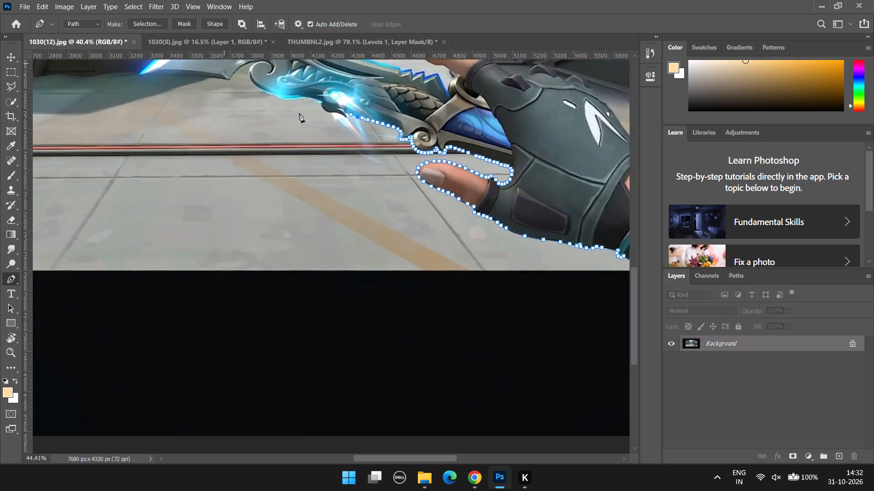
alt+scroll(299, 113, up, 8)
alt+scroll(394, 111, up, 13)
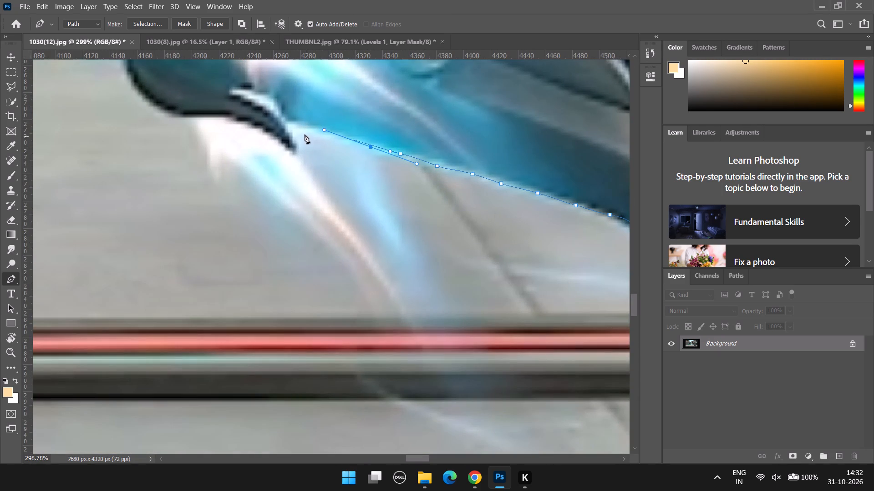
drag(302, 128, 295, 125)
drag(288, 122, 290, 127)
drag(292, 136, 298, 145)
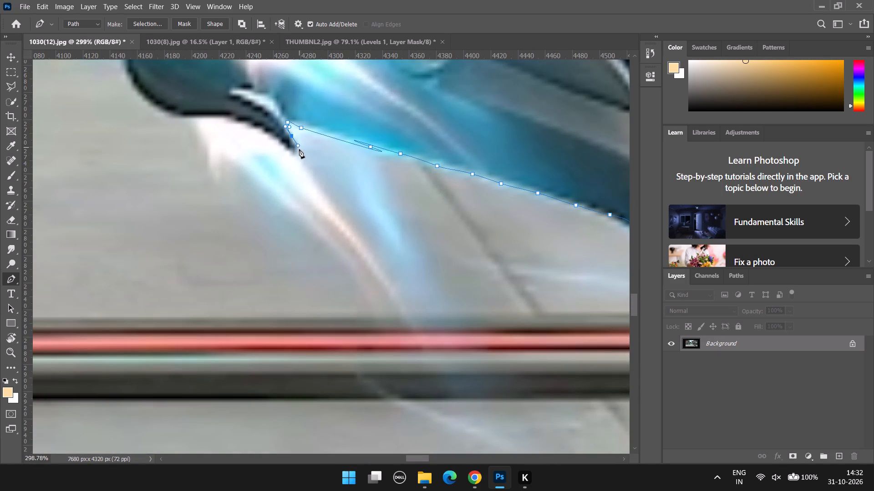
drag(299, 150, 291, 154)
drag(291, 154, 277, 146)
drag(275, 144, 272, 139)
Trace the underside of the dark spur above the glow and around its rounded outer end, redoing the misplaced anchors.
drag(261, 127, 254, 124)
drag(254, 124, 252, 123)
drag(239, 121, 221, 117)
drag(214, 117, 200, 117)
drag(192, 117, 175, 117)
drag(162, 116, 150, 112)
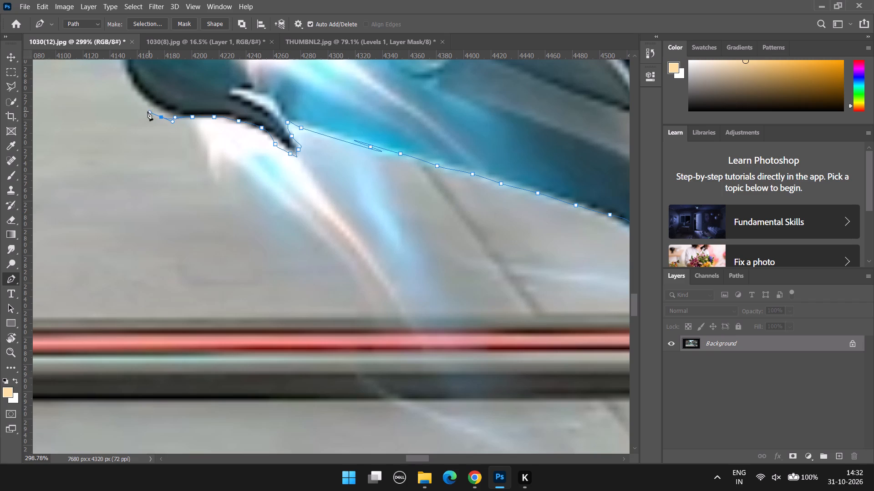
key(ctrl+z)
key(ctrl+z)
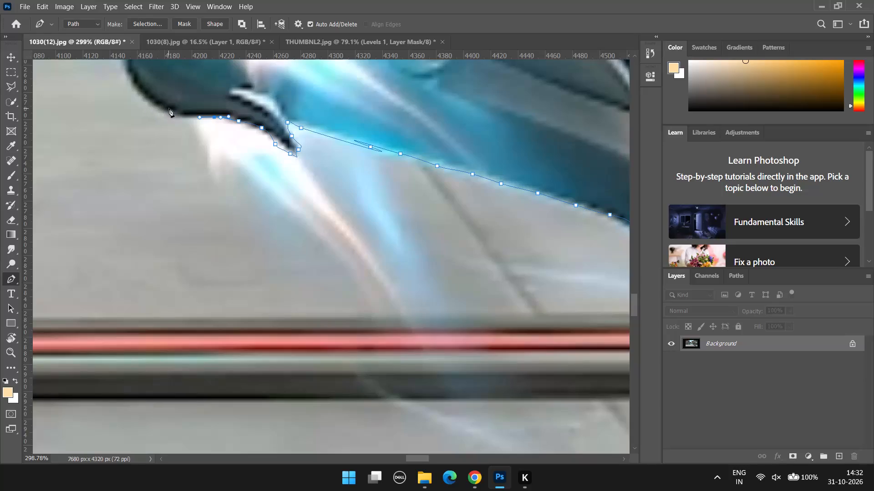
drag(181, 115, 175, 112)
drag(167, 108, 152, 101)
drag(147, 97, 139, 89)
drag(136, 83, 134, 74)
click(134, 69)
Continue the Pen path up the rounded outer end of the dark spur and along the blue lower edge, undoing the last misplaced anchor.
scroll(136, 70, up, 9)
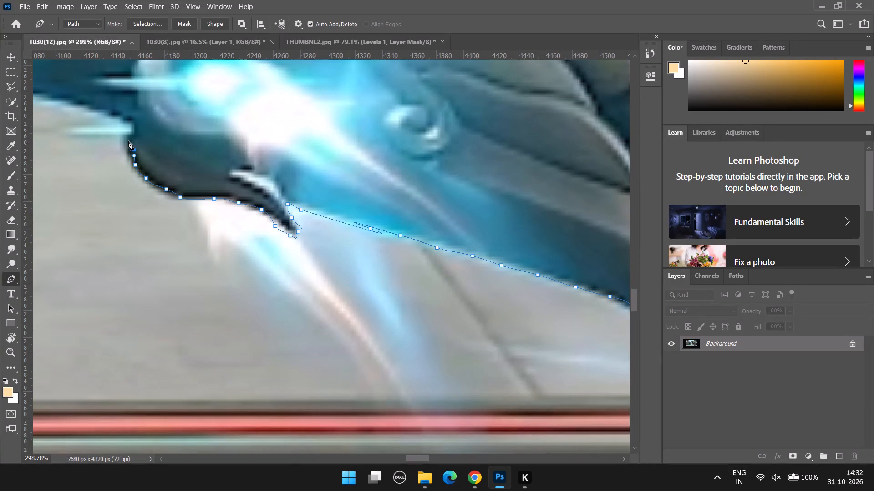
drag(128, 141, 133, 132)
drag(133, 131, 137, 124)
drag(137, 120, 124, 116)
drag(114, 112, 102, 105)
drag(74, 102, 69, 99)
drag(45, 94, 48, 95)
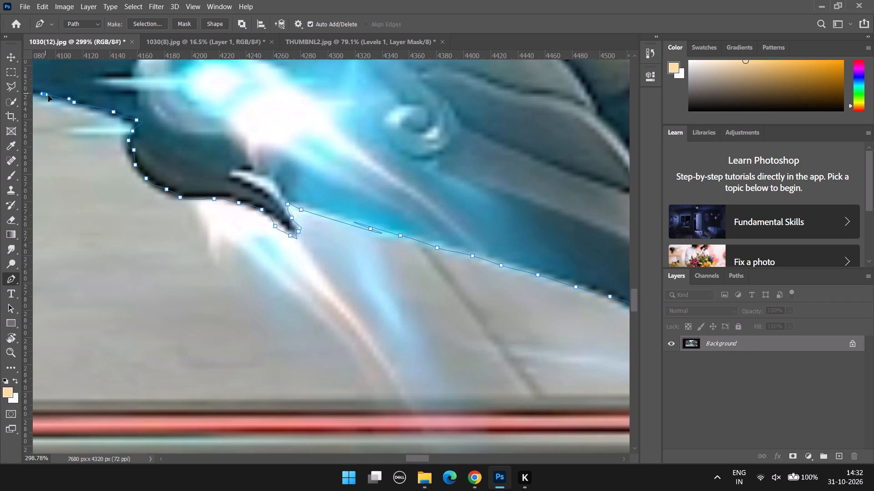
drag(48, 95, 81, 110)
drag(414, 459, 398, 453)
scroll(417, 208, down, 9)
alt+scroll(417, 207, down, 6)
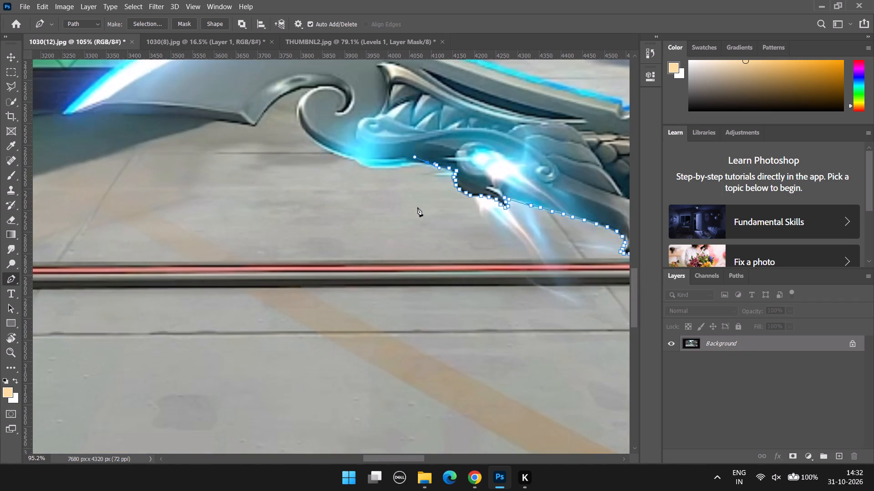
scroll(415, 153, down, 5)
alt+scroll(415, 153, down, 5)
alt+scroll(409, 145, up, 14)
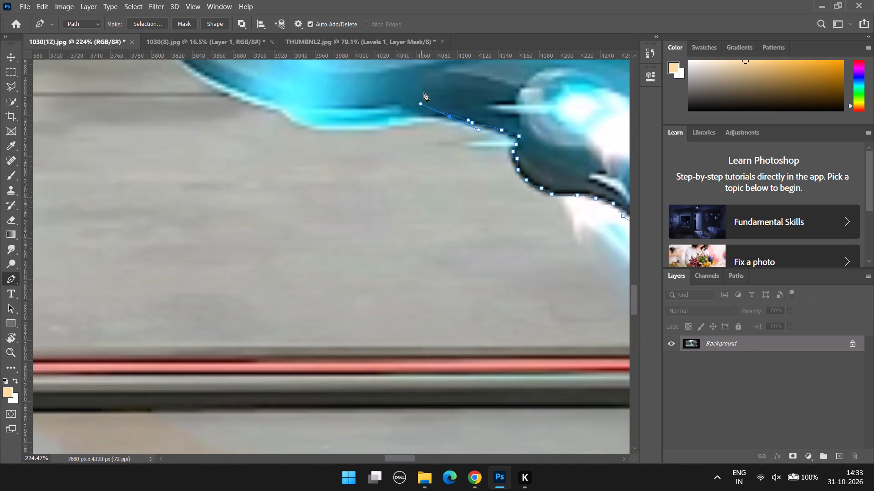
key(ctrl+z)
Trace the path beneath the cyan-glowing bulge and up along the lower edge towards the scroll-shaped hook.
drag(452, 116, 439, 115)
drag(431, 115, 415, 116)
drag(409, 119, 391, 121)
drag(382, 123, 371, 124)
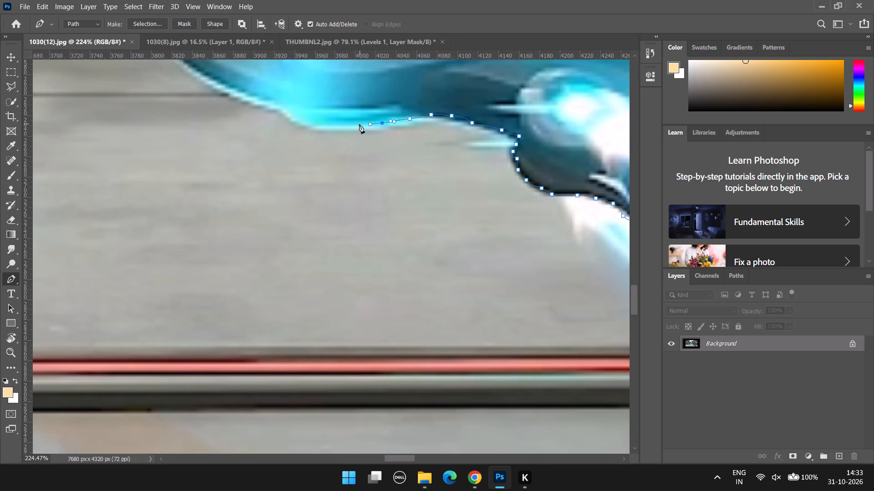
drag(359, 124, 338, 123)
drag(320, 120, 302, 118)
drag(291, 114, 277, 110)
drag(265, 107, 252, 102)
drag(241, 98, 241, 97)
drag(241, 97, 232, 94)
drag(215, 87, 204, 80)
drag(193, 73, 187, 70)
click(181, 64)
Trace around the outer curve of the scroll-shaped hook up to where it meets the underside of the blade.
scroll(186, 70, up, 12)
drag(165, 158, 156, 145)
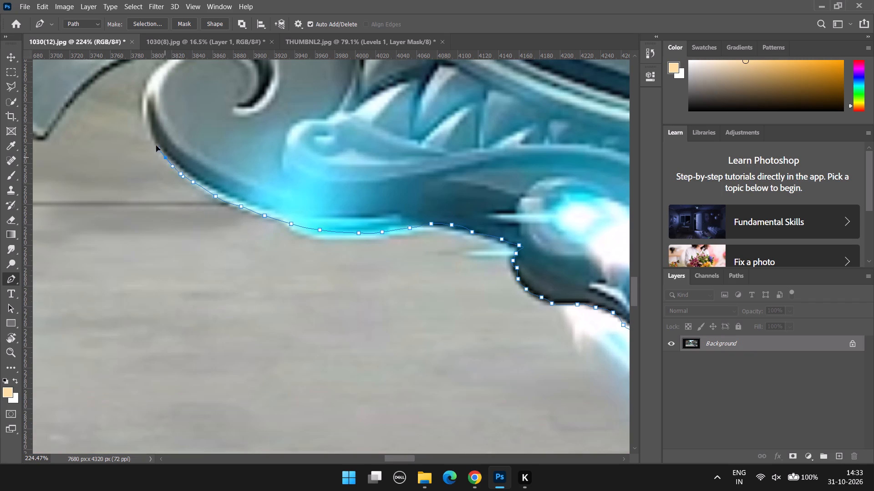
drag(156, 145, 152, 140)
drag(147, 130, 145, 120)
drag(146, 105, 146, 96)
click(147, 86)
click(155, 77)
scroll(158, 75, up, 5)
drag(168, 108, 176, 103)
drag(181, 101, 185, 95)
Continue the path along the concave arch under the blade down to its pointed lower corner.
drag(186, 95, 173, 94)
drag(161, 94, 145, 95)
drag(127, 105, 121, 109)
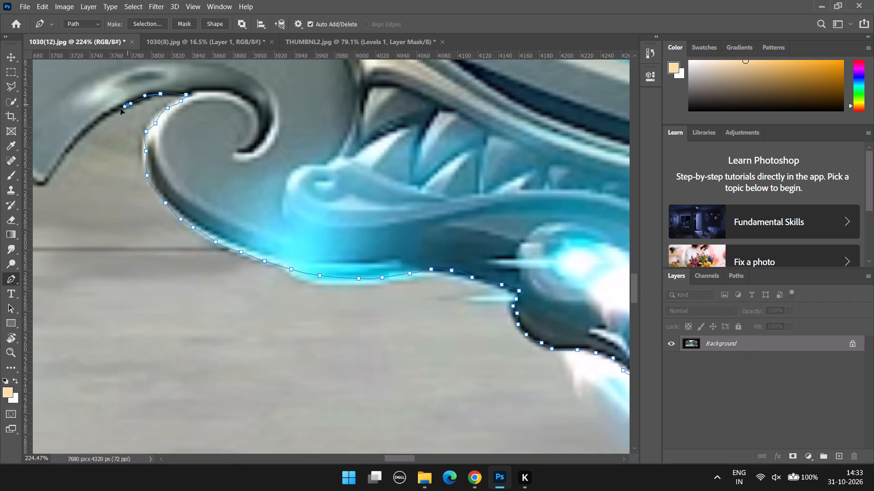
drag(121, 109, 120, 109)
drag(109, 115, 98, 121)
drag(92, 127, 81, 137)
drag(70, 148, 64, 155)
drag(54, 164, 50, 171)
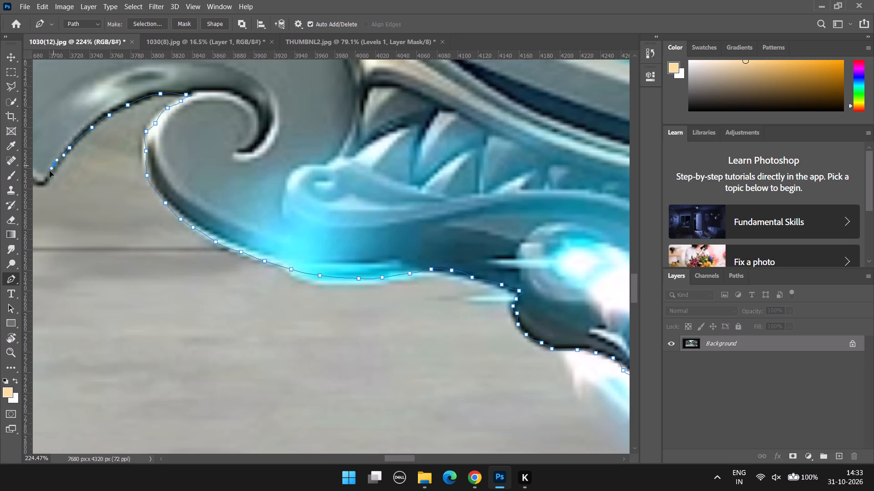
drag(50, 171, 47, 175)
click(42, 181)
Extend the path from the pointed corner along the blade's long lower edge towards the glowing tip, redoing the misplaced anchor.
drag(397, 454, 377, 452)
drag(375, 175, 366, 175)
drag(339, 173, 328, 173)
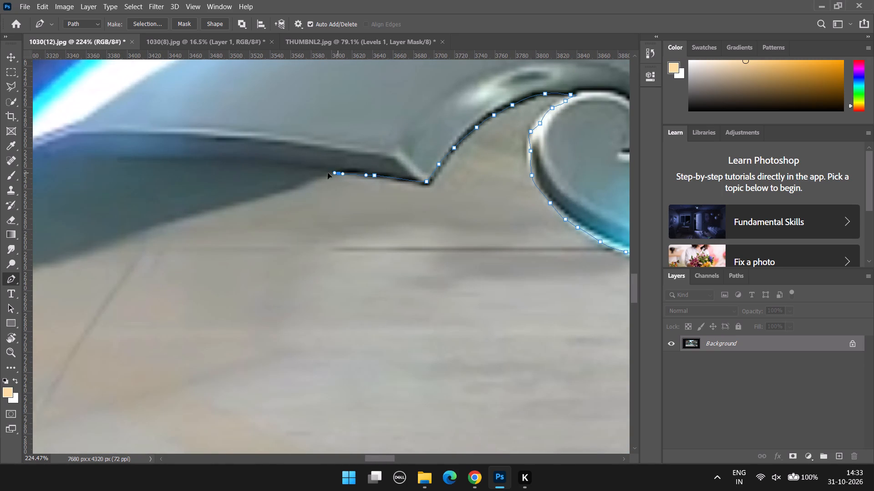
drag(328, 173, 316, 176)
alt+scroll(305, 183, down, 11)
alt+scroll(229, 181, up, 10)
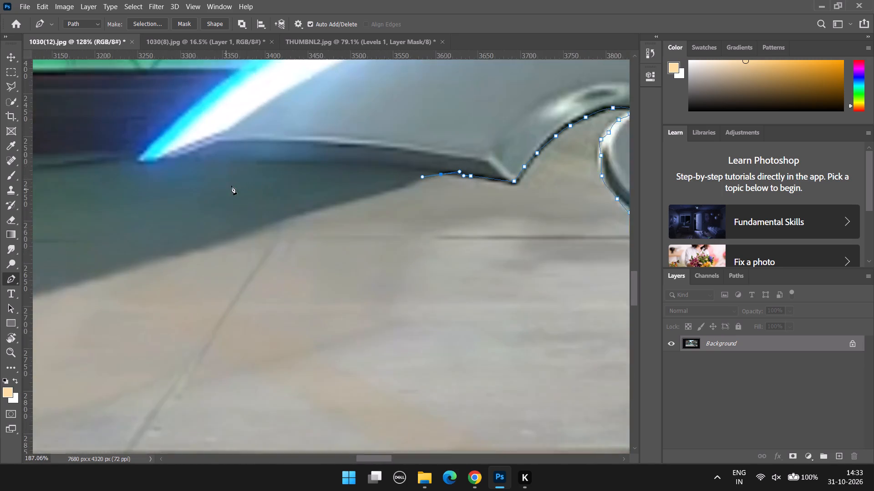
key(ctrl+z)
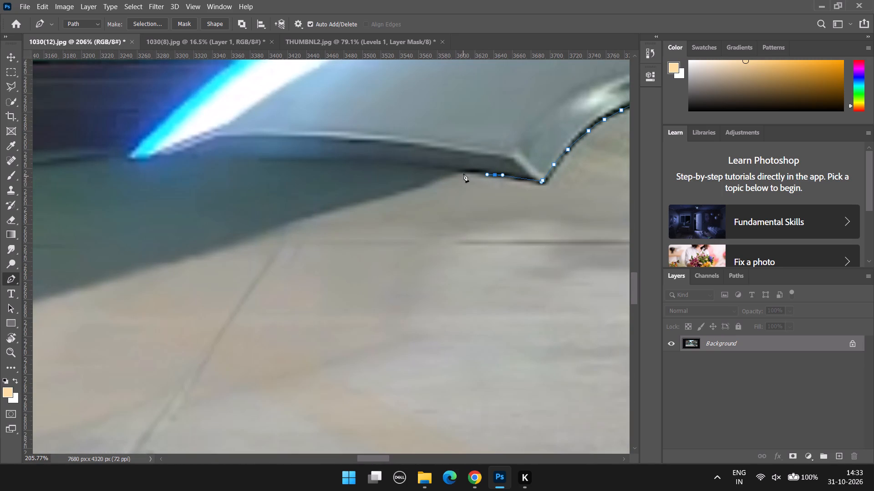
drag(448, 169, 432, 167)
drag(415, 164, 381, 159)
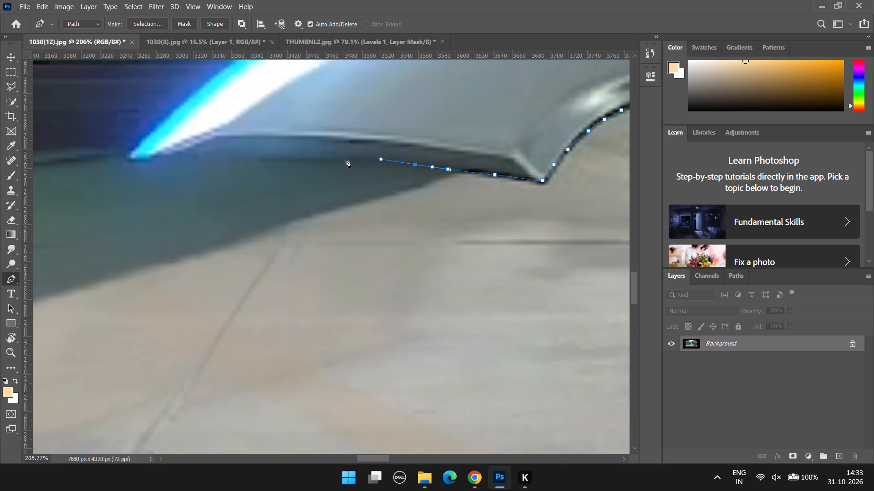
click(339, 160)
drag(293, 160, 281, 160)
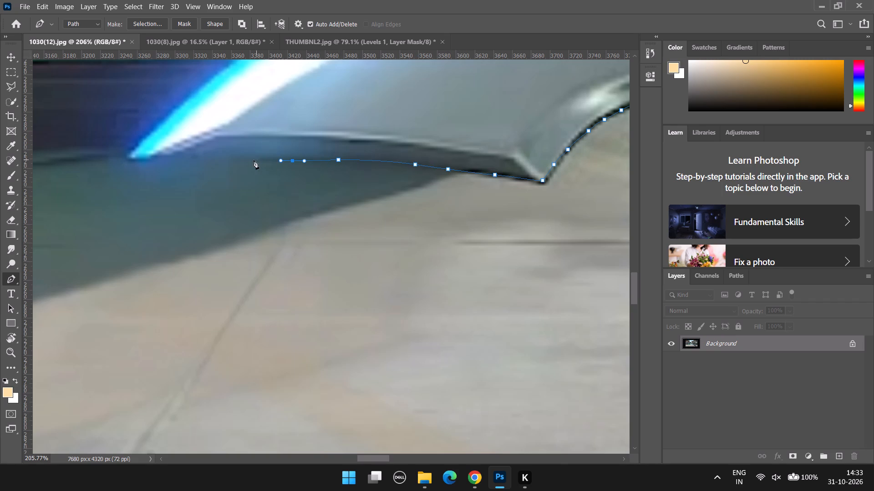
drag(241, 160, 225, 158)
drag(193, 158, 179, 158)
Trace the path closely around the blade's glowing cyan tip, undoing and replacing the misplaced anchors.
drag(151, 158, 145, 158)
key(ctrl+z)
drag(148, 162, 142, 162)
drag(132, 162, 124, 162)
drag(127, 155, 150, 146)
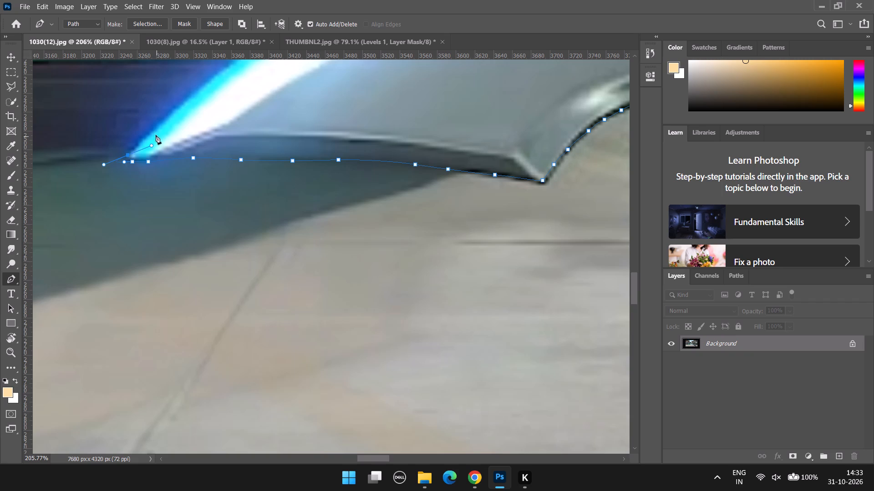
click(158, 124)
key(ctrl+z)
key(ctrl+z)
alt+scroll(105, 149, up, 8)
click(157, 163)
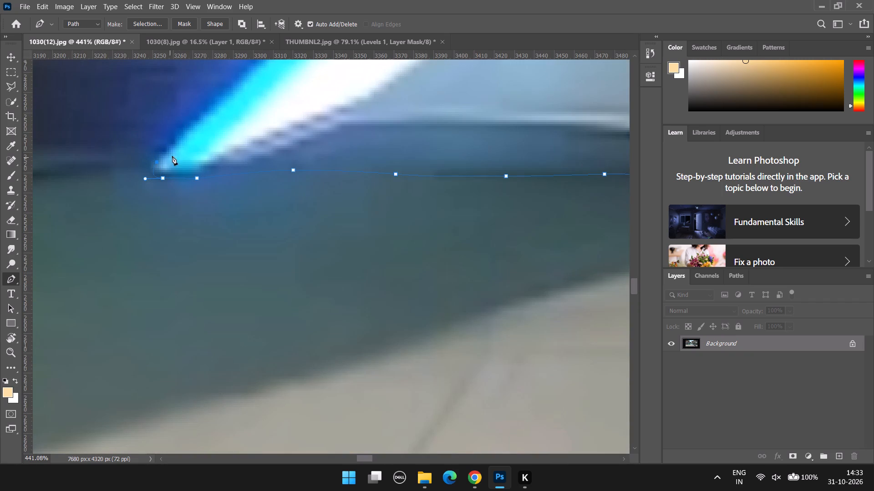
key(ctrl+z)
key(ctrl+z)
click(153, 172)
click(150, 162)
Add a straight path segment from the blade tip up the cyan cutting edge to the bottom edge of the green panel.
scroll(185, 136, down, 8)
alt+scroll(183, 133, up, 4)
alt+scroll(189, 115, down, 6)
scroll(200, 70, up, 6)
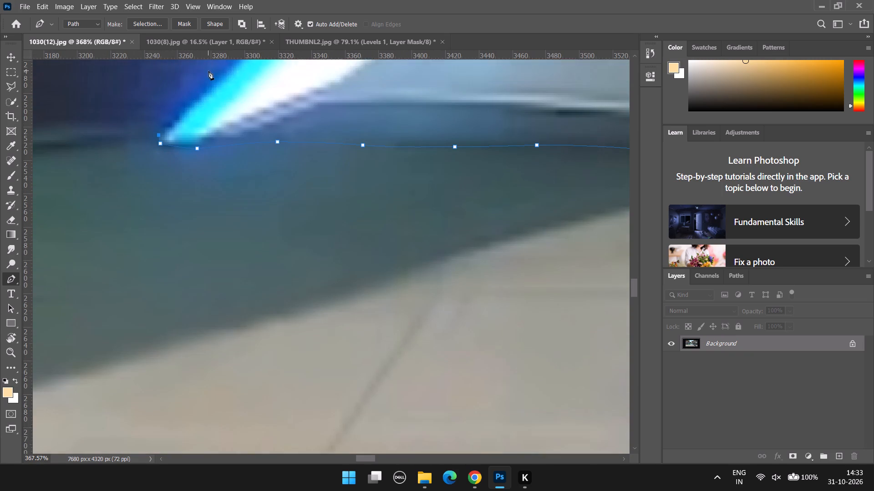
scroll(208, 71, up, 13)
alt+scroll(279, 120, down, 10)
scroll(321, 107, up, 4)
alt+scroll(325, 166, up, 1)
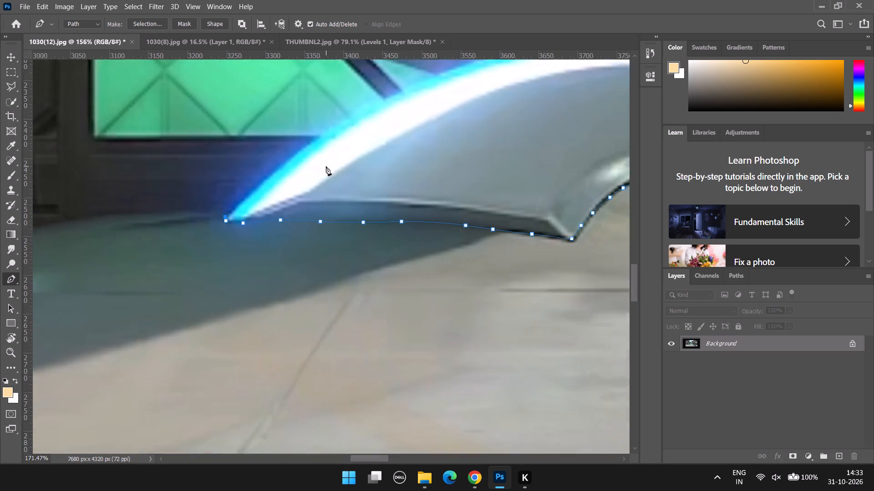
alt+scroll(326, 166, up, 3)
click(313, 133)
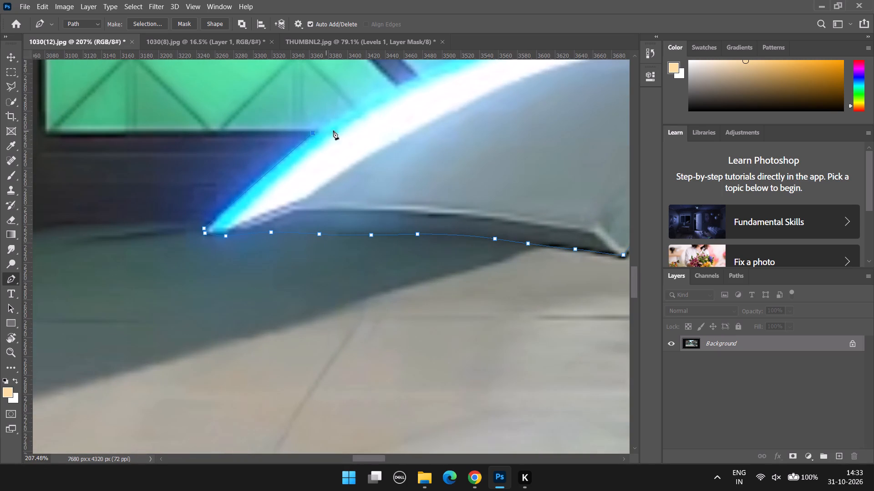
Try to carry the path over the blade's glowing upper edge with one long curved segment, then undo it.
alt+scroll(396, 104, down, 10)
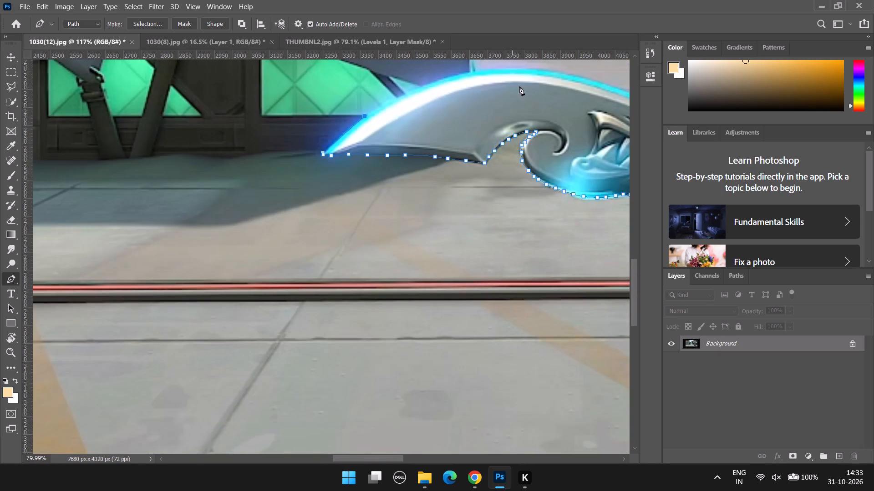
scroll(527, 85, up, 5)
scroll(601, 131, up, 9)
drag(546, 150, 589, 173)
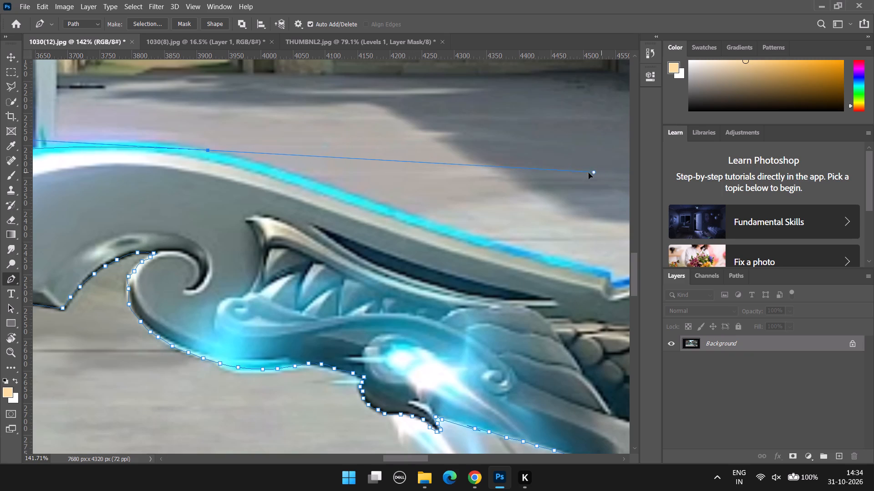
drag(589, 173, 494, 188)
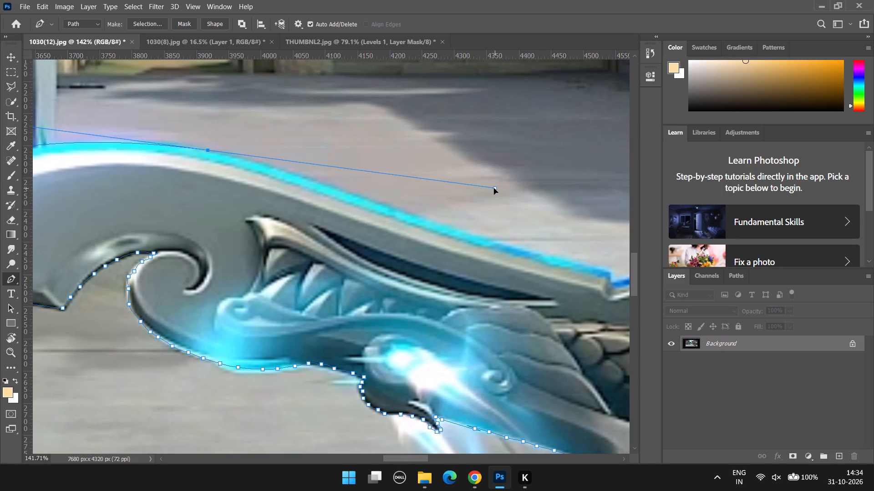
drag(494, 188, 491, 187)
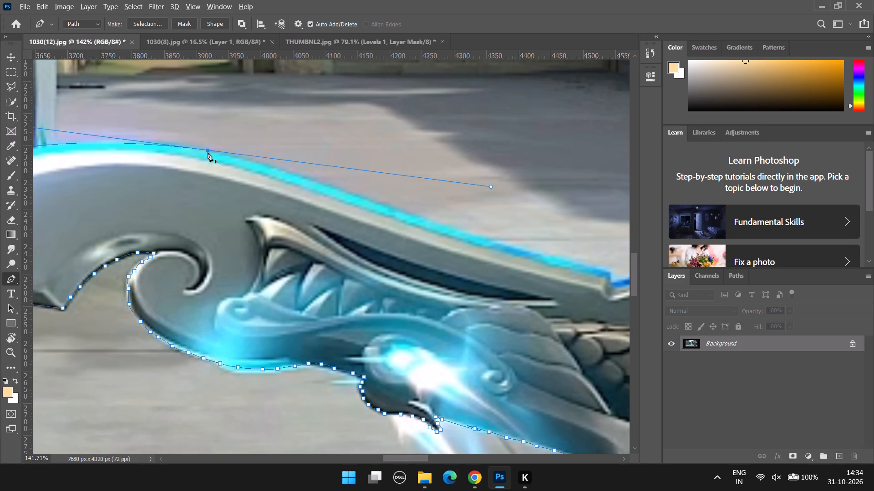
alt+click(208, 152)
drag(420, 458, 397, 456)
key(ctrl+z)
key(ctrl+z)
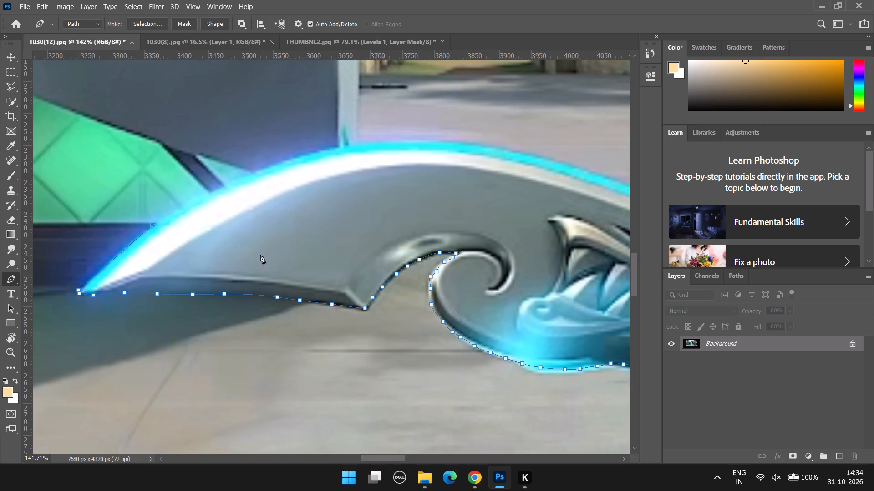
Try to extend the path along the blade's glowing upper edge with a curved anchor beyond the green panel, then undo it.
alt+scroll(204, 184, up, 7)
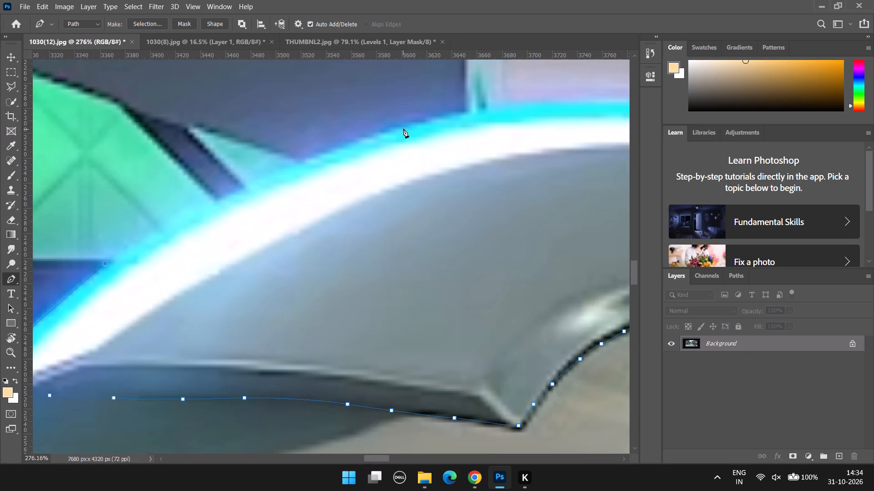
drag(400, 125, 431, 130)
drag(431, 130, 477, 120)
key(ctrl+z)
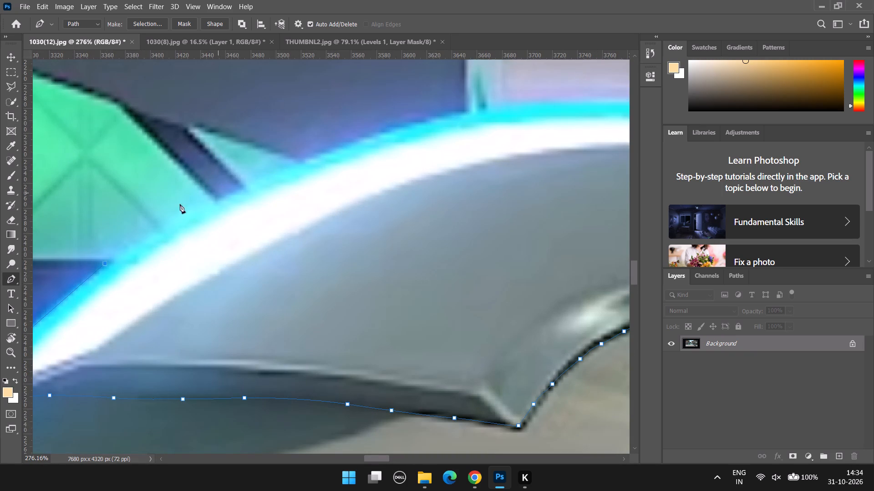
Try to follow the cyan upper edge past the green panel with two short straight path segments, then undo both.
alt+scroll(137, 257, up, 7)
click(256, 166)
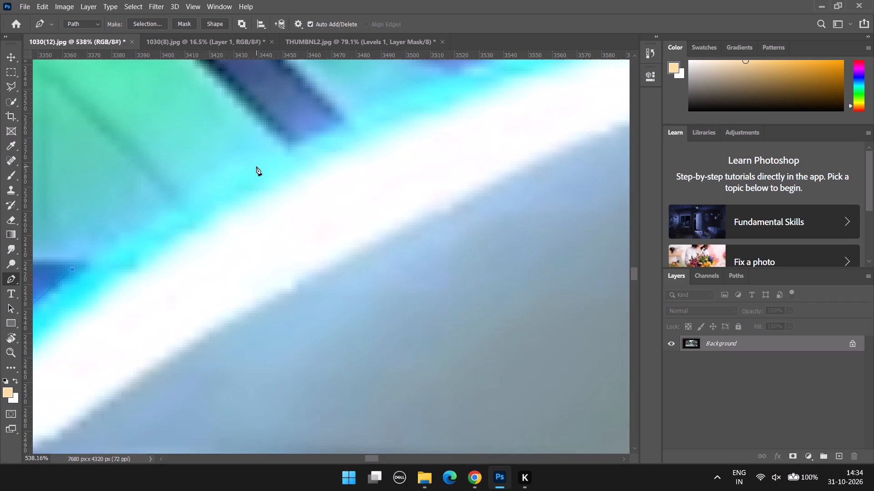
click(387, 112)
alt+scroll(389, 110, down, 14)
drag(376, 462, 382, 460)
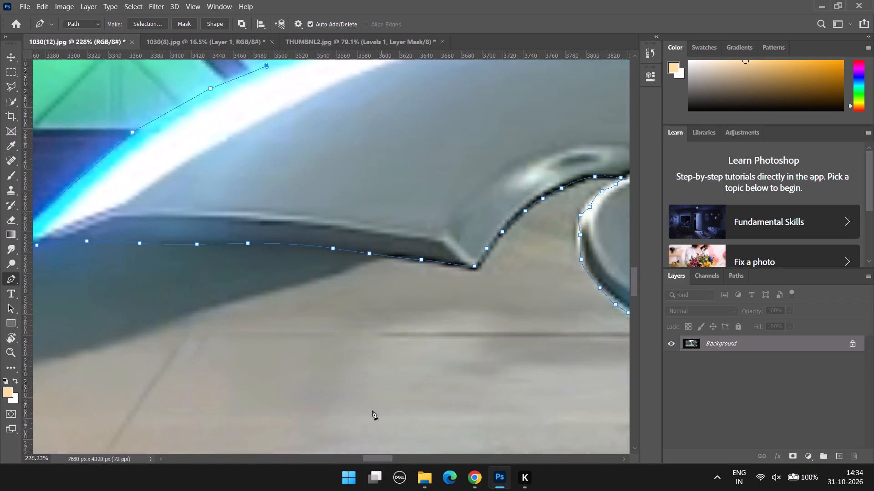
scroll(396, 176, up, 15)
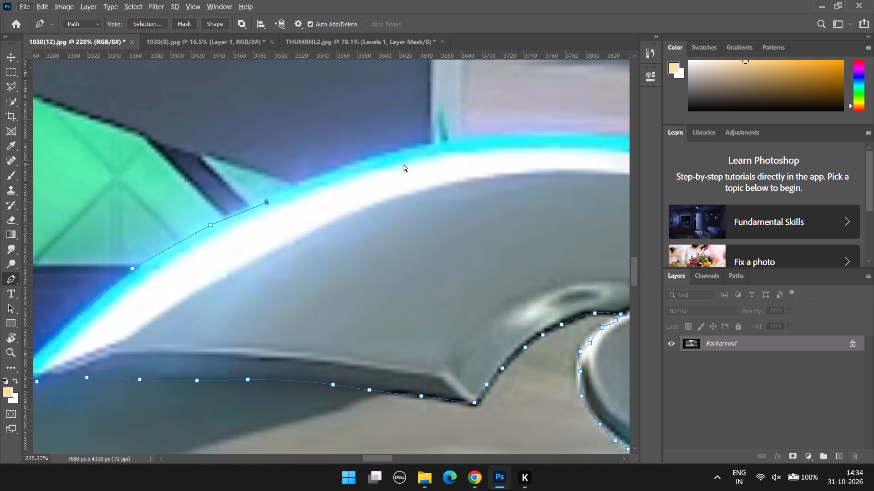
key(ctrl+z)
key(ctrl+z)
Extend the path to the cyan upper edge just past the green panel with a curved anchor, reworking its direction handles.
drag(311, 178, 319, 178)
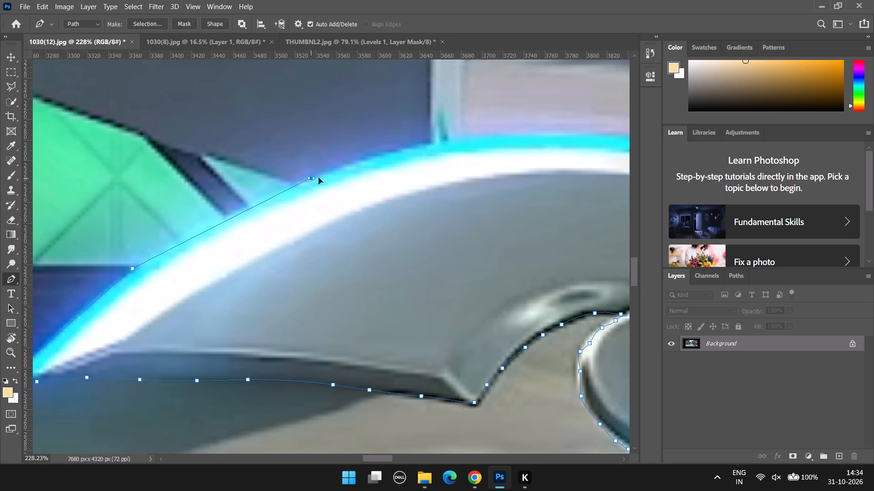
drag(319, 178, 367, 160)
double_click(367, 160)
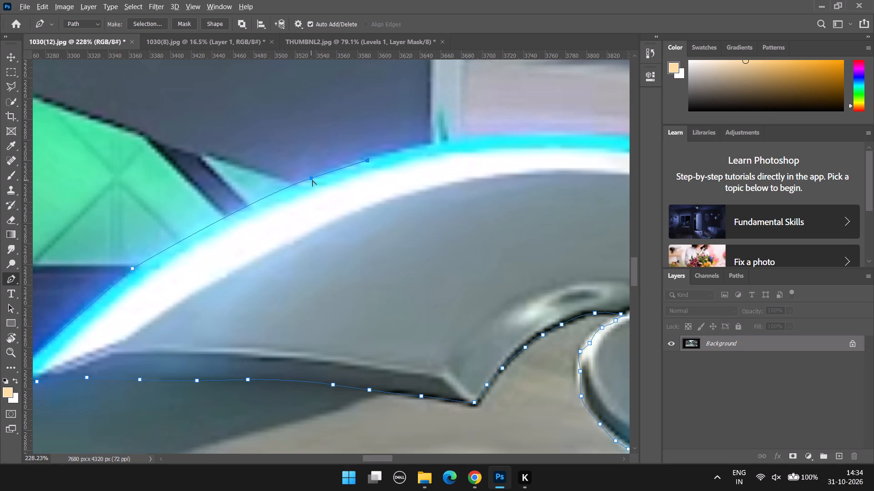
alt+click(313, 180)
key(ctrl+z)
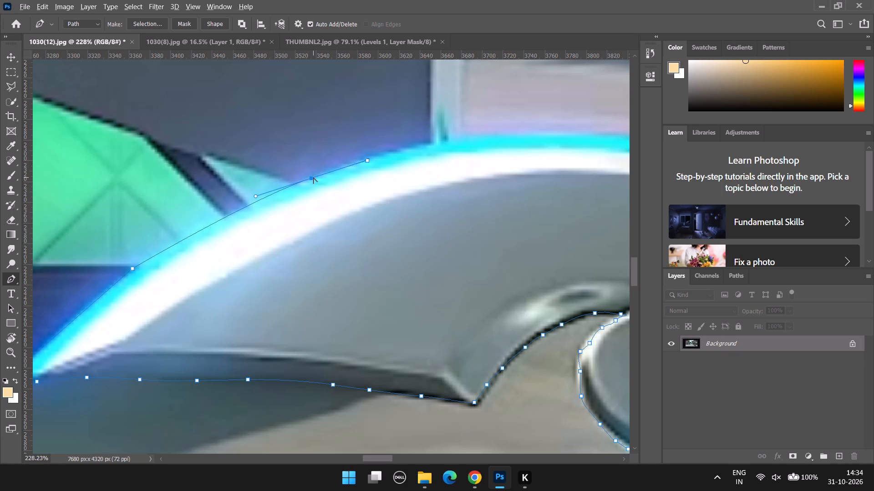
alt+click(313, 180)
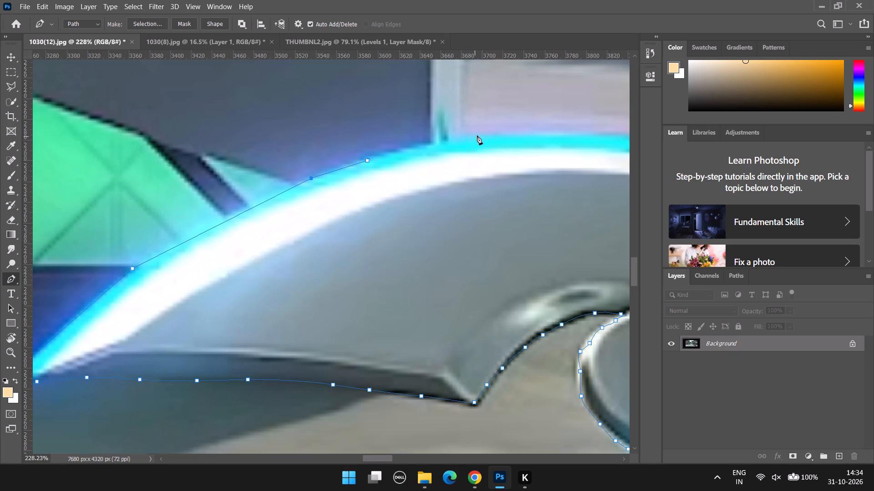
Carry the path over the crest of the blade's cyan upper edge with one long curved segment, undoing the misplaced anchor first.
click(487, 137)
key(ctrl+z)
alt+scroll(468, 151, down, 3)
scroll(554, 145, up, 9)
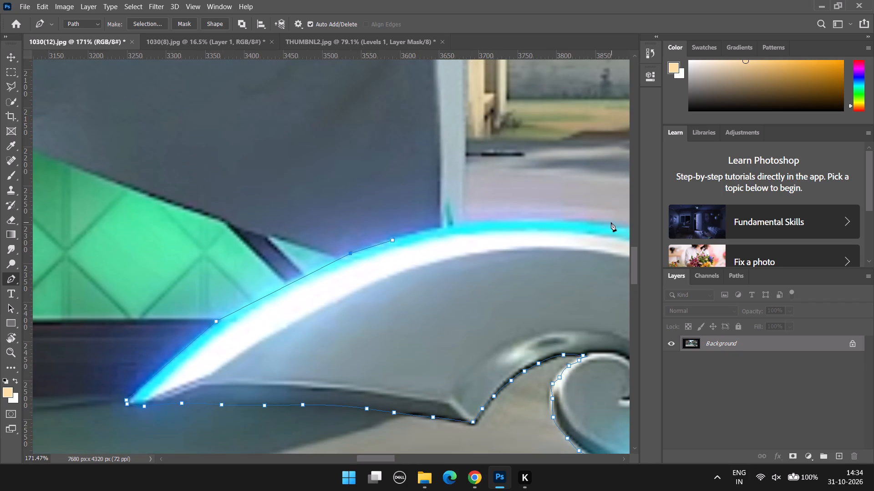
drag(612, 224, 573, 223)
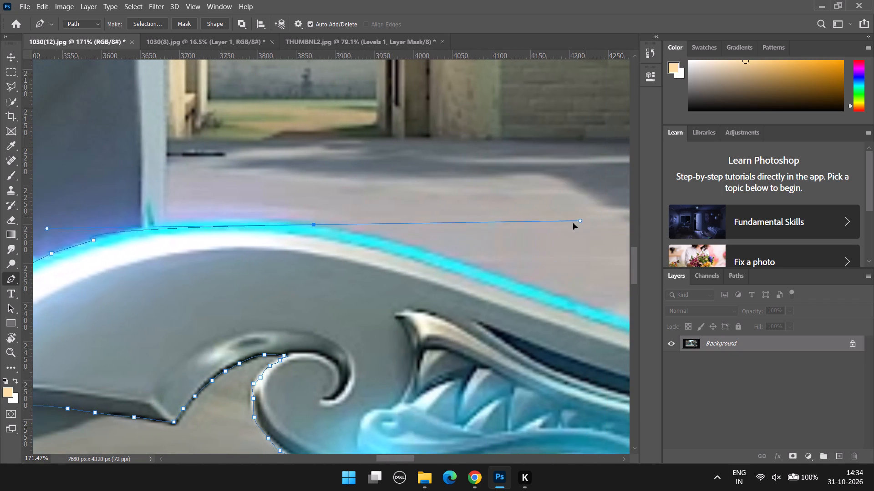
drag(573, 223, 500, 239)
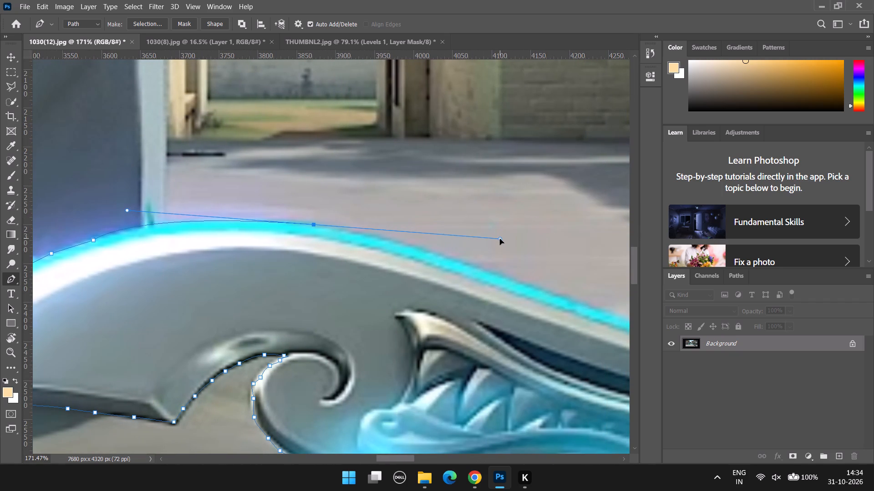
Shorten the direction handles of the newest anchor past the blade's crest, and remove its forward handle.
drag(500, 239, 489, 240)
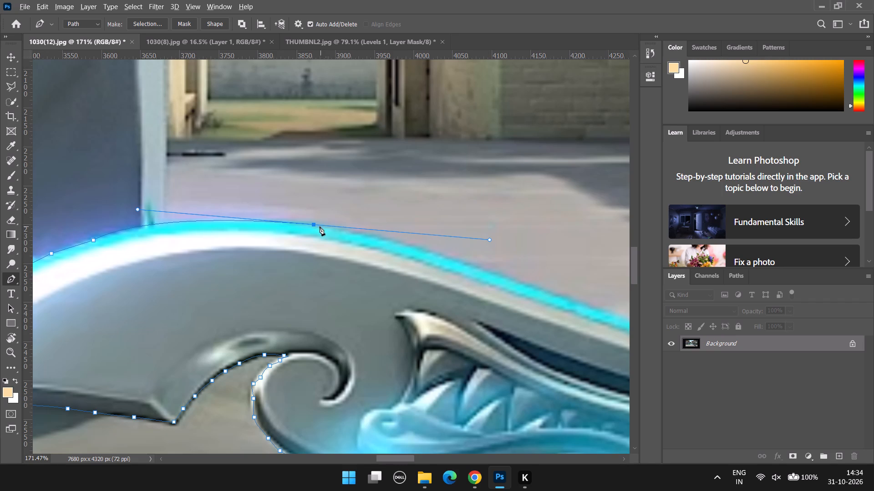
alt+click(317, 225)
key(ctrl+z)
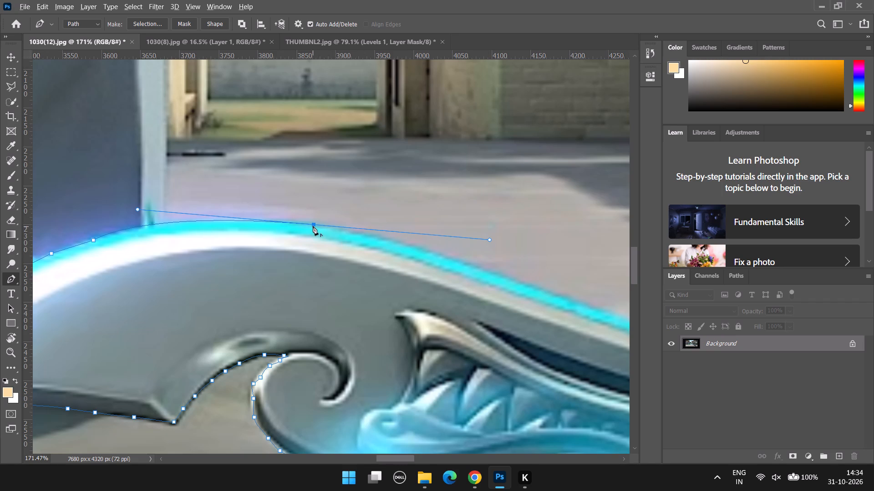
alt+click(315, 225)
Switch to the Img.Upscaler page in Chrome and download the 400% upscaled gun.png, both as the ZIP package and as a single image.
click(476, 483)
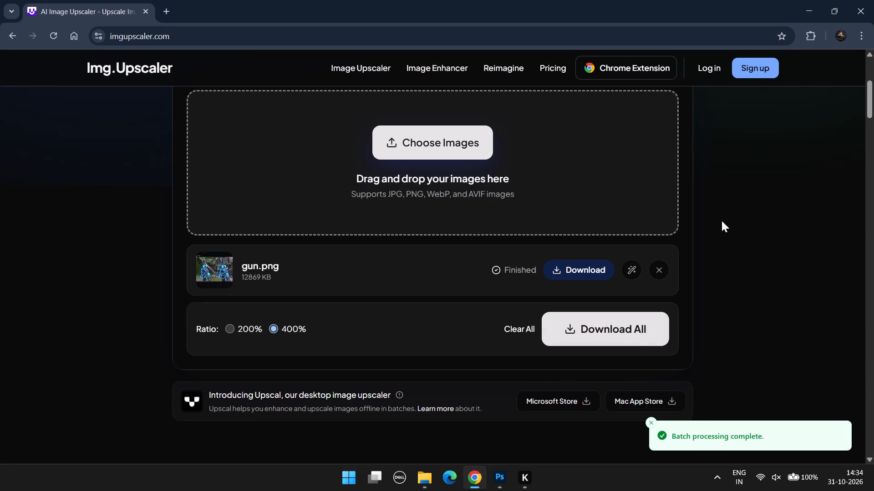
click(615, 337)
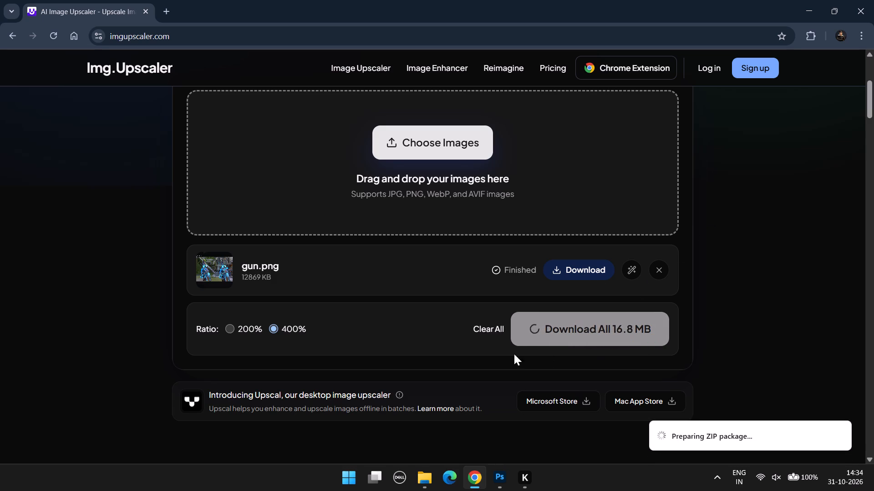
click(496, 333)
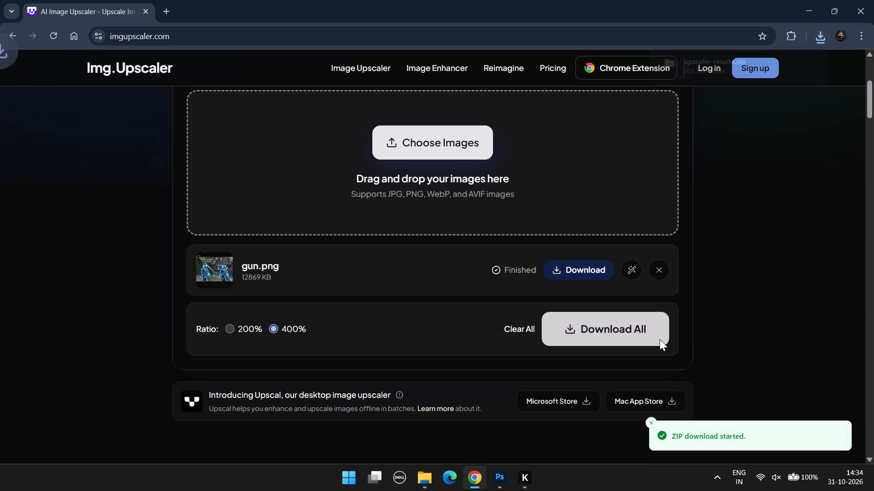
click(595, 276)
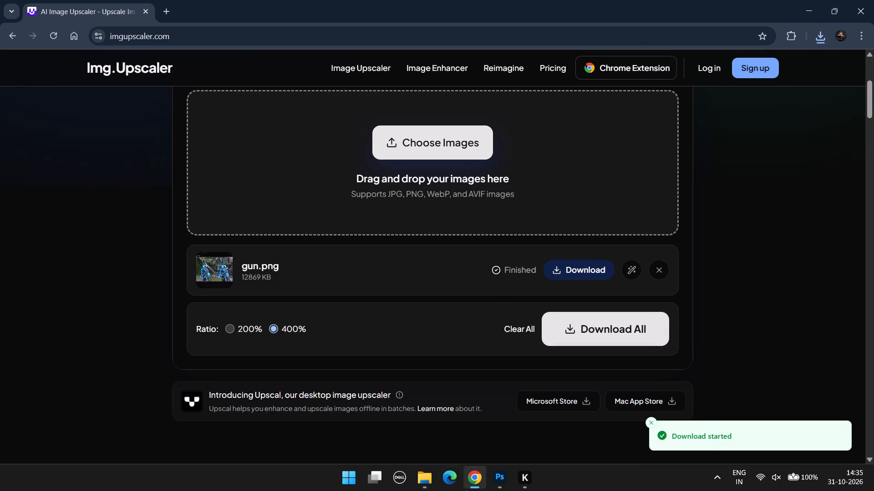
Open the original gun.png from the Downloads folder and examine the detail of the blue Vandal up close.
click(432, 484)
scroll(111, 188, up, 8)
double_click(155, 135)
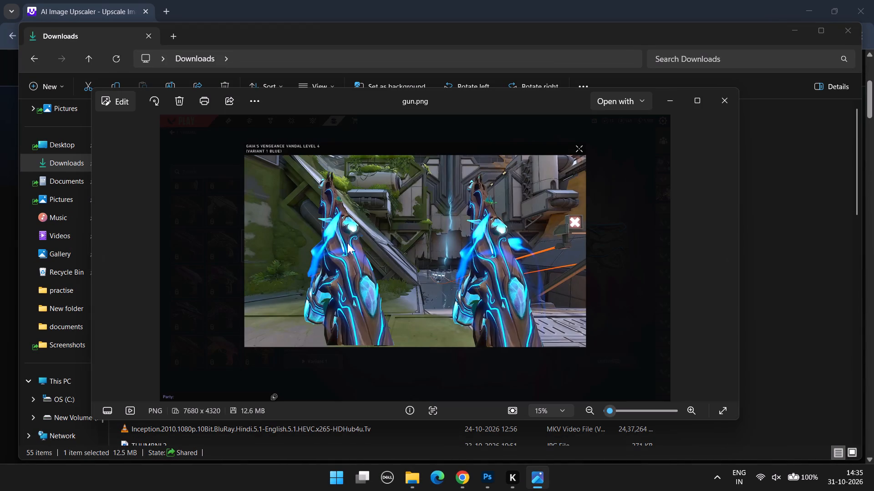
ctrl+scroll(347, 243, up, 9)
scroll(335, 247, up, 3)
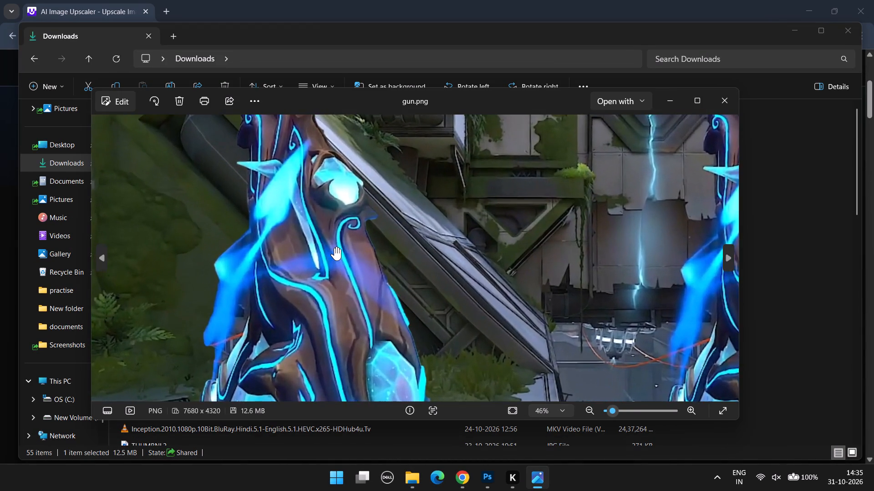
ctrl+scroll(335, 247, down, 7)
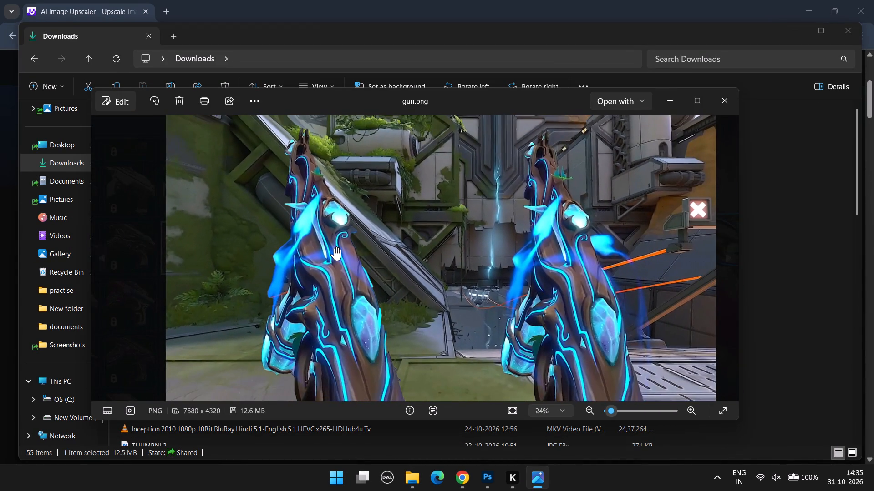
click(706, 102)
click(861, 15)
Open the upscaled gun (1).png from Downloads and examine the sharpness of both blue Vandals up close.
scroll(238, 187, up, 3)
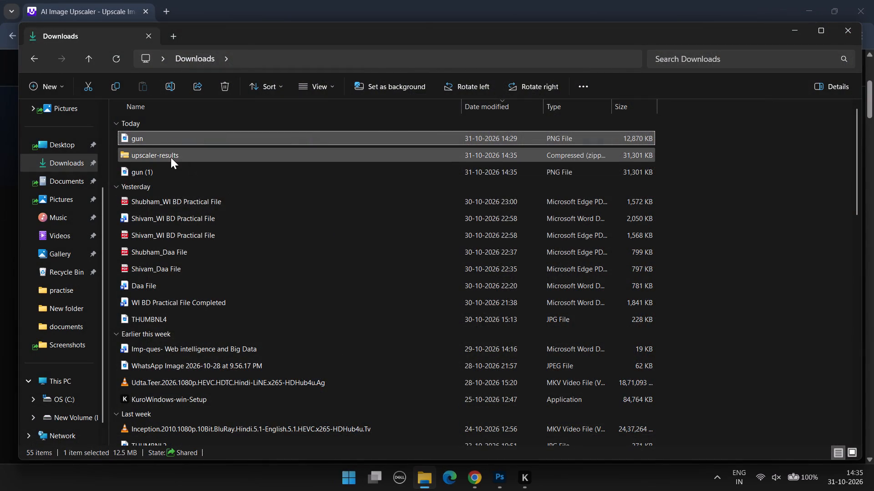
double_click(157, 171)
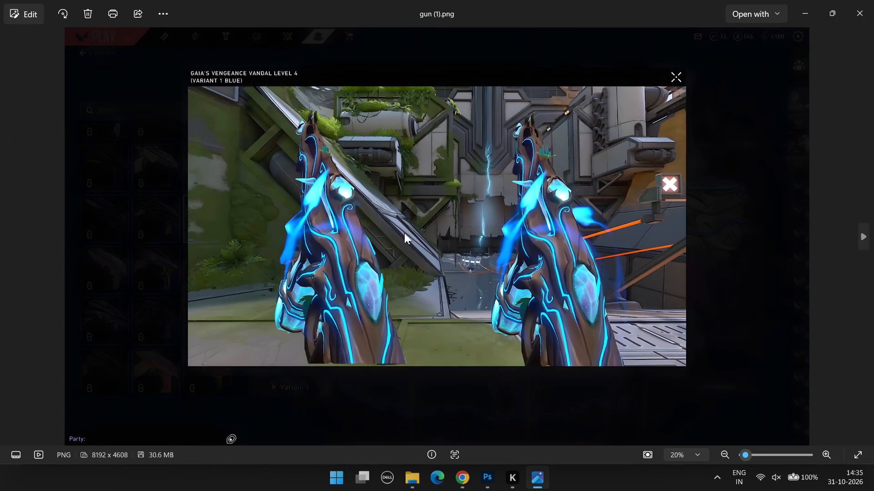
alt+scroll(338, 226, up, 8)
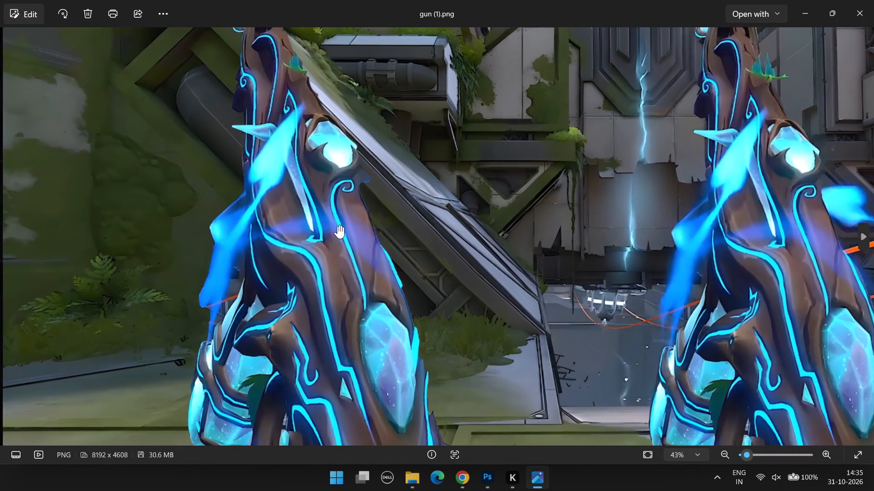
alt+scroll(338, 225, down, 7)
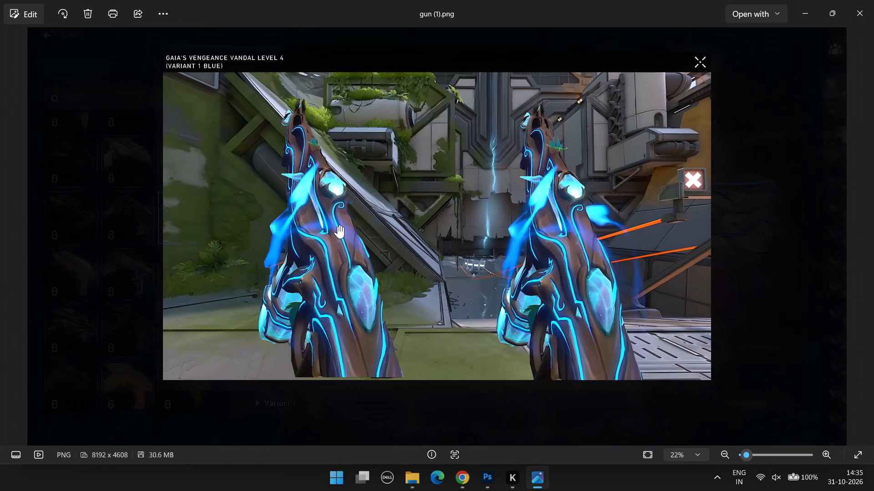
alt+scroll(579, 269, up, 4)
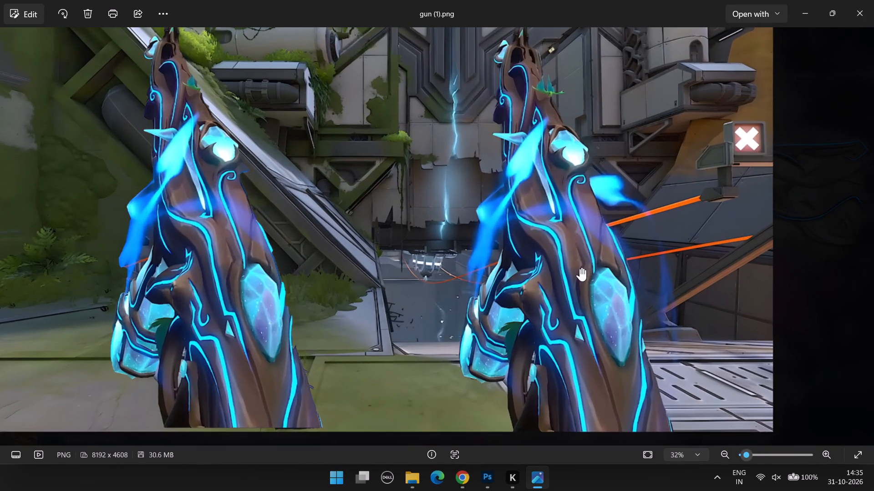
alt+scroll(580, 268, up, 4)
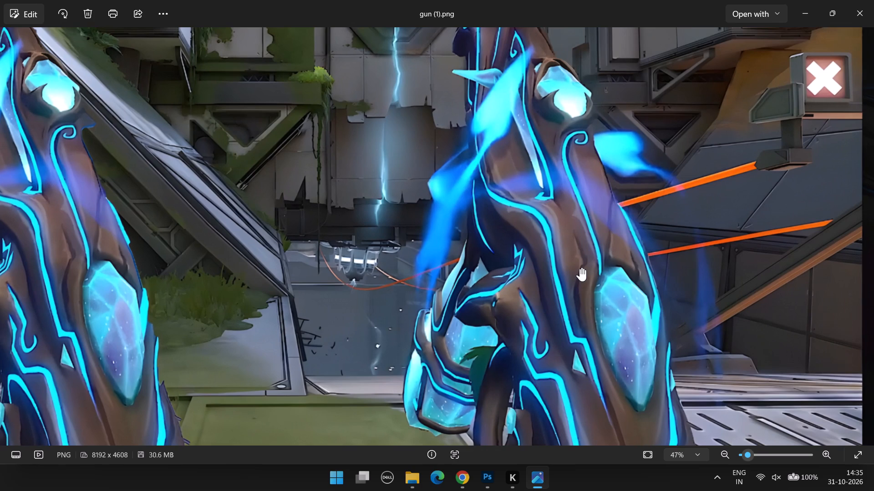
alt+scroll(580, 268, down, 3)
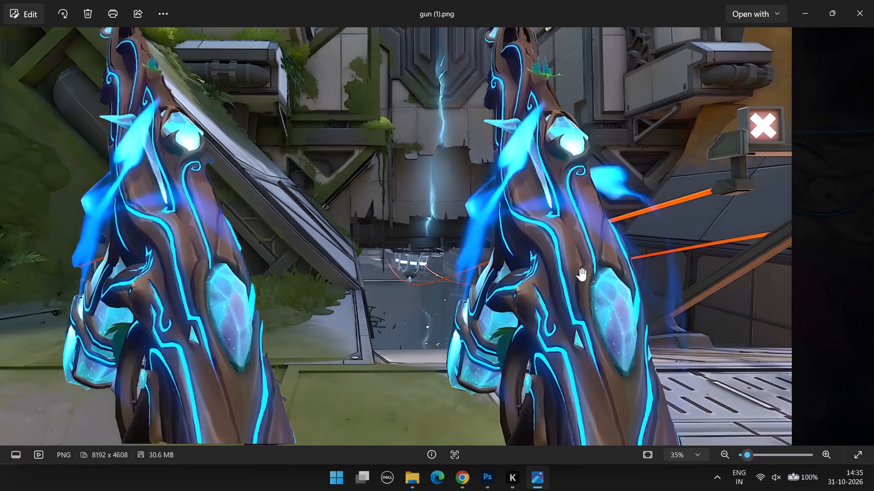
alt+scroll(580, 268, down, 3)
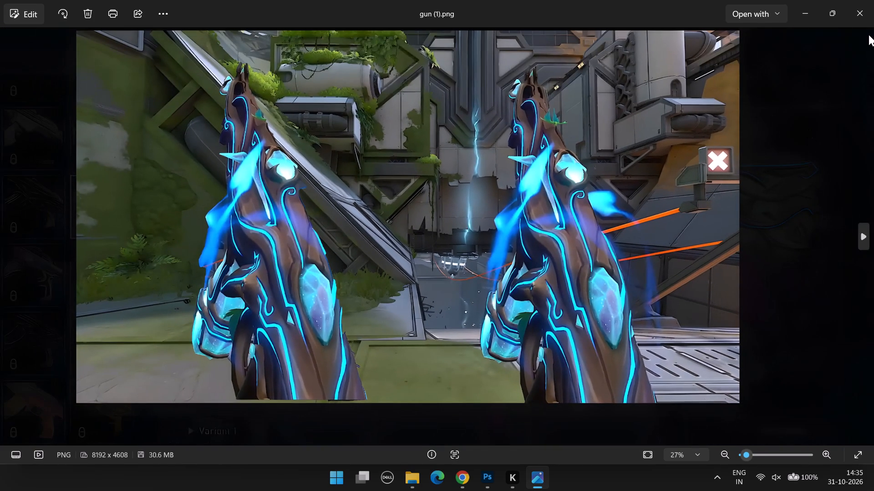
alt+scroll(173, 161, up, 5)
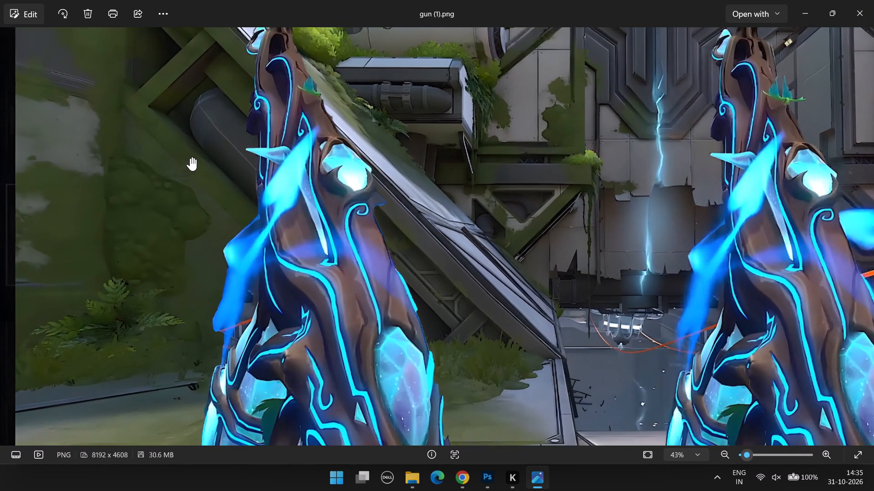
click(860, 11)
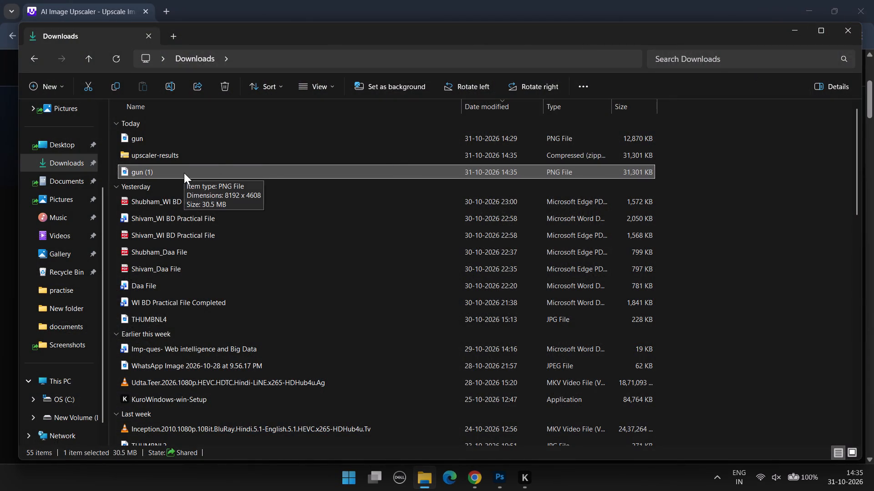
Delete gun, upscaler-results and gun (1) from the Downloads folder.
drag(681, 135, 645, 145)
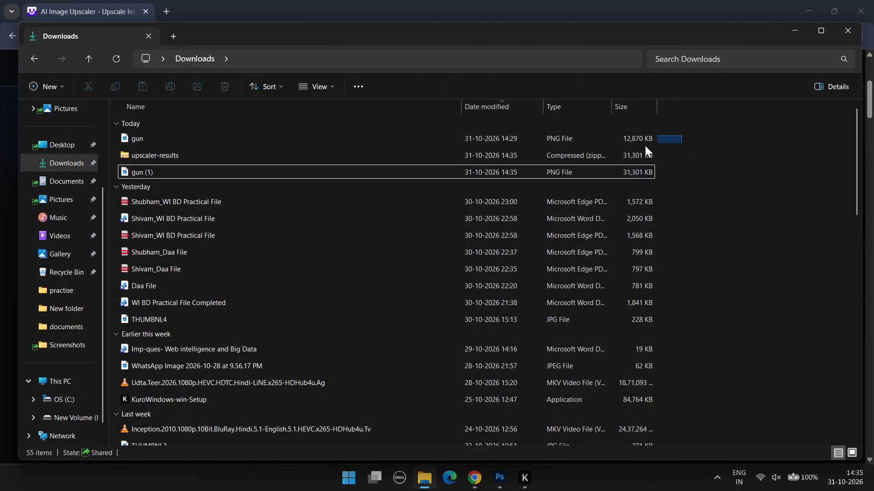
drag(645, 145, 615, 173)
right_click(610, 173)
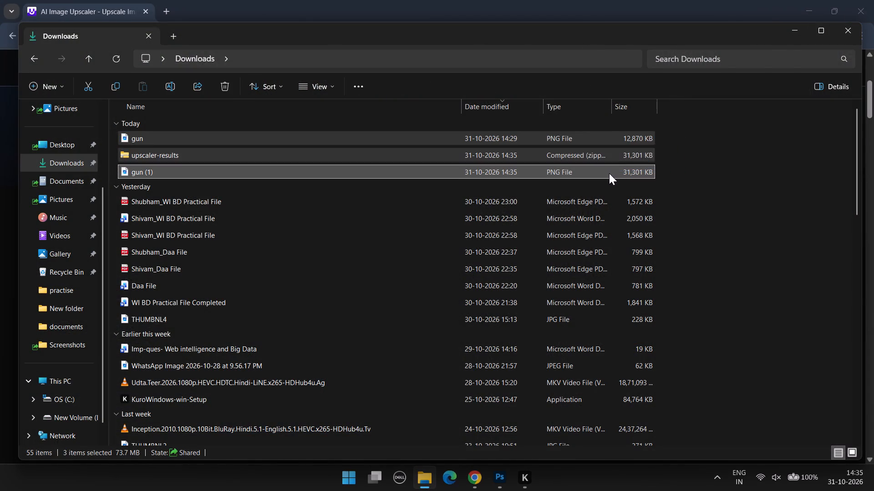
click(767, 61)
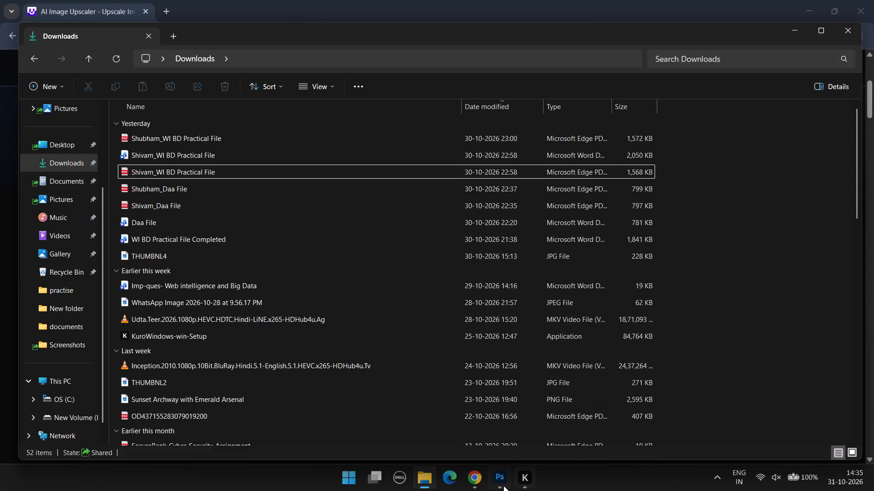
Switch back to Photoshop and extend the path down the blade's cyan upper edge with several short segments, undoing the first overlong one.
click(495, 483)
alt+scroll(339, 335, down, 13)
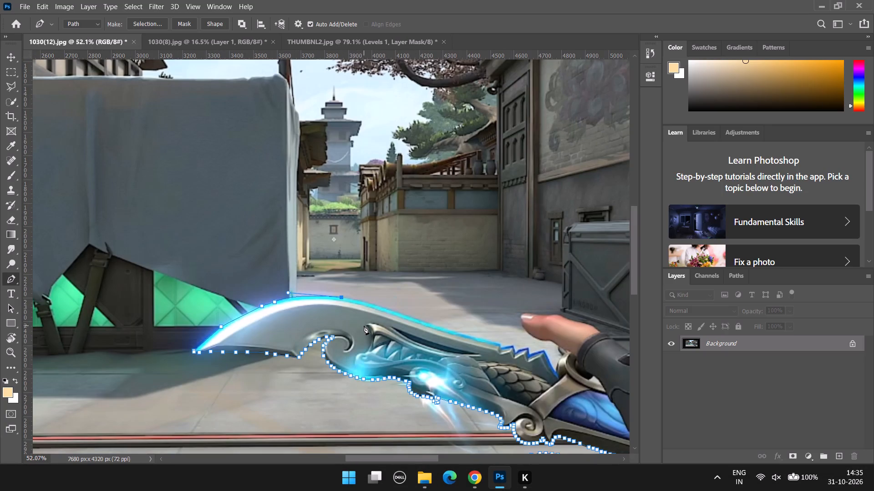
alt+scroll(398, 302, up, 12)
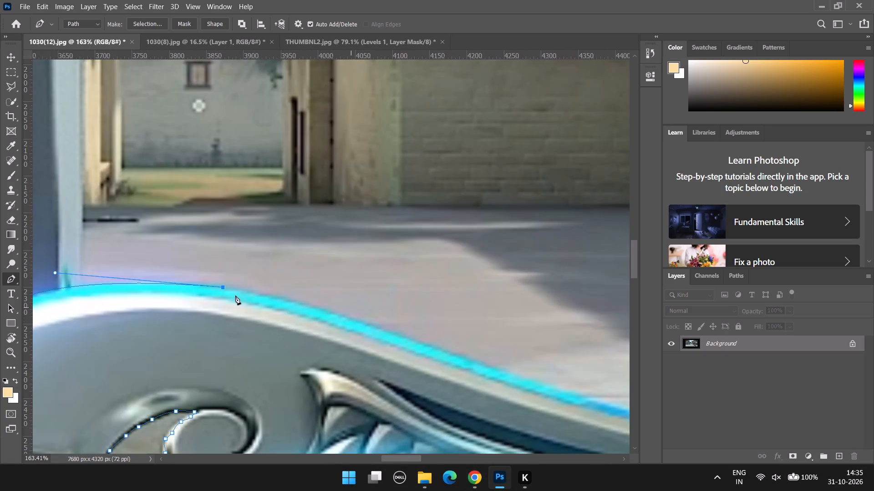
click(400, 335)
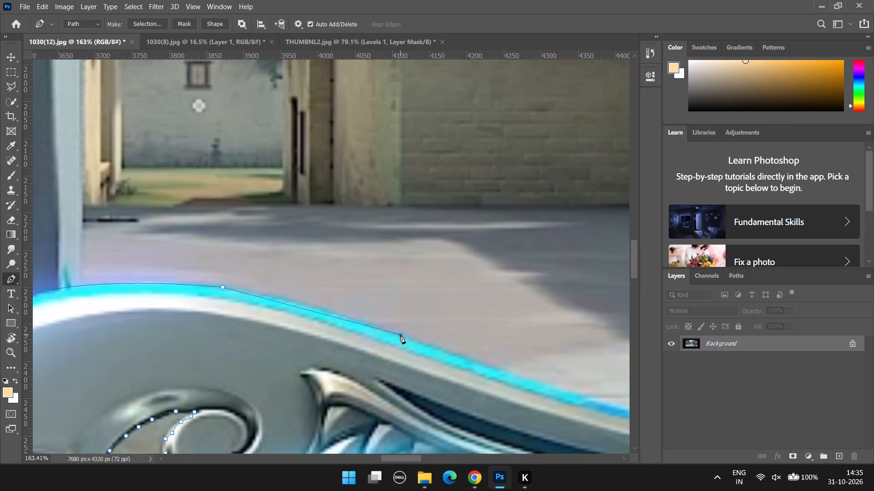
key(ctrl+z)
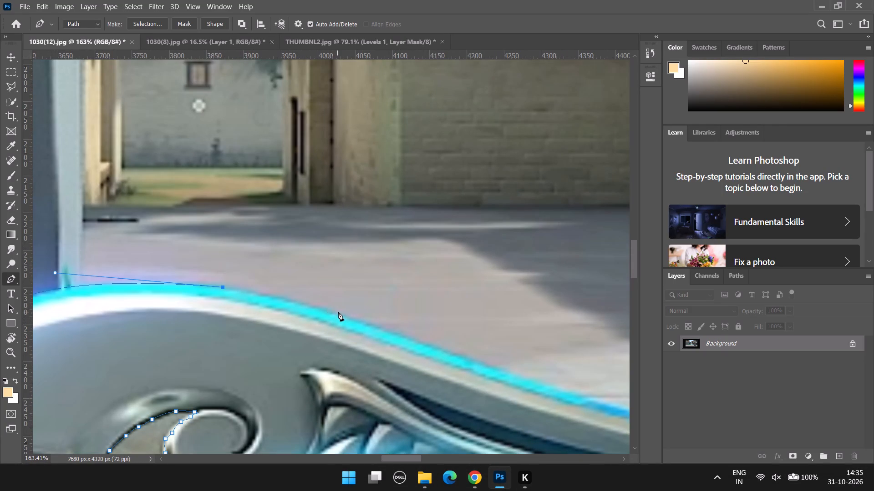
click(338, 312)
drag(403, 337, 427, 345)
click(455, 355)
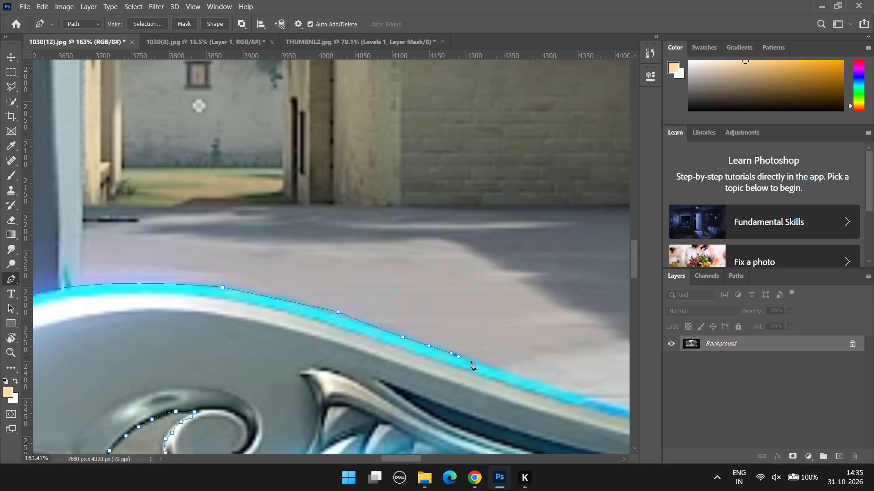
drag(505, 374, 521, 377)
drag(564, 392, 571, 394)
drag(605, 402, 612, 406)
click(621, 409)
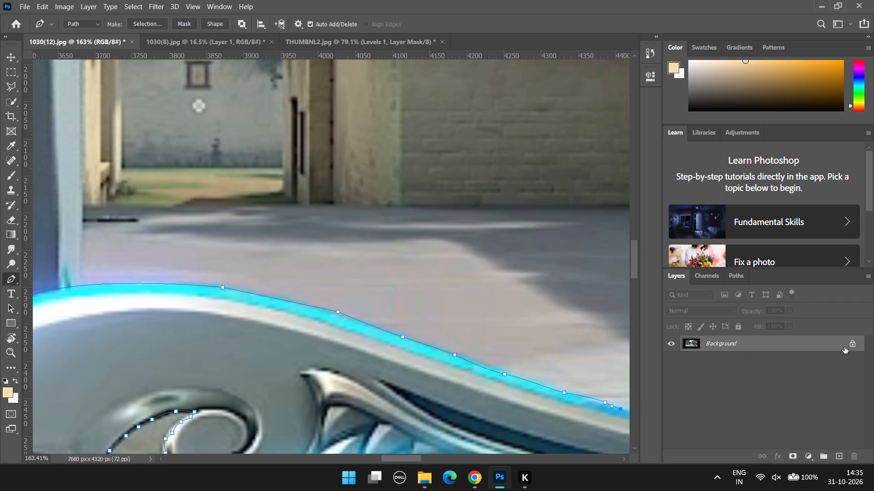
Unlock the Background layer of 1030(12).jpg.
click(854, 346)
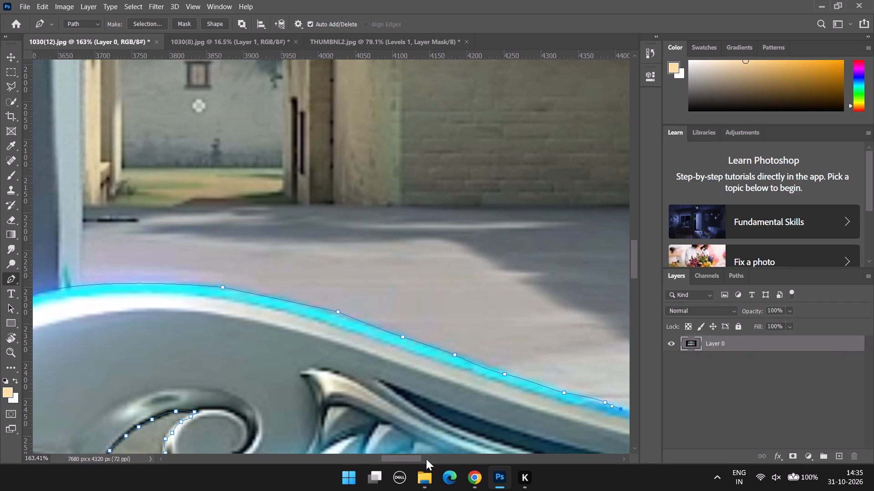
Extend the path to the end of the smooth cyan edge and down into the first notch of the serrations.
drag(419, 459, 434, 461)
scroll(500, 368, down, 5)
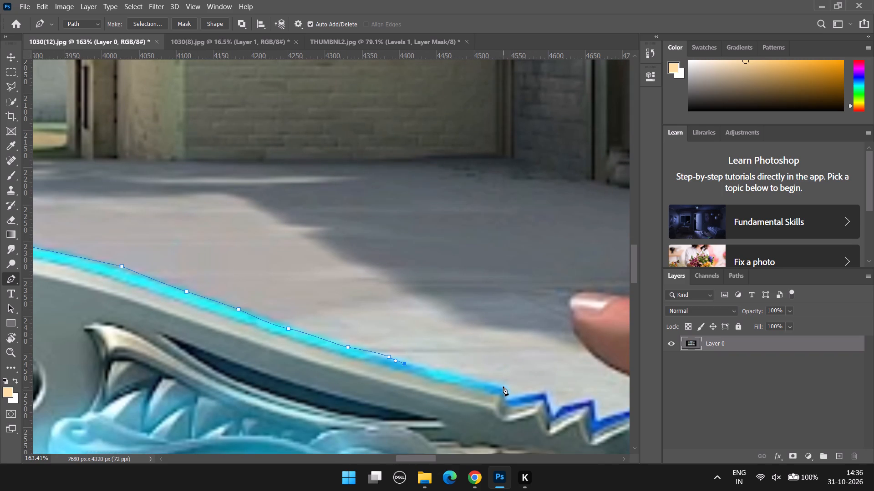
click(503, 386)
drag(509, 401, 518, 397)
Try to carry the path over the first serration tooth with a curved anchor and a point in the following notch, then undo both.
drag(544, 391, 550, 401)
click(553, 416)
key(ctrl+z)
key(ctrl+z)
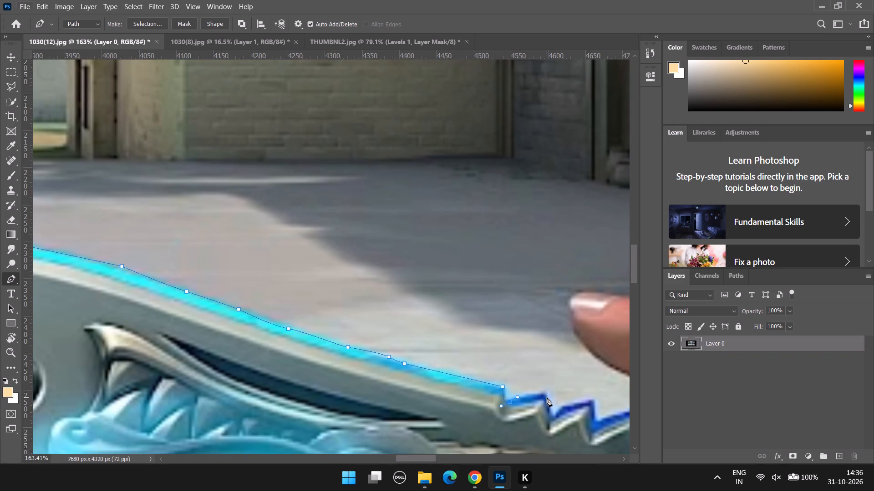
Extend the path over the blue serration teeth, placing points at each notch and peak up to the last tooth's tip.
alt+scroll(546, 398, up, 8)
click(545, 380)
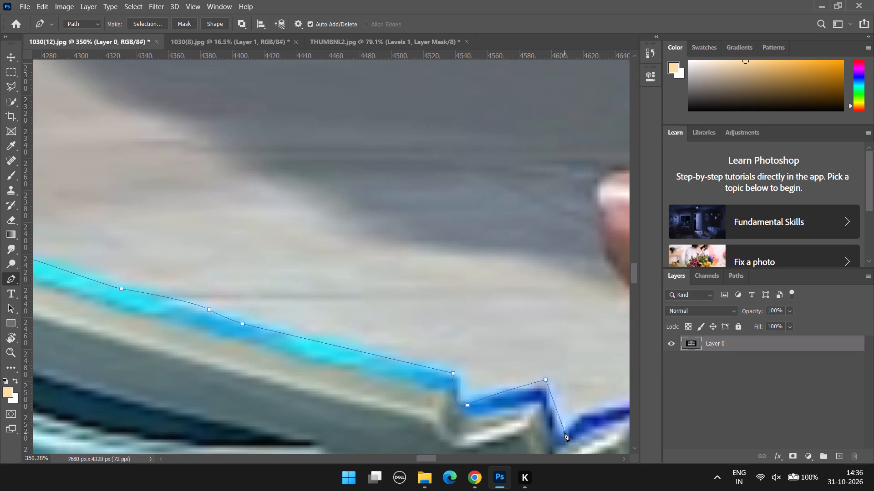
click(564, 432)
click(581, 411)
alt+scroll(626, 407, down, 5)
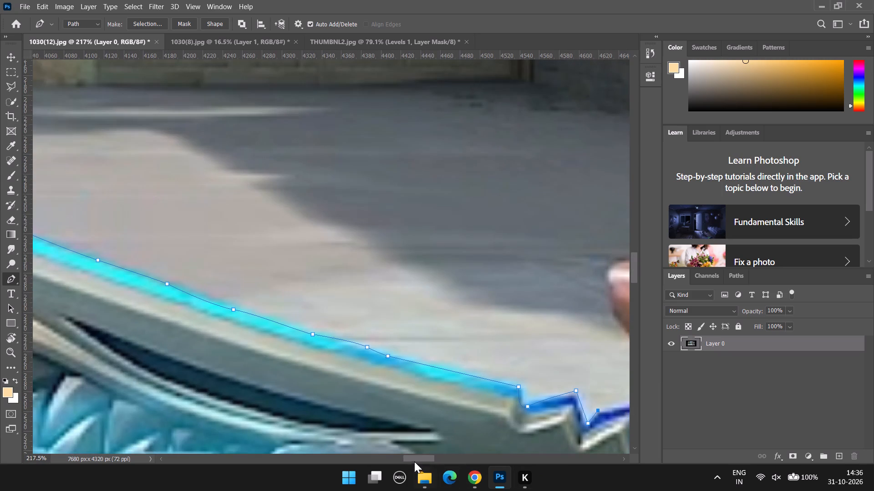
drag(414, 461, 434, 464)
scroll(373, 373, down, 4)
alt+scroll(218, 376, up, 9)
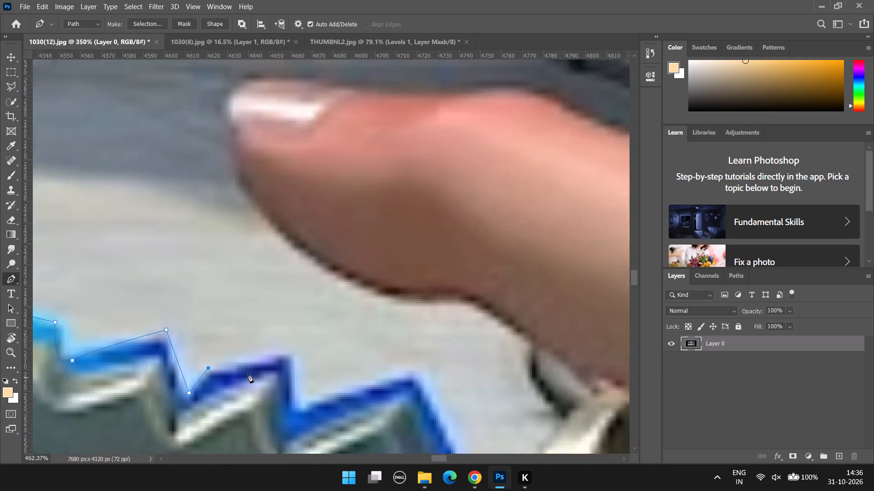
click(298, 350)
click(308, 415)
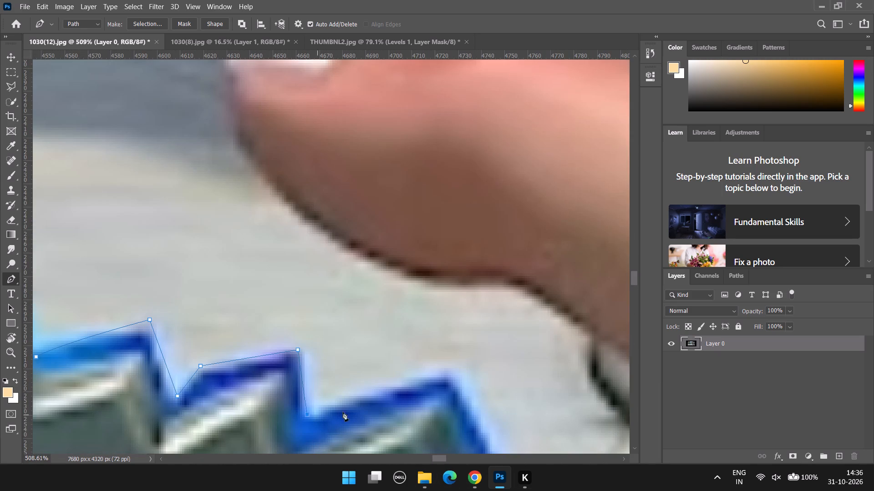
click(448, 371)
Extend the path down the last tooth's long blue edge toward the gold ring, undoing and re-placing its end anchor as a corner.
alt+scroll(503, 431, down, 6)
scroll(520, 414, down, 11)
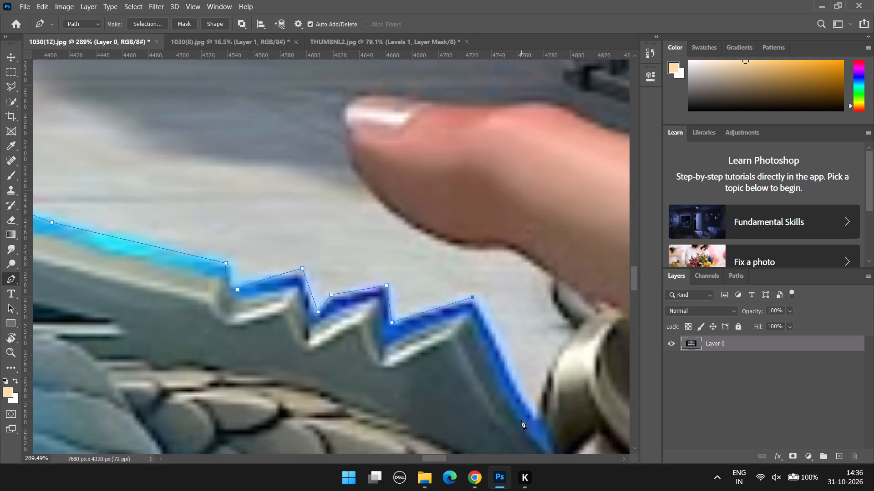
scroll(521, 420, down, 2)
click(535, 398)
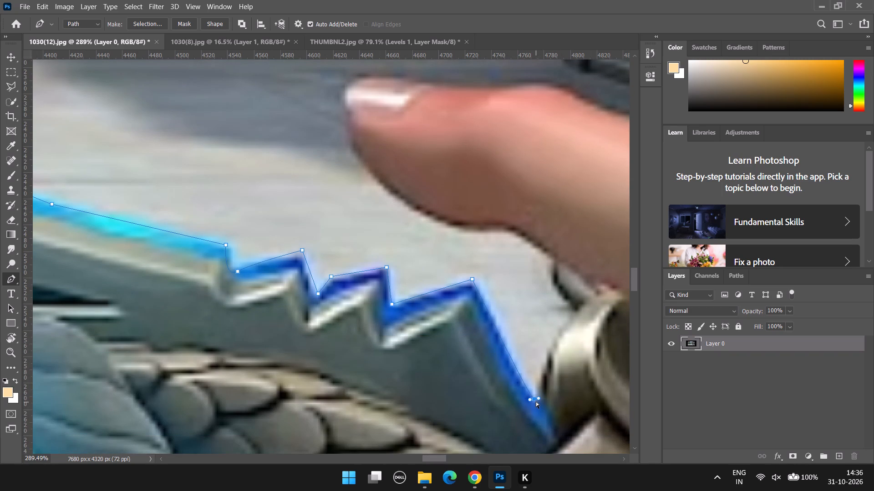
ctrl+scroll(546, 404, up, 2)
alt+scroll(546, 411, up, 15)
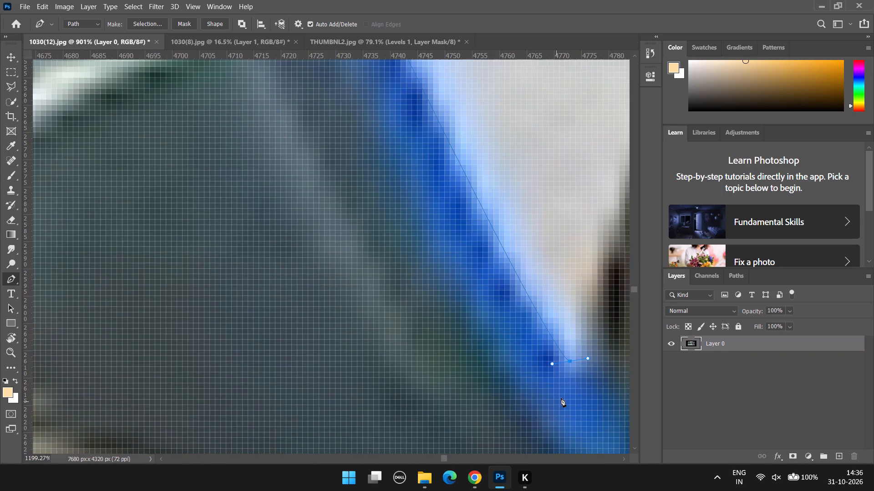
ctrl+click(571, 362)
key(ctrl+z)
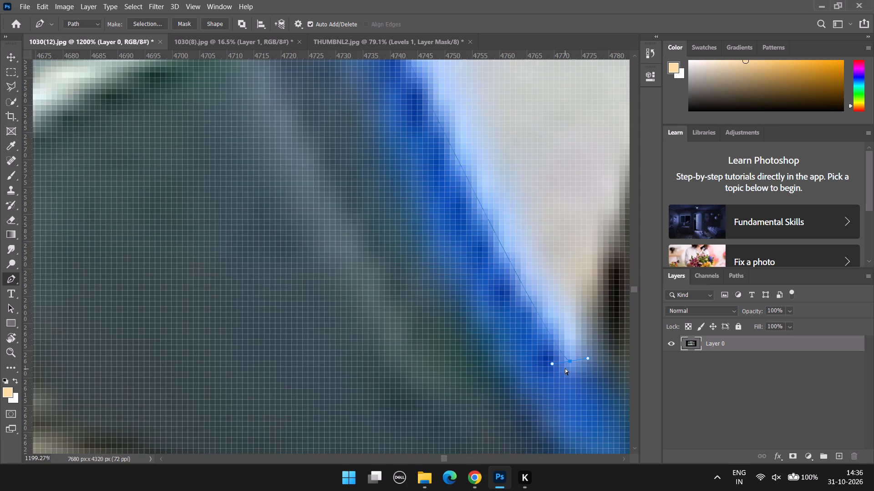
alt+scroll(565, 369, down, 9)
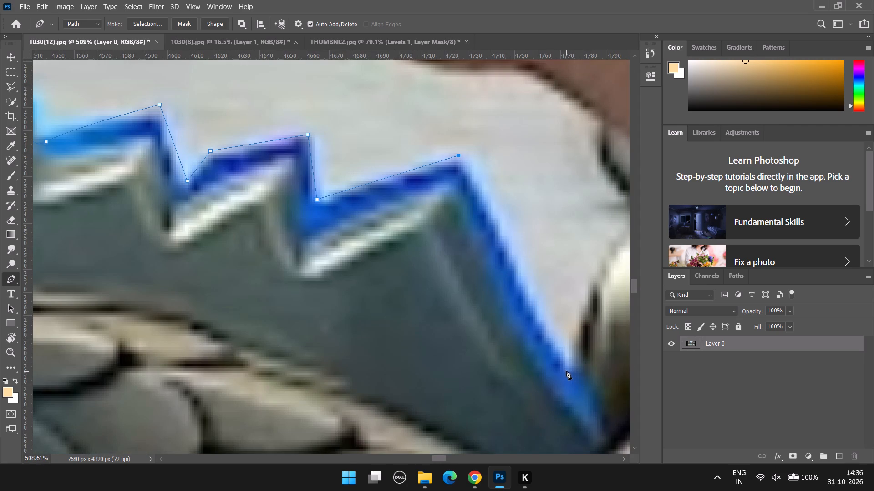
drag(567, 370, 577, 372)
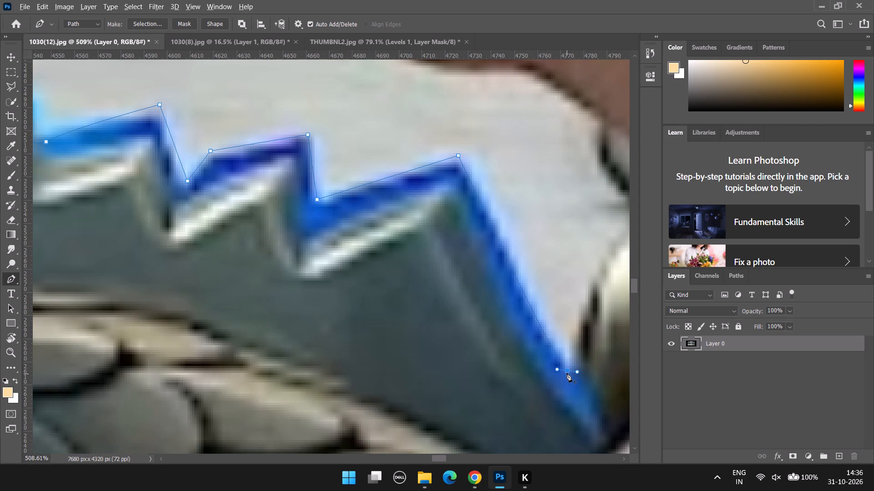
alt+click(567, 373)
Carry the path from the blade edge up the outer edge of the gold ring to the finger.
alt+scroll(584, 322, down, 17)
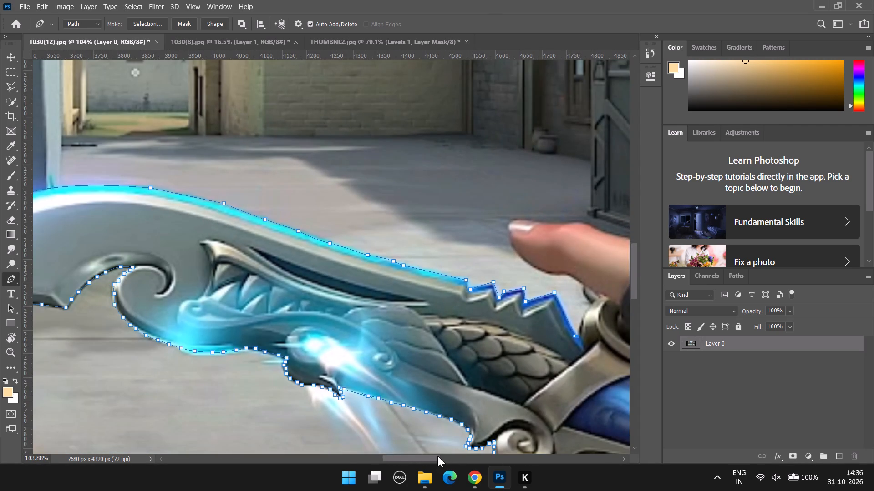
drag(433, 455, 452, 457)
alt+scroll(410, 324, up, 8)
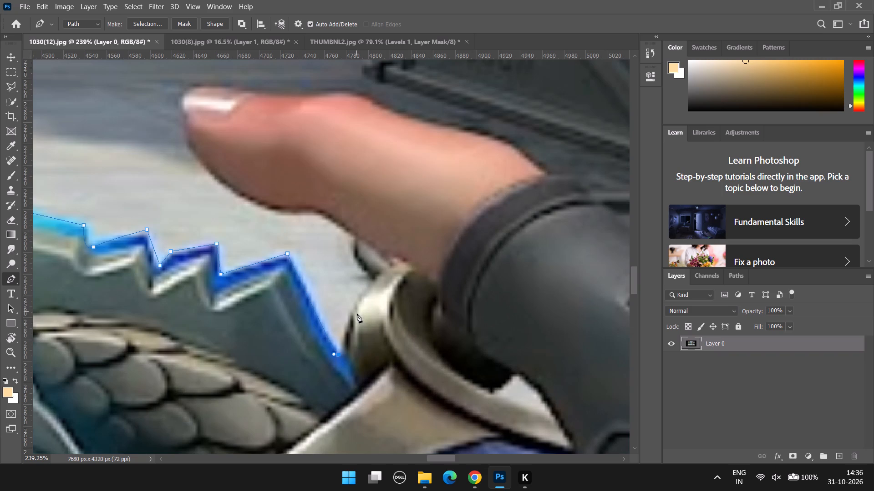
click(344, 358)
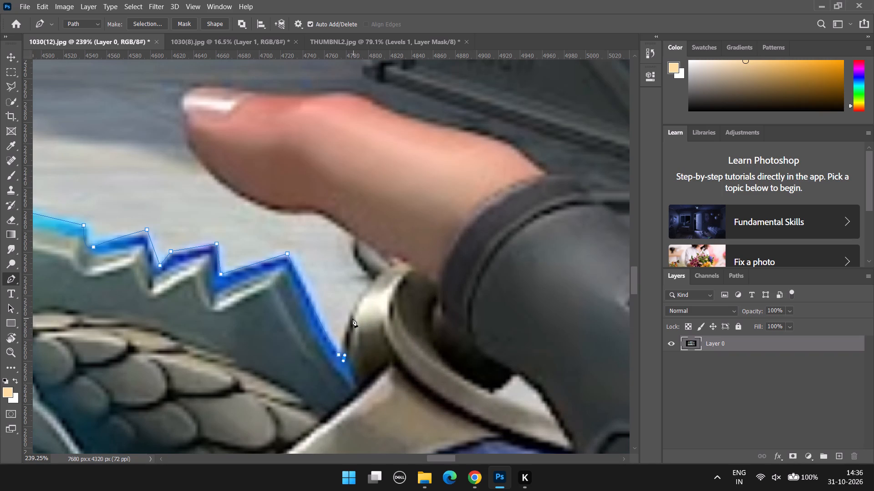
click(352, 316)
drag(368, 290, 372, 282)
click(385, 274)
drag(405, 261, 399, 261)
Trace the finger's underside with curved anchors from the gold ring toward the fingertip.
drag(364, 238, 360, 237)
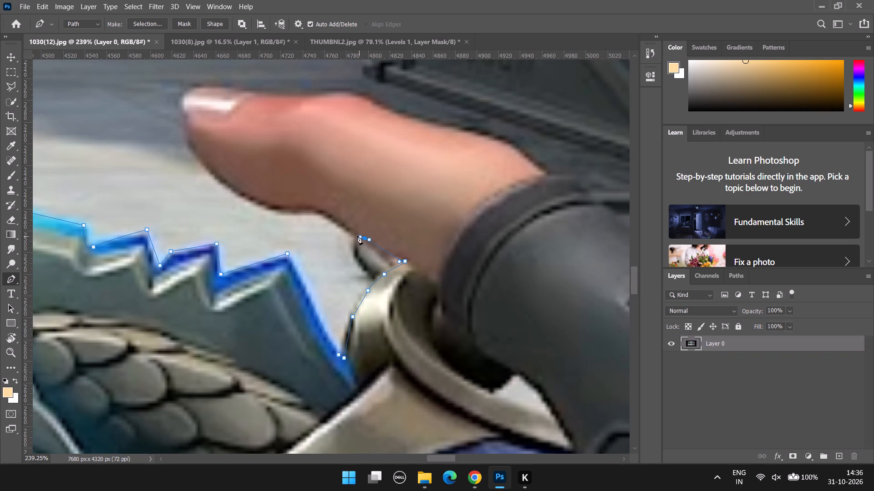
click(335, 218)
drag(325, 210, 310, 210)
drag(302, 210, 290, 211)
drag(280, 212, 264, 209)
drag(260, 205, 247, 200)
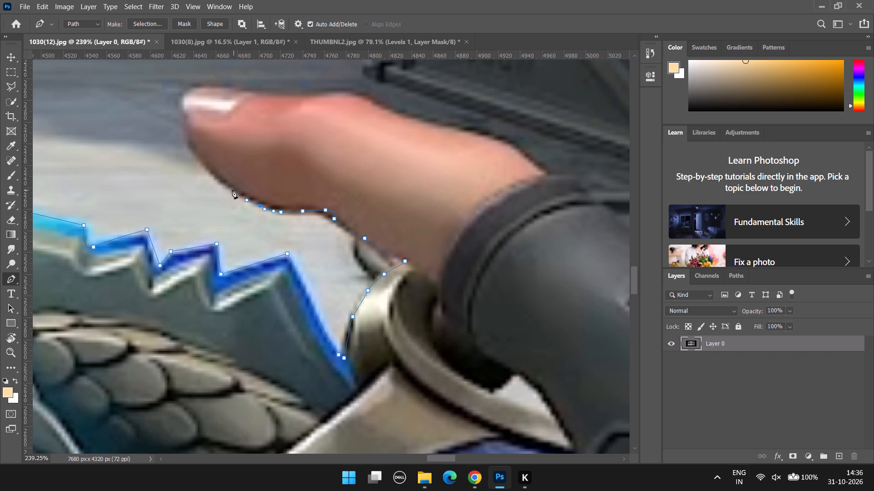
drag(232, 189, 221, 183)
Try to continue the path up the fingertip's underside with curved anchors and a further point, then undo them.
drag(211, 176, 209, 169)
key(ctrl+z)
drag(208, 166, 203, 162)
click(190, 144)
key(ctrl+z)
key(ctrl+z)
Trace around the fingertip and the white nail with closely spaced points.
click(205, 164)
click(190, 141)
click(185, 120)
click(187, 112)
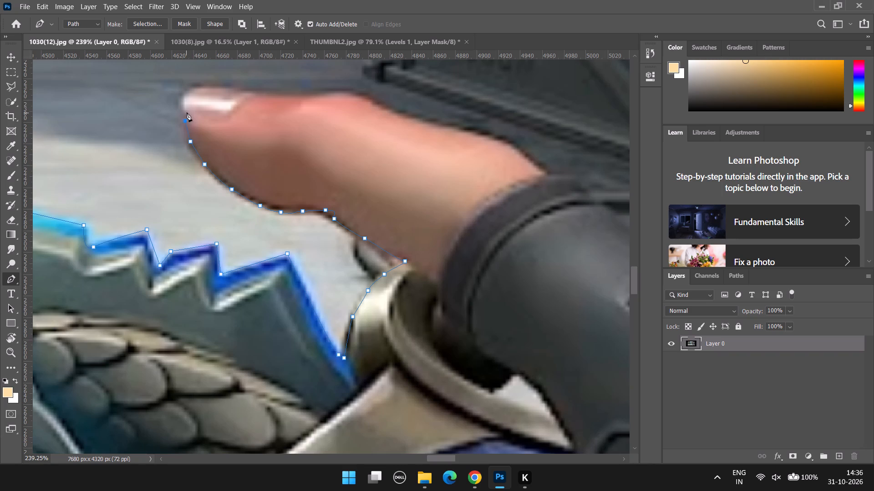
click(180, 103)
click(182, 89)
click(192, 81)
click(216, 84)
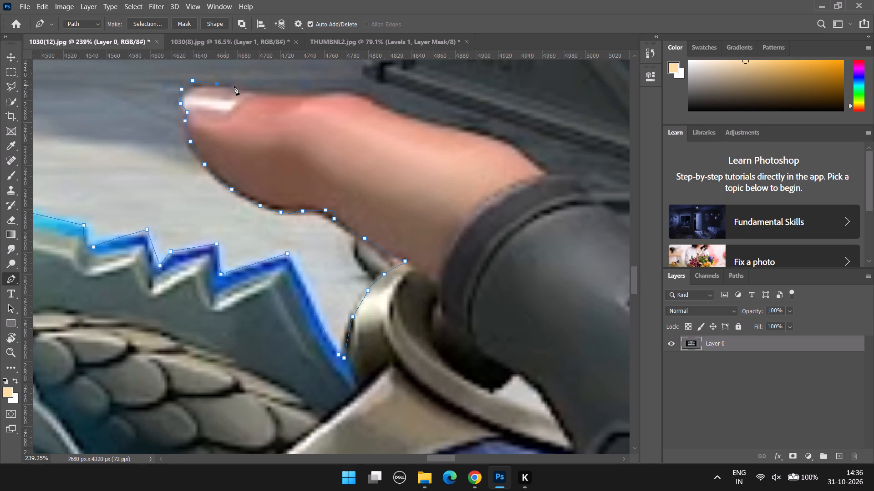
click(239, 88)
Trace the finger's upper edge from behind the nail to the start of the glove cuff.
click(257, 93)
click(286, 94)
click(306, 94)
click(335, 92)
click(354, 91)
click(367, 98)
click(389, 109)
click(413, 116)
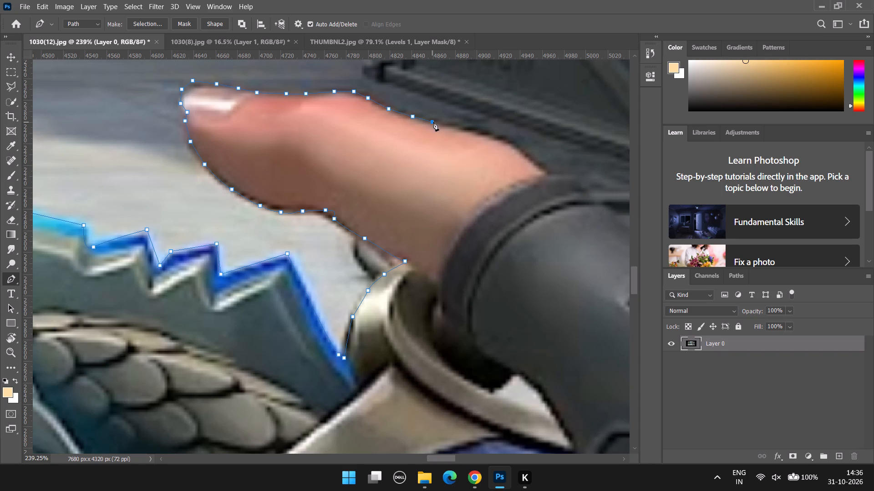
click(432, 122)
click(457, 127)
click(482, 131)
click(504, 138)
click(528, 154)
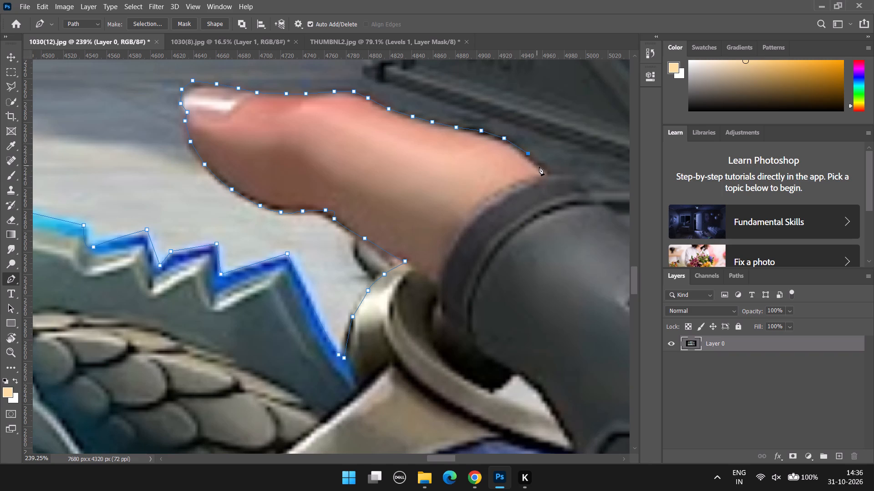
click(540, 166)
Extend the path over the top of the glove cuff and down its back edge.
click(551, 174)
click(568, 175)
click(580, 177)
click(589, 194)
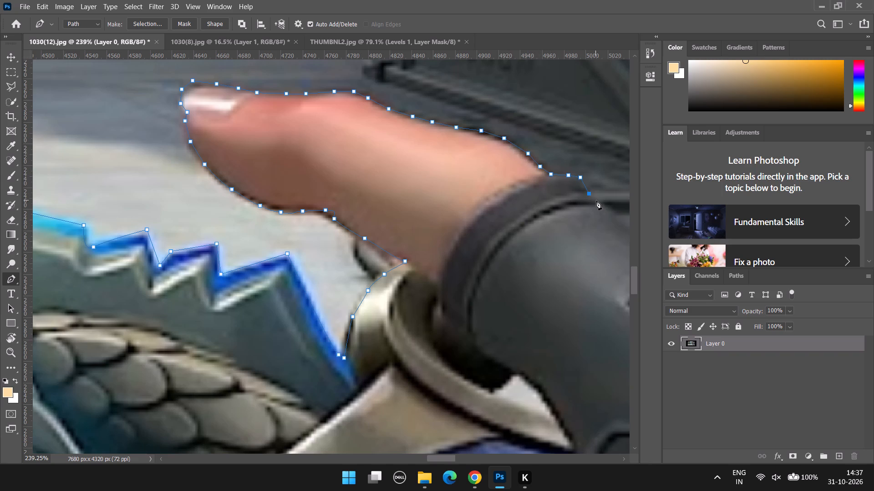
click(598, 202)
Trace the upper edge of the glove's finger with curved anchors from the cuff to the base of the first raised tab.
alt+scroll(569, 263, down, 11)
drag(438, 460, 465, 465)
alt+scroll(316, 293, up, 9)
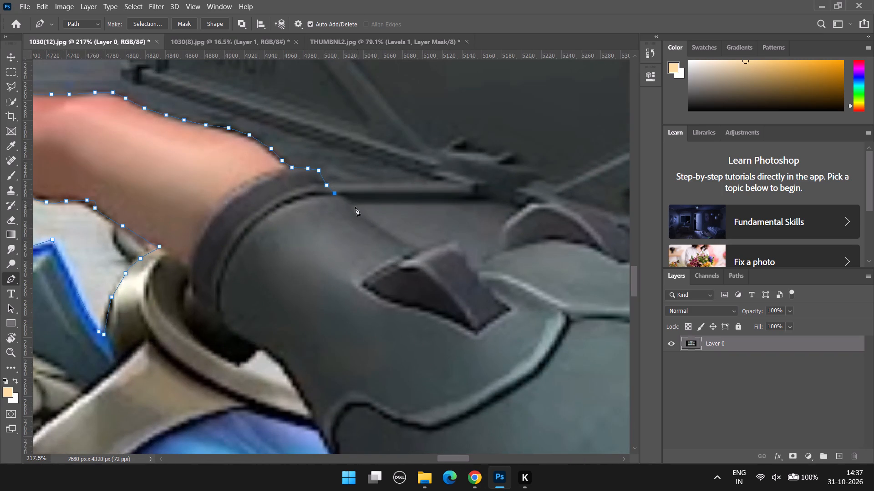
drag(342, 197, 350, 206)
drag(355, 211, 369, 220)
drag(379, 228, 382, 231)
drag(382, 231, 393, 236)
drag(403, 241, 415, 245)
drag(423, 247, 432, 243)
Carry the path over the first raised tab and along the glove's edge beneath the second, arched tab.
drag(450, 237, 455, 238)
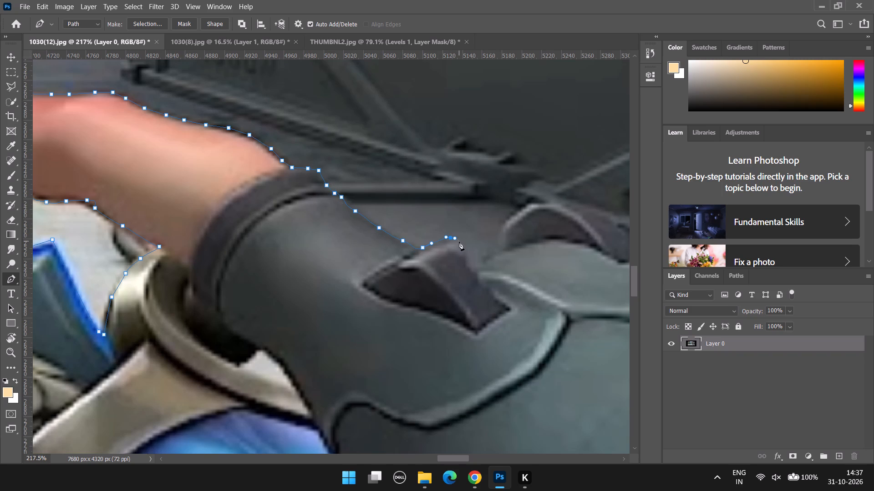
drag(459, 242, 464, 251)
drag(468, 259, 473, 266)
drag(483, 263, 494, 258)
drag(500, 255, 515, 247)
drag(523, 245, 538, 243)
drag(550, 242, 564, 242)
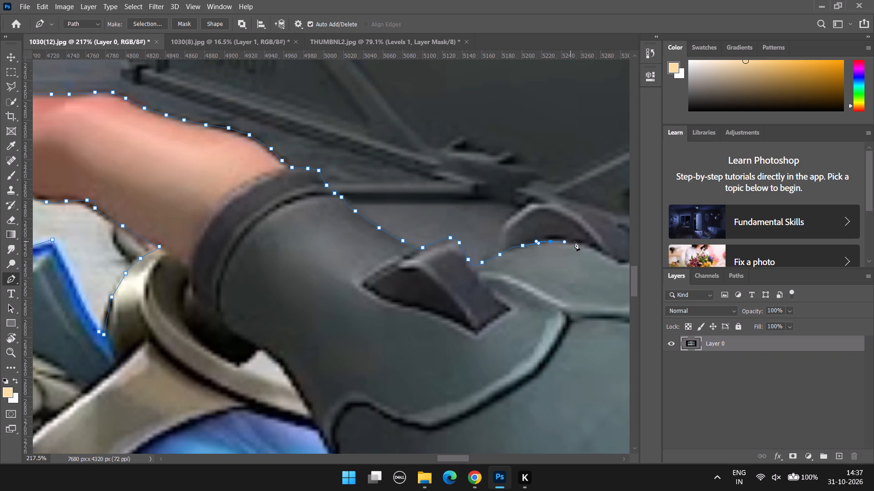
drag(582, 243, 602, 253)
drag(608, 257, 617, 264)
click(624, 266)
Continue the path along the glove's edge just past the end of the second, arched tab.
drag(455, 460, 469, 459)
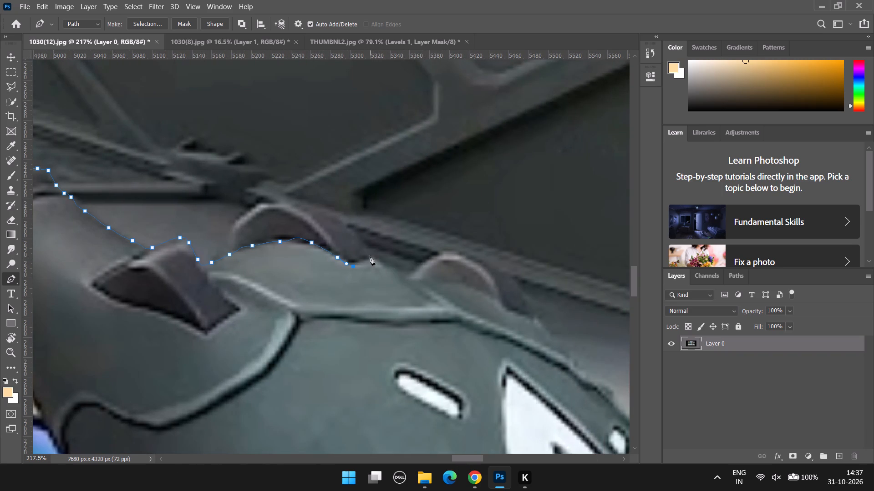
drag(370, 256, 380, 257)
drag(387, 262, 397, 269)
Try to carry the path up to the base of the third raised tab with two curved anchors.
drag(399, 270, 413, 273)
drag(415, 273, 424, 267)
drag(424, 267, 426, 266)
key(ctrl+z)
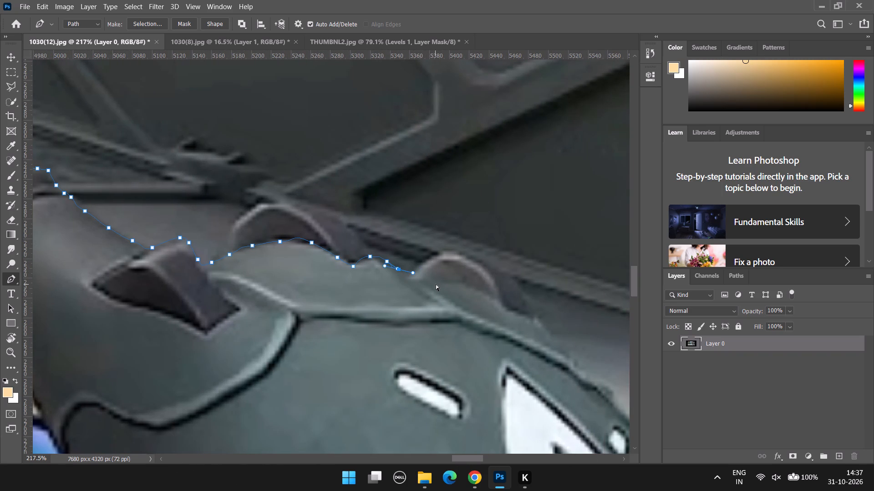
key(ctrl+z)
Trace the glove's edge beneath the third raised tab and a short way down past its end with curved anchors.
drag(406, 276, 416, 281)
drag(418, 281, 425, 281)
drag(432, 280, 433, 280)
drag(433, 280, 439, 284)
drag(440, 286, 456, 286)
drag(459, 286, 465, 286)
drag(482, 293, 491, 302)
drag(498, 309, 503, 313)
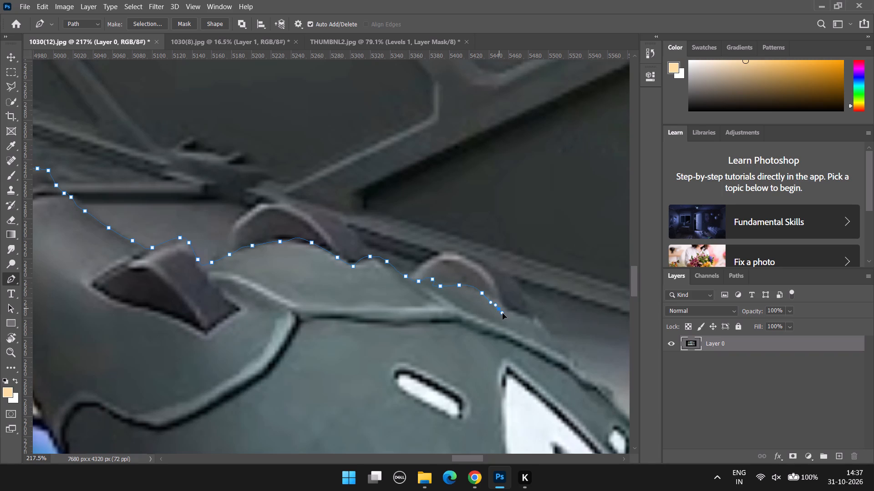
drag(503, 313, 503, 314)
drag(509, 316, 518, 317)
drag(527, 318, 534, 321)
drag(541, 327, 544, 331)
click(549, 340)
Trace the glove's outer edge from past the third tab to the bump above the small white dot marking.
alt+scroll(551, 352, down, 9)
drag(474, 458, 485, 458)
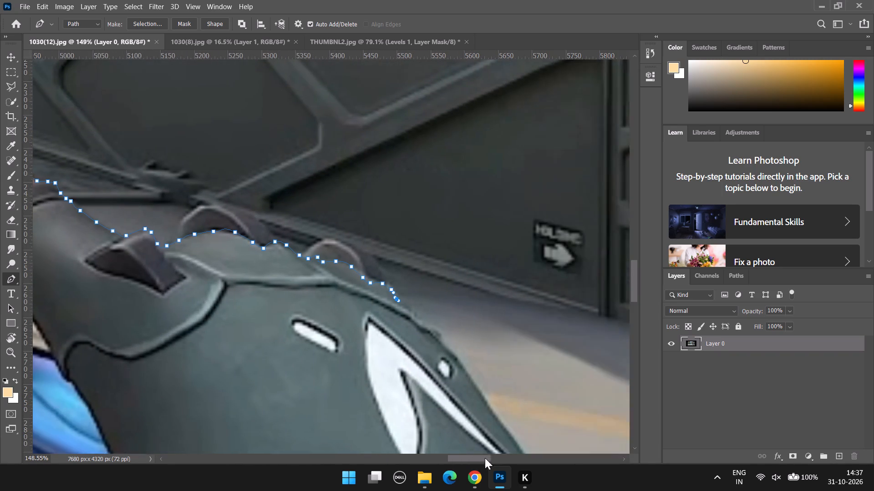
drag(485, 458, 496, 459)
scroll(432, 369, down, 6)
alt+scroll(338, 269, up, 6)
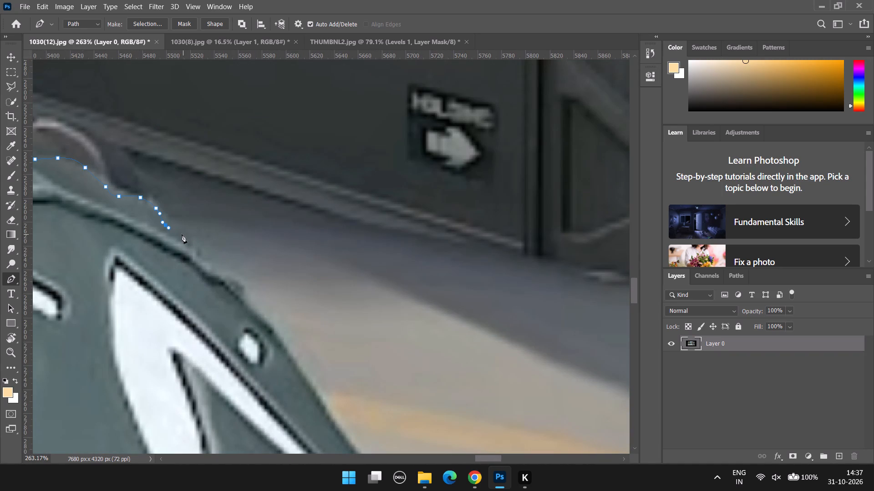
drag(182, 235, 197, 244)
drag(199, 247, 202, 254)
drag(208, 264, 221, 272)
drag(227, 275, 236, 282)
Extend the path down the back of the glove, past the small white dot and alongside the white pointed emblem.
drag(242, 291, 247, 301)
drag(256, 314, 260, 320)
drag(268, 330, 273, 341)
drag(284, 356, 290, 363)
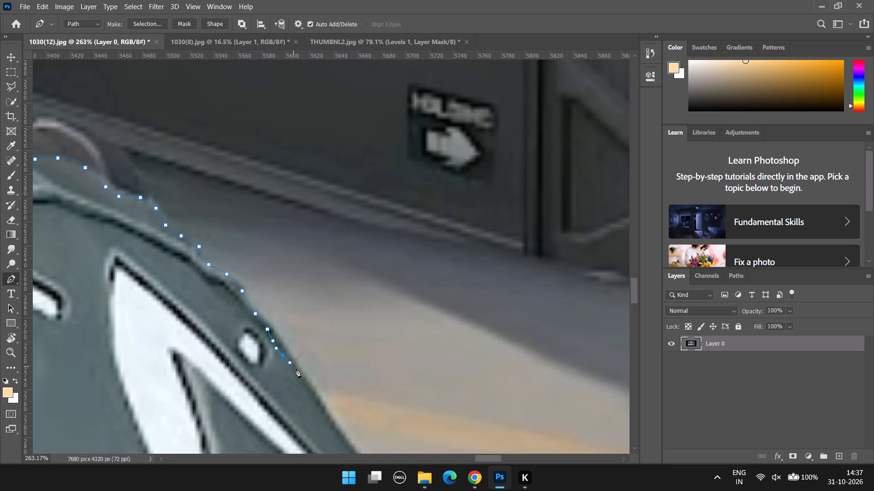
drag(302, 380, 307, 388)
drag(317, 401, 325, 410)
drag(334, 426, 338, 431)
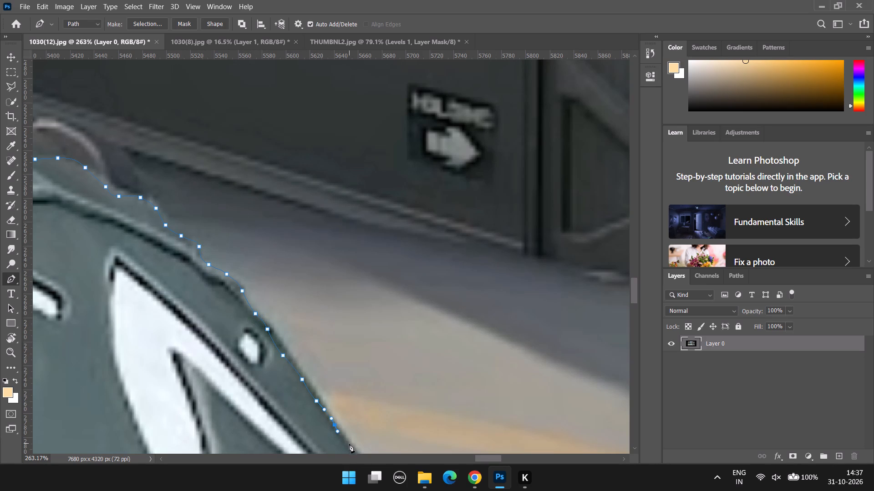
click(349, 444)
click(356, 451)
Trace the glove's edge with straight anchors past the emblem's tip and around the wrist hem to the black strap.
scroll(388, 406, down, 20)
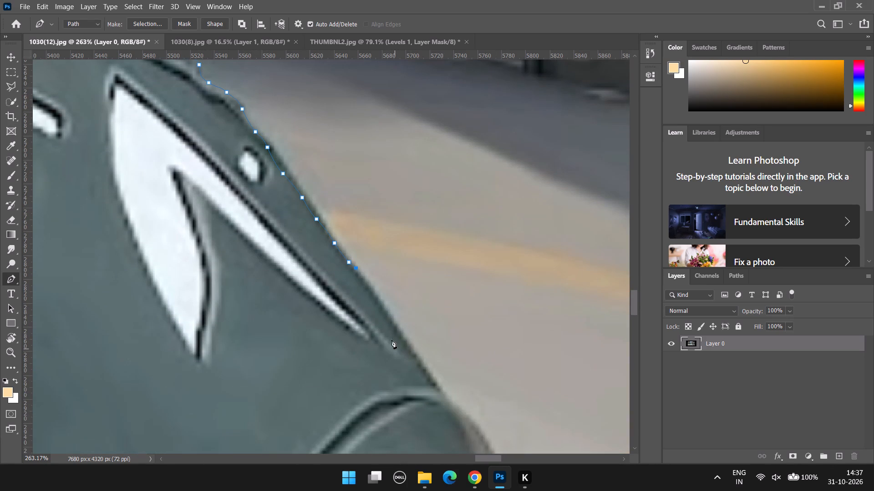
click(389, 320)
click(435, 379)
scroll(472, 413, down, 2)
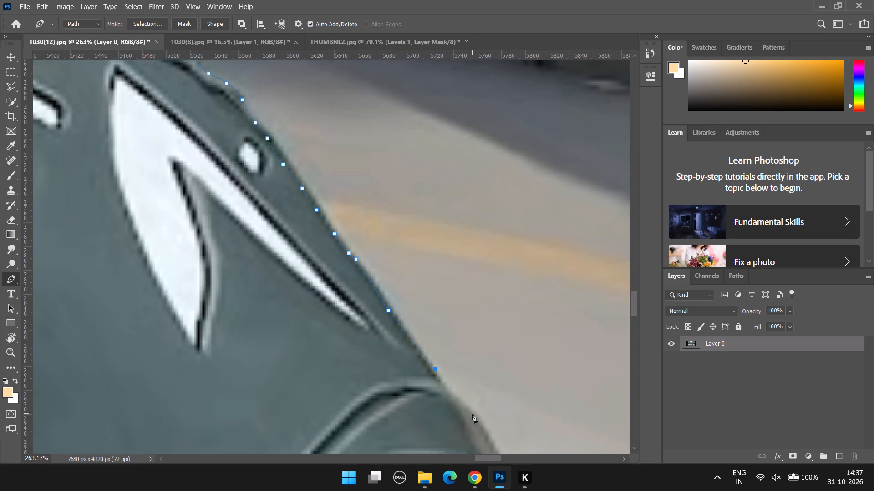
scroll(472, 414, down, 10)
click(444, 285)
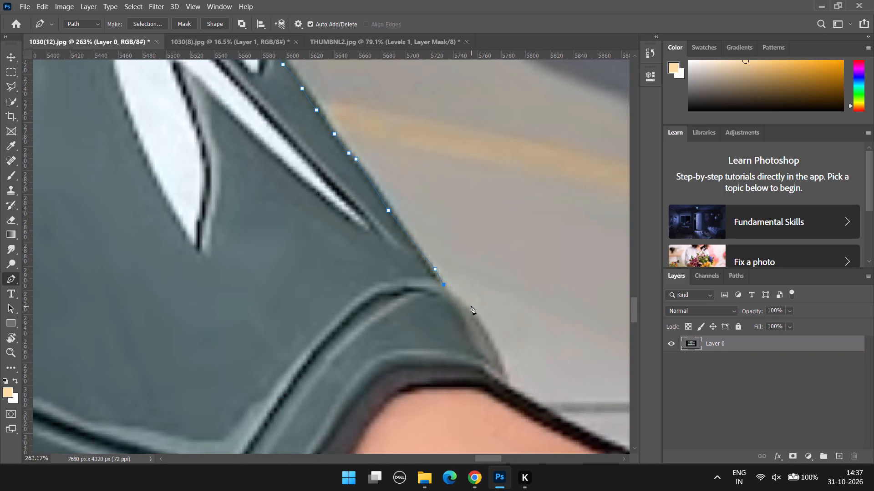
click(471, 306)
click(492, 339)
click(508, 372)
click(508, 387)
Trace the upper edge of the black strap above the exposed wrist skin with curved anchors, most of the way to the teal band.
alt+scroll(540, 399, down, 6)
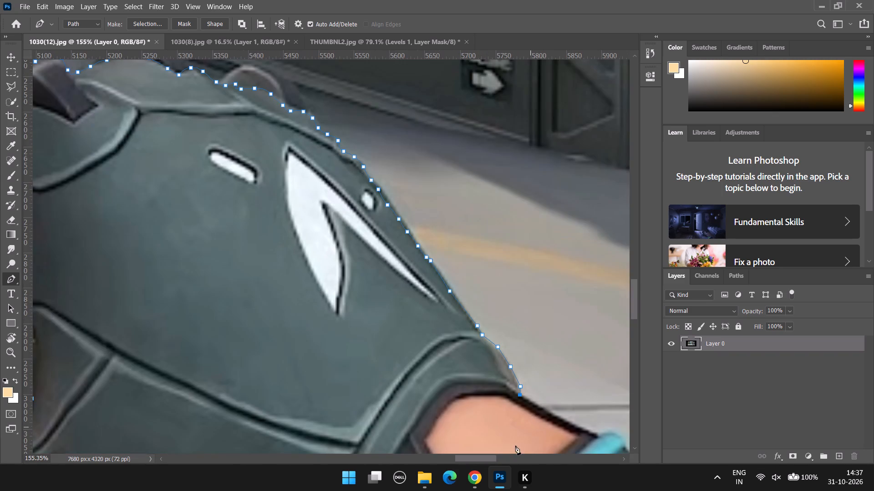
drag(471, 462, 487, 461)
scroll(391, 396, down, 12)
alt+scroll(335, 383, up, 10)
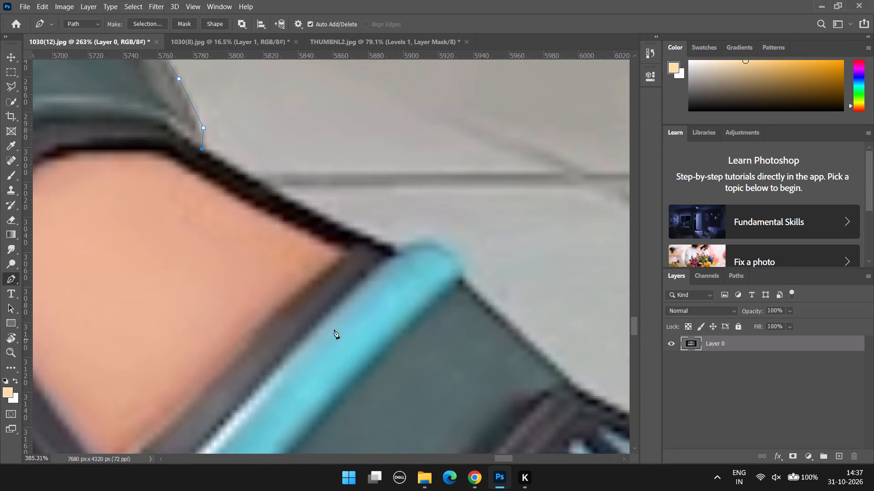
drag(229, 165, 247, 175)
drag(264, 187, 273, 192)
drag(282, 196, 306, 208)
drag(320, 216, 326, 218)
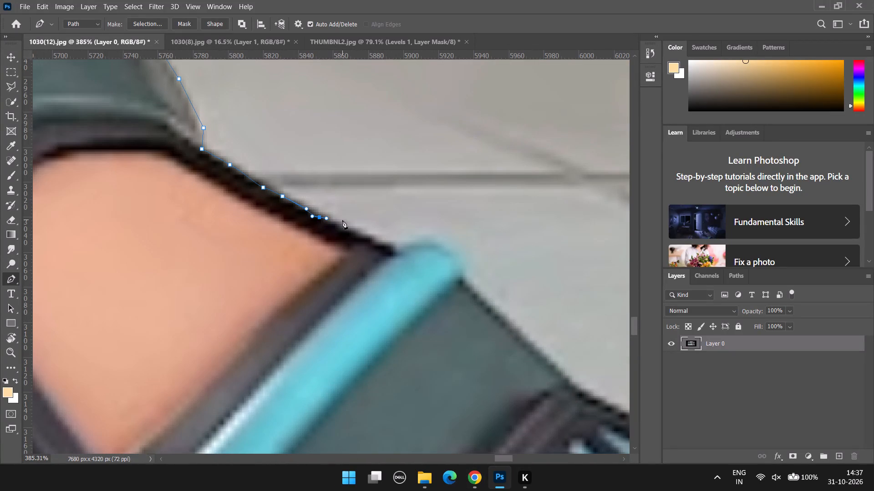
drag(342, 220, 350, 226)
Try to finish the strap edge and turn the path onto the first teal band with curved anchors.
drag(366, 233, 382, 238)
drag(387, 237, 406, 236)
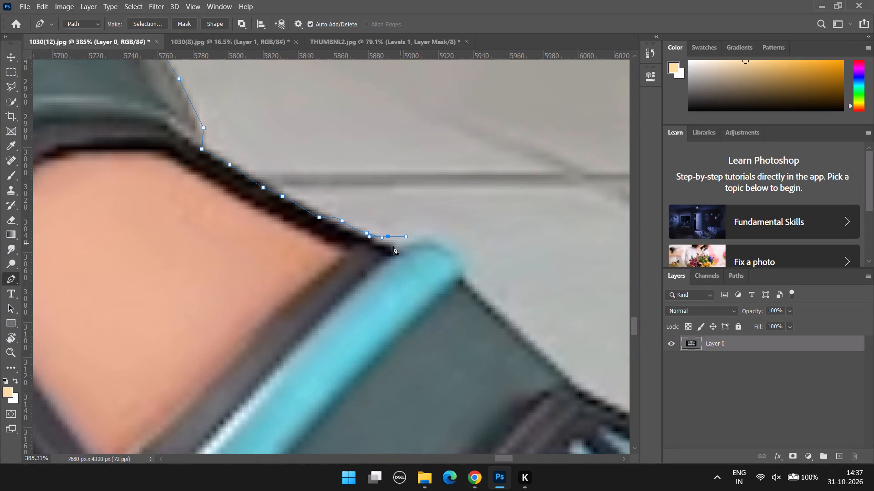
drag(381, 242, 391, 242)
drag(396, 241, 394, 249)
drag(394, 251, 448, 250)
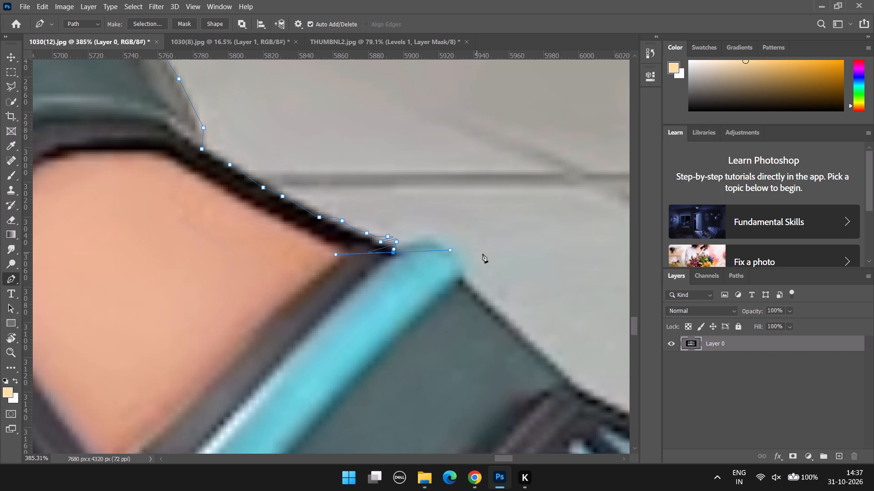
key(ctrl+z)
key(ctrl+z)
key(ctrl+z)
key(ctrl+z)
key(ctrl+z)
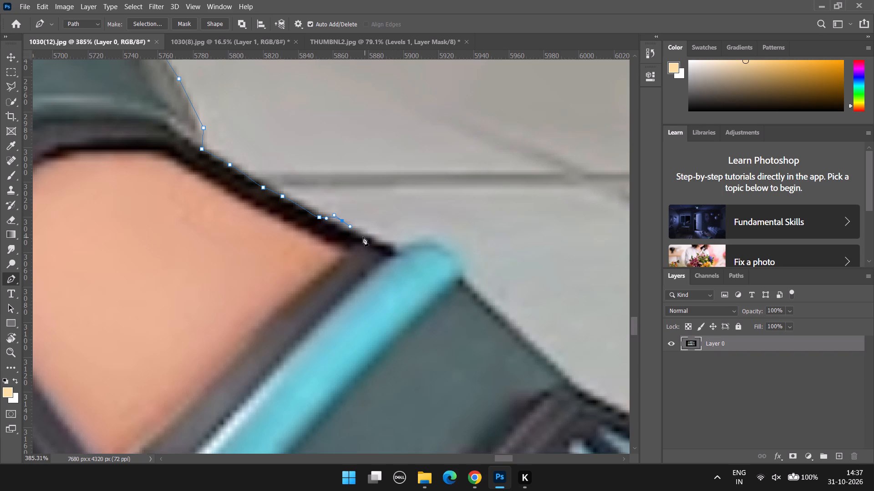
Trace the remaining strap edge up to the start of the first teal band.
drag(360, 233, 373, 238)
drag(379, 241, 386, 245)
click(390, 248)
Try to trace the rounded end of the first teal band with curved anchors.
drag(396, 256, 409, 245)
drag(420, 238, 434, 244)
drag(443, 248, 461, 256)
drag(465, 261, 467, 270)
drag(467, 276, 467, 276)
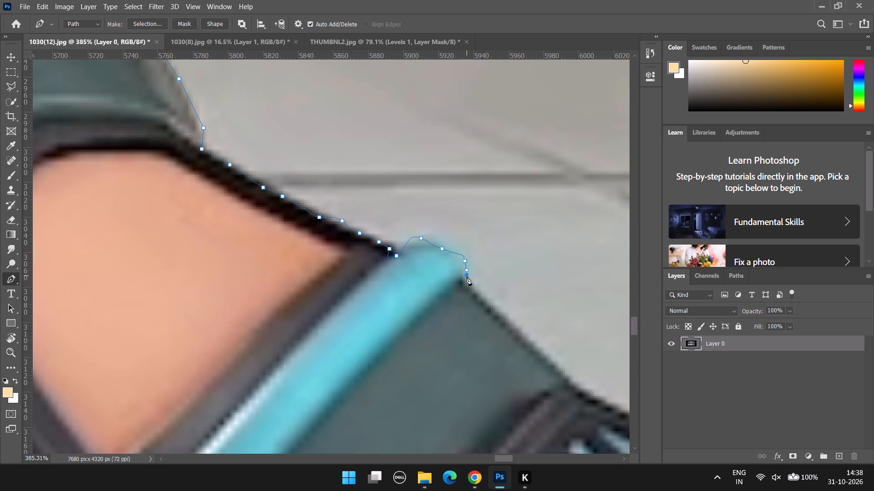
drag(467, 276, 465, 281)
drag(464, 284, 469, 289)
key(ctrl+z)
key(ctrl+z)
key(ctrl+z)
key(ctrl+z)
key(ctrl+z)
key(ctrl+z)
Trace around the end of the first teal band and down the green wristband edge with straight anchors.
click(394, 250)
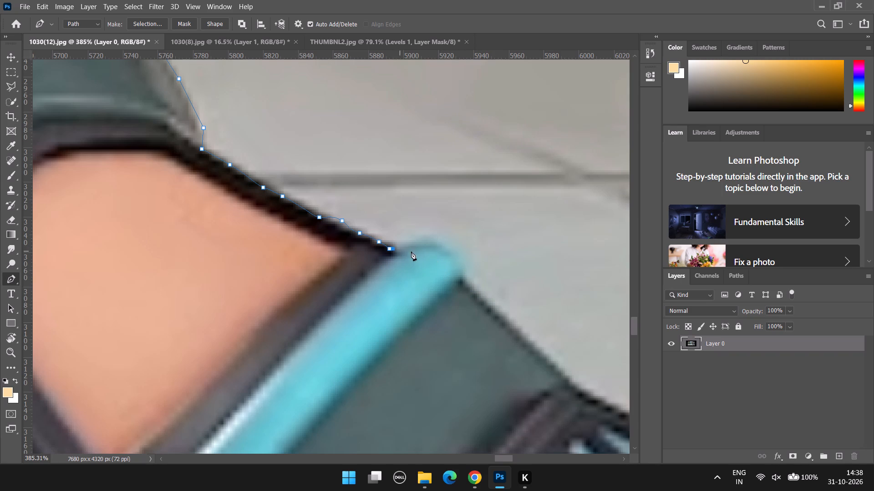
click(416, 238)
click(438, 243)
click(456, 255)
click(465, 276)
click(474, 291)
click(498, 311)
click(521, 336)
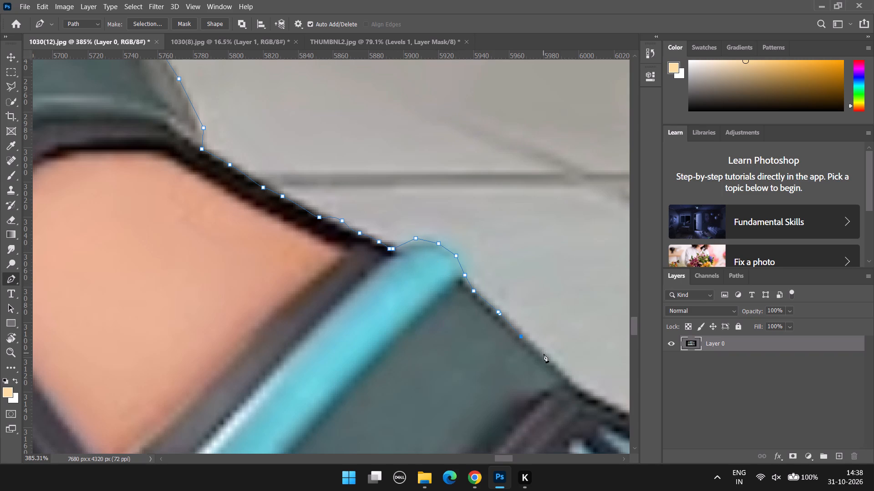
click(545, 356)
click(574, 384)
Extend the path along the dark wristband edge past the teal logo and around the end of the second teal band.
alt+scroll(587, 388, down, 19)
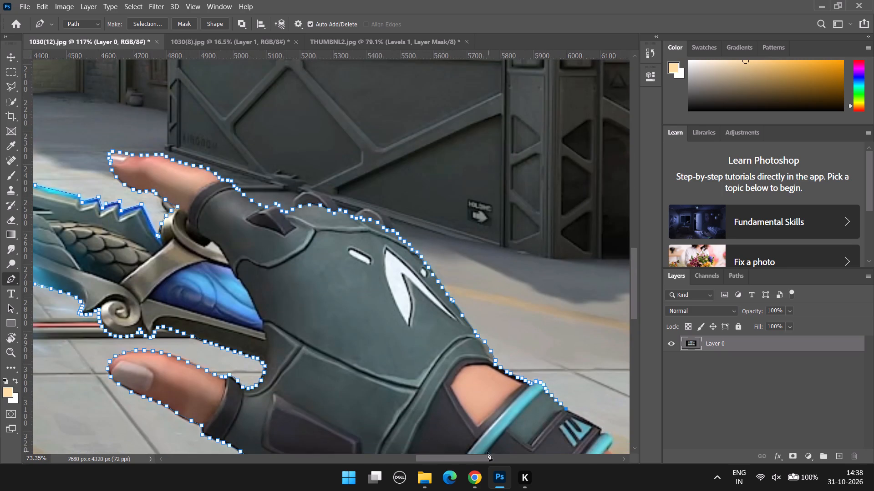
drag(478, 459, 502, 466)
scroll(432, 398, down, 13)
alt+scroll(464, 353, up, 5)
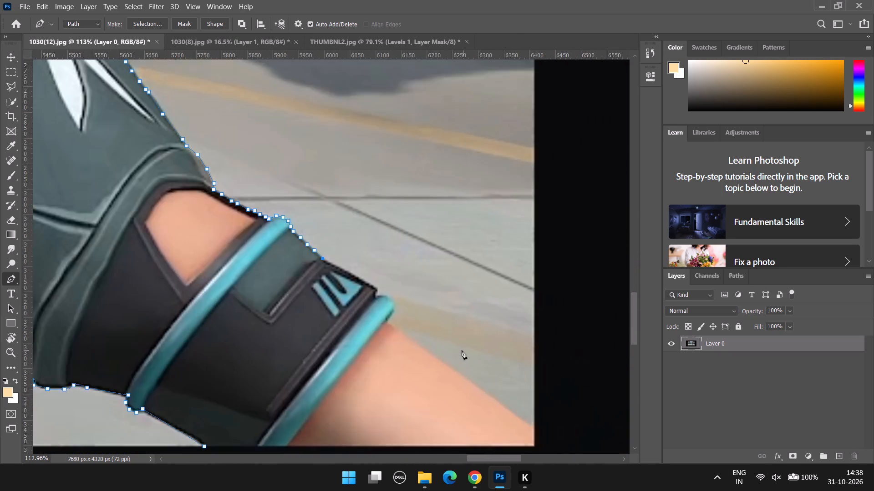
alt+scroll(462, 350, up, 4)
click(342, 264)
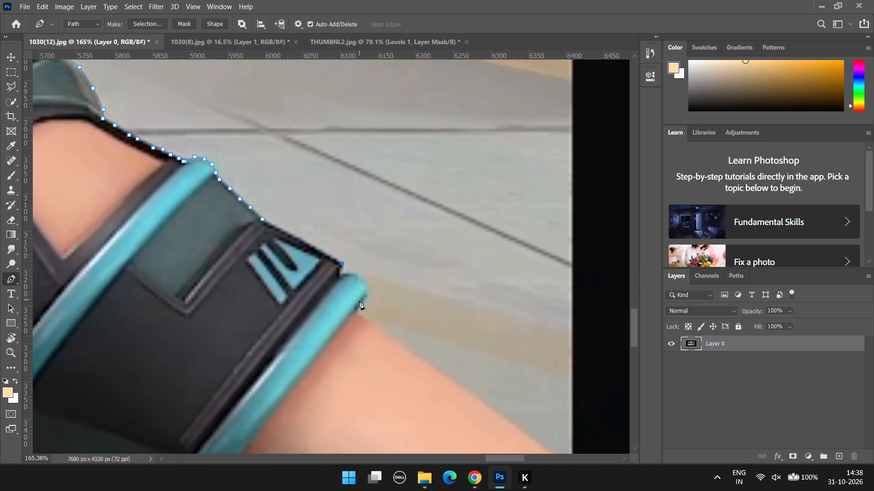
click(341, 273)
click(352, 274)
click(361, 271)
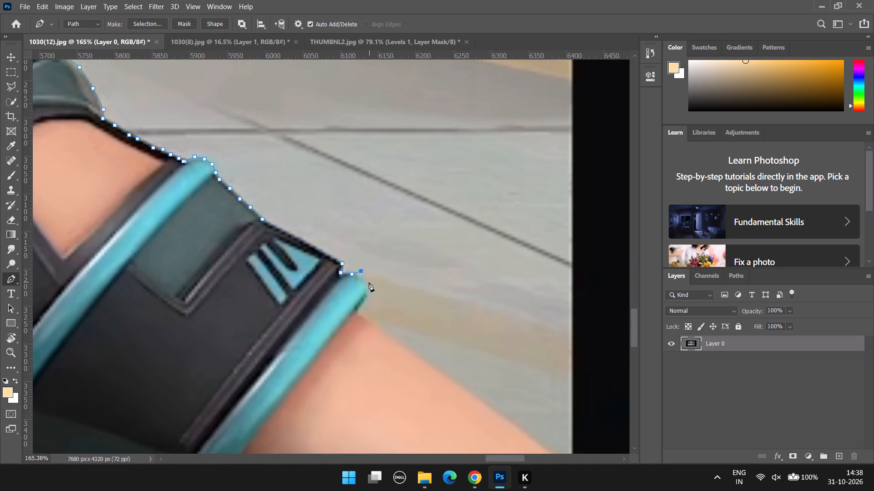
click(369, 282)
click(367, 298)
click(359, 311)
Run the path along the forearm's upper edge from the second teal band to the picture's outer border.
scroll(428, 348, down, 9)
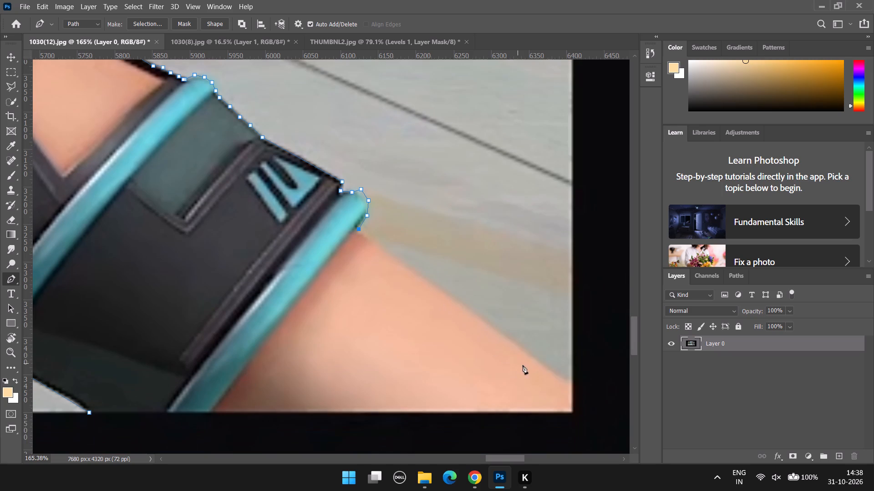
drag(570, 382, 576, 386)
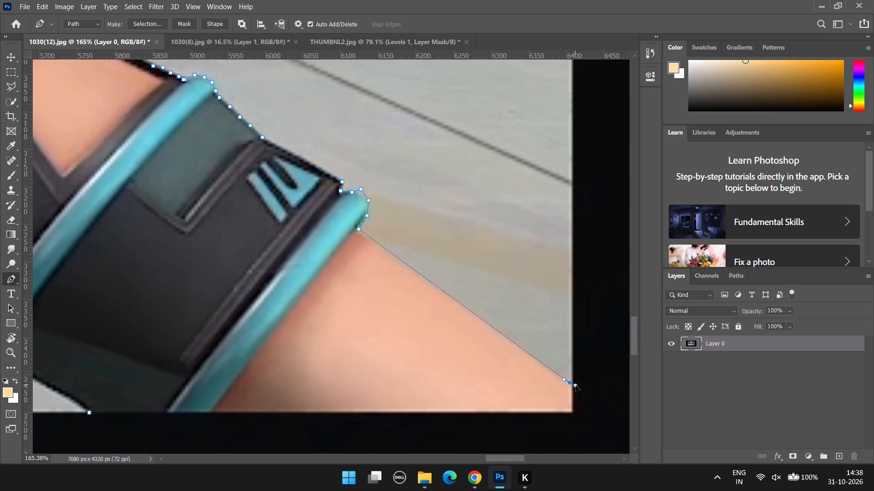
drag(576, 386, 580, 389)
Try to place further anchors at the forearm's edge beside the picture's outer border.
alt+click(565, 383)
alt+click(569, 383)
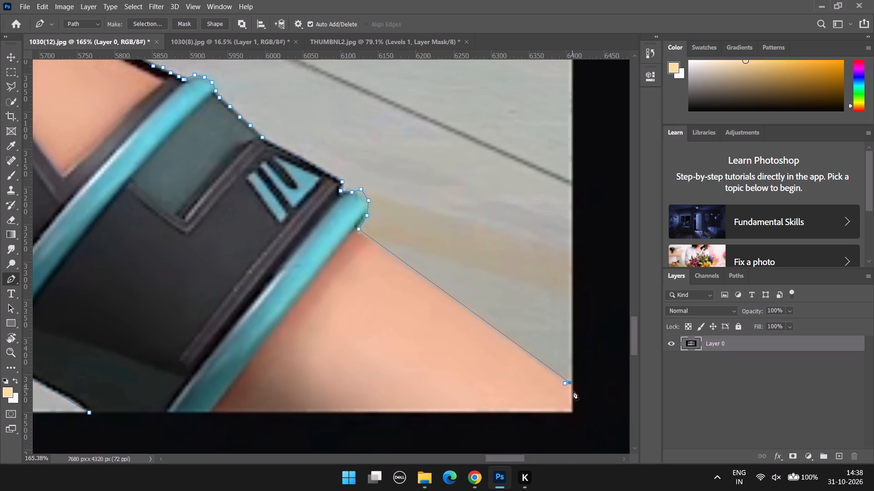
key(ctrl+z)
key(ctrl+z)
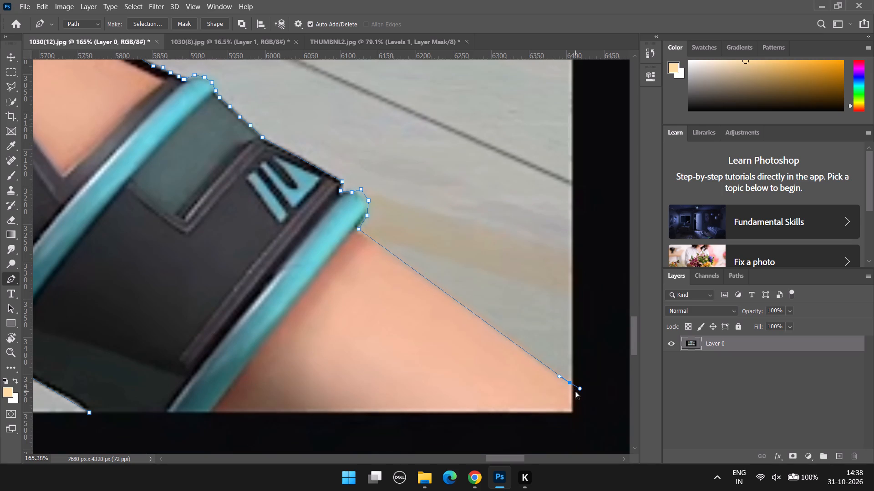
Run the path around the picture's corner at the forearm and along the picture's lower border, closing it at the first anchor.
alt+click(569, 383)
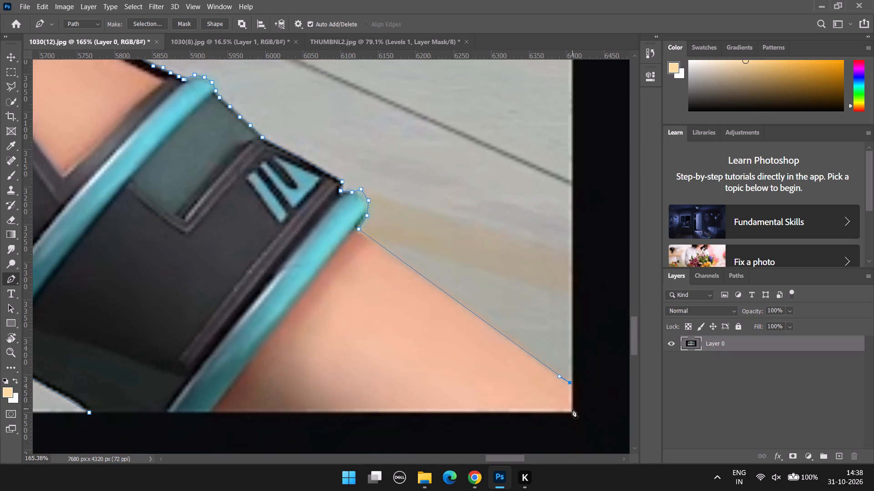
click(573, 409)
key(ctrl+z)
alt+scroll(575, 398, up, 11)
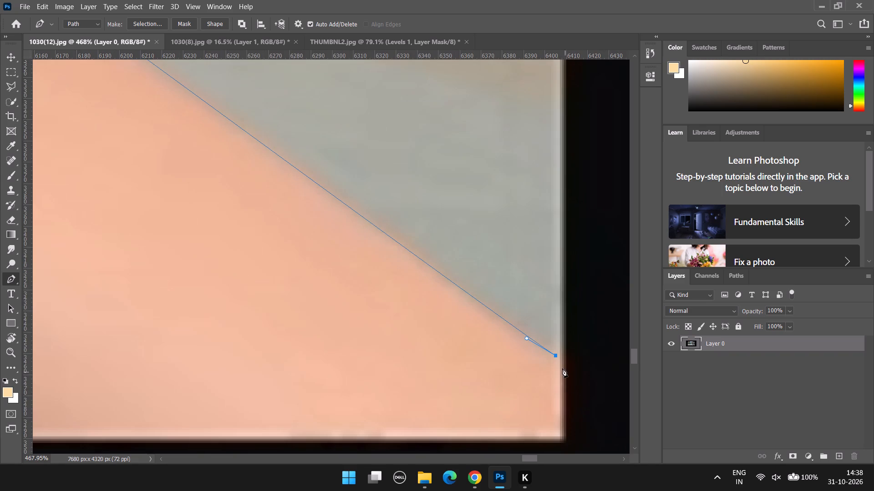
click(564, 361)
click(562, 436)
alt+scroll(562, 436, down, 9)
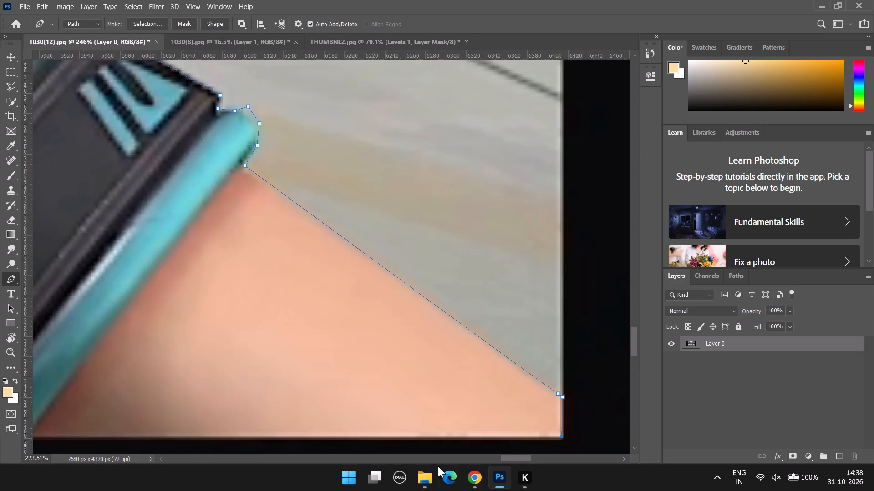
alt+scroll(438, 466, down, 11)
click(56, 356)
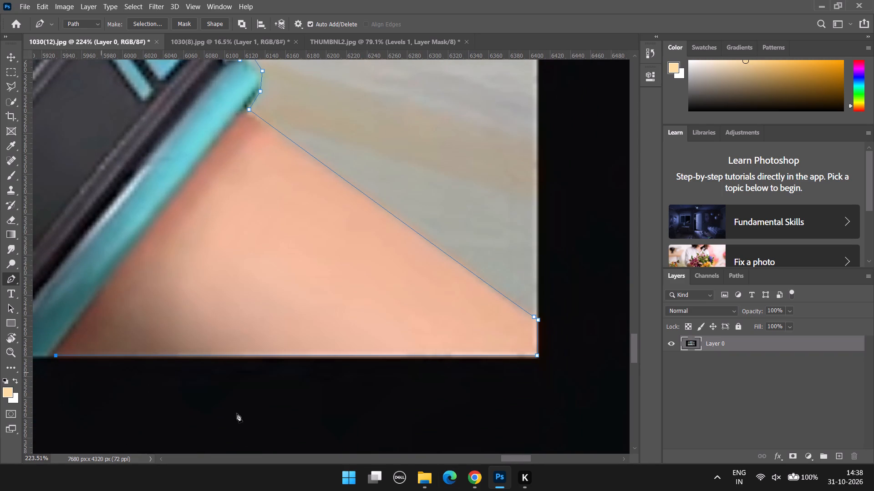
drag(505, 459, 474, 459)
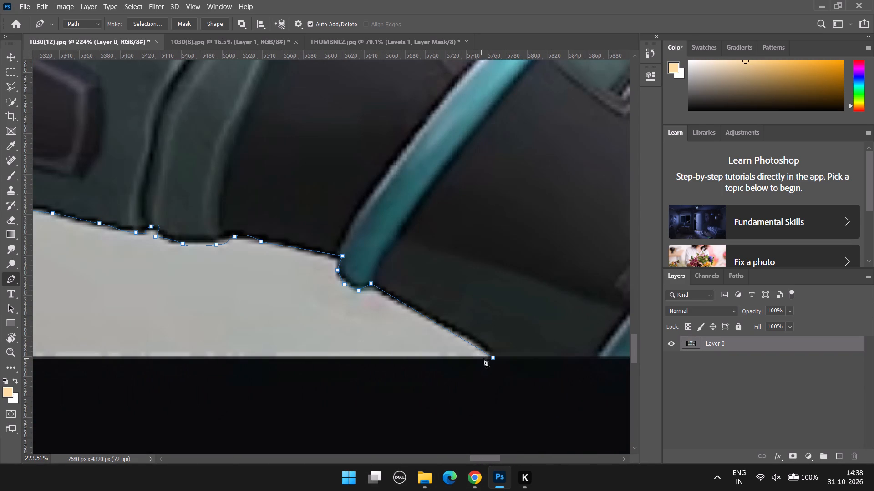
alt+click(495, 361)
key(ctrl+z)
alt+click(494, 359)
Convert the closed path into a new anti-aliased selection with a feather radius of 0 pixels.
alt+scroll(497, 312, down, 7)
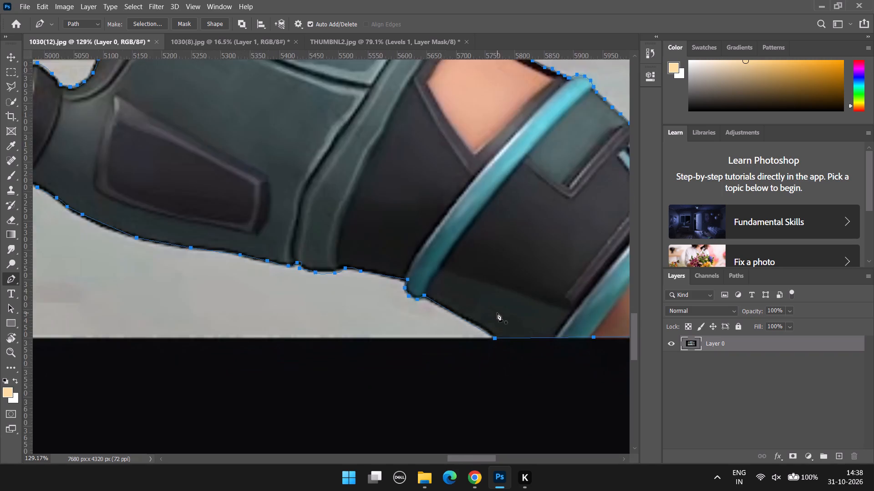
alt+scroll(497, 313, down, 9)
right_click(492, 291)
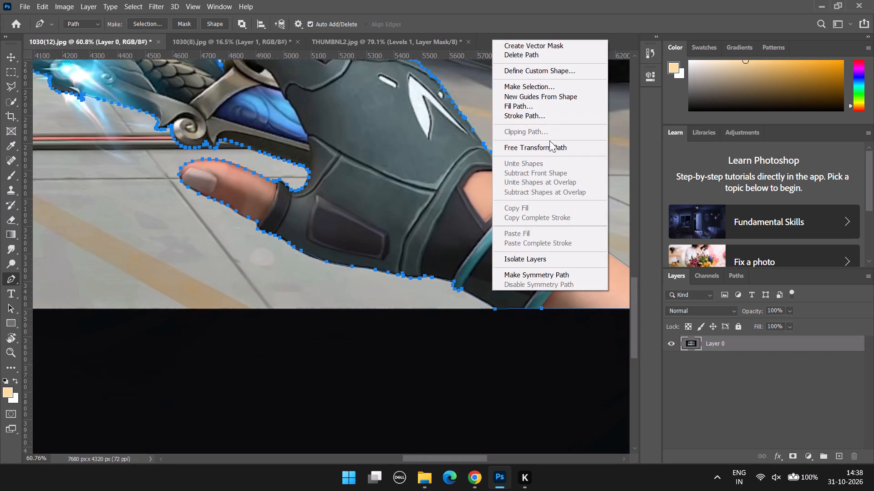
click(534, 87)
click(487, 116)
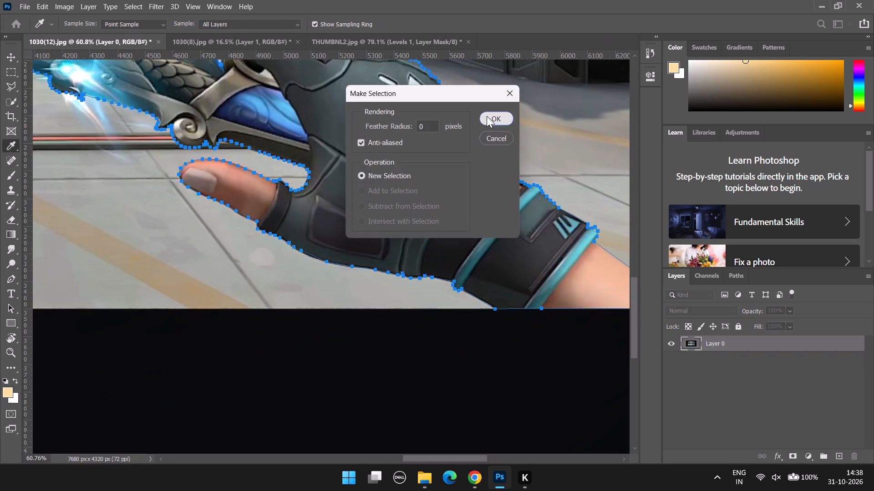
Copy the selected gloved hand and knife onto a new layer.
scroll(487, 116, down, 10)
scroll(488, 125, up, 5)
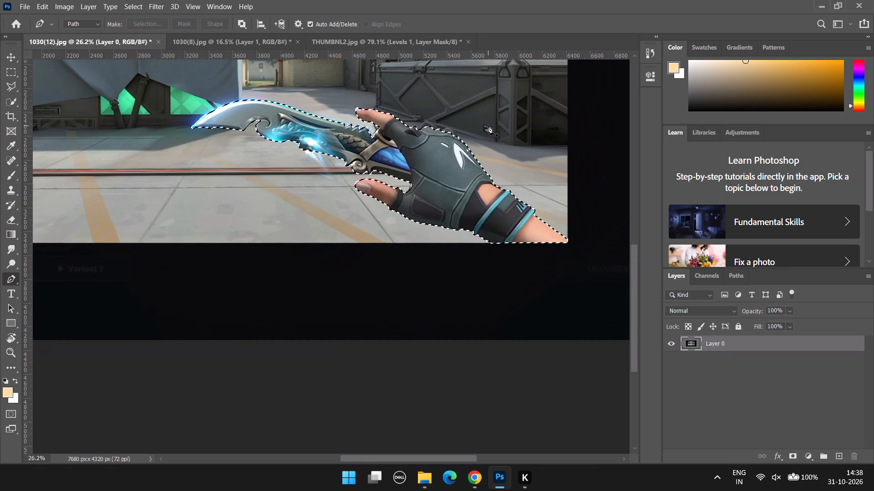
key(ctrl+j)
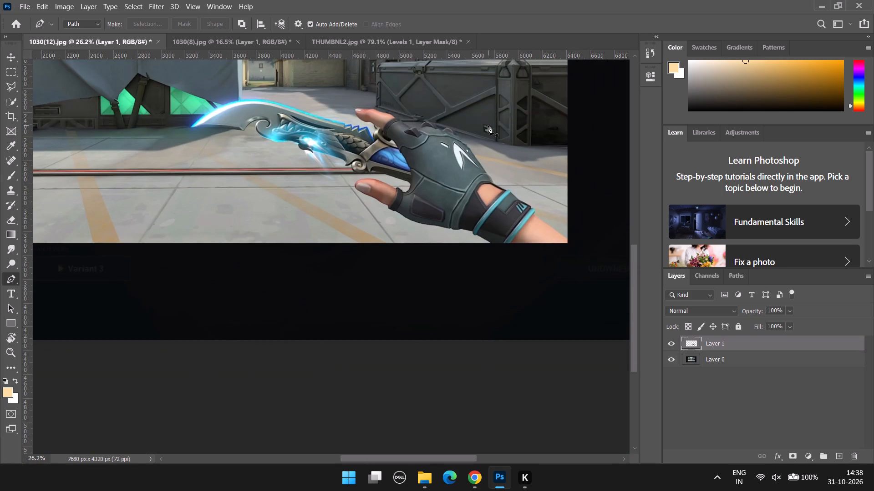
Bring the hand-and-knife cutout from 1030(12).jpg into THUMBNL2.jpg as a new layer.
click(19, 56)
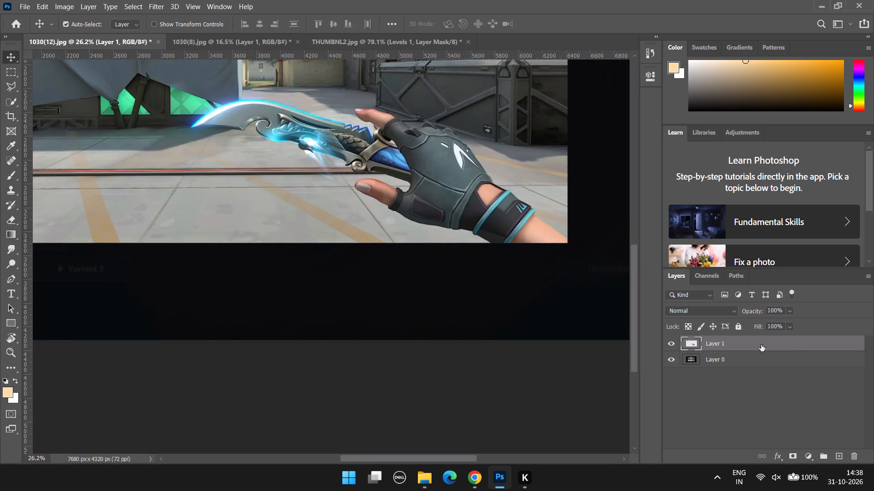
drag(761, 345, 426, 36)
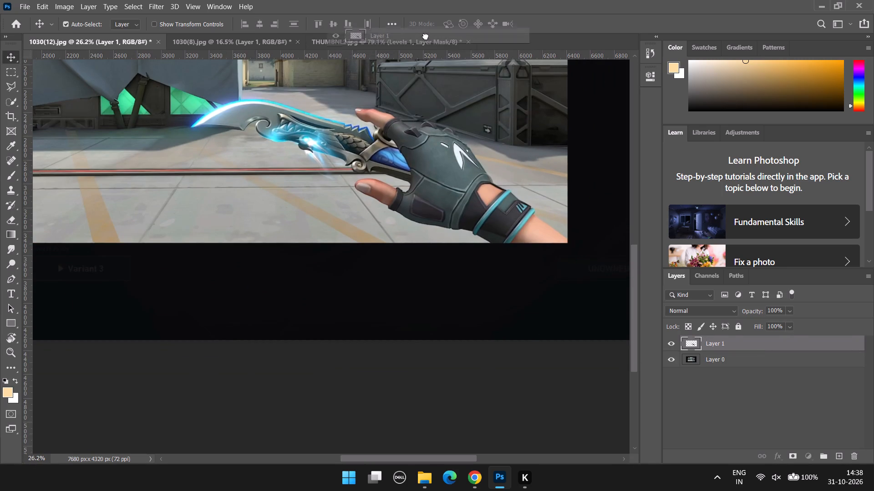
drag(426, 36, 416, 143)
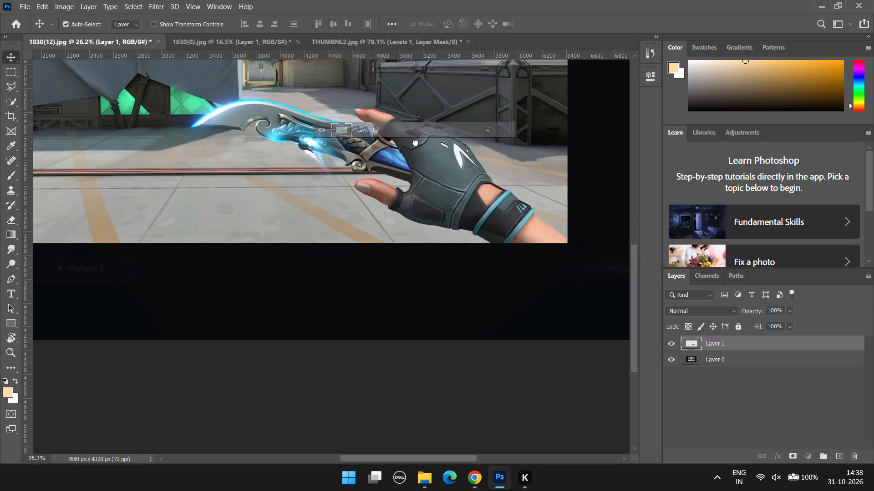
drag(416, 143, 735, 345)
drag(427, 159, 401, 120)
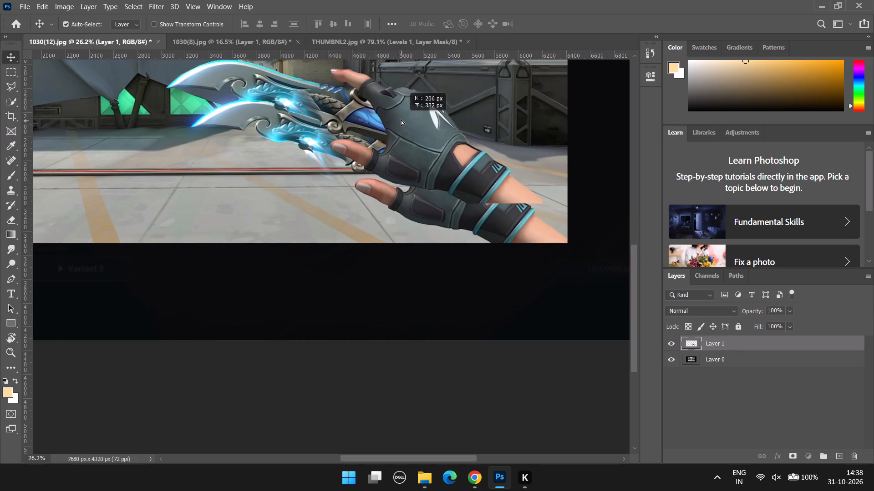
drag(401, 120, 342, 262)
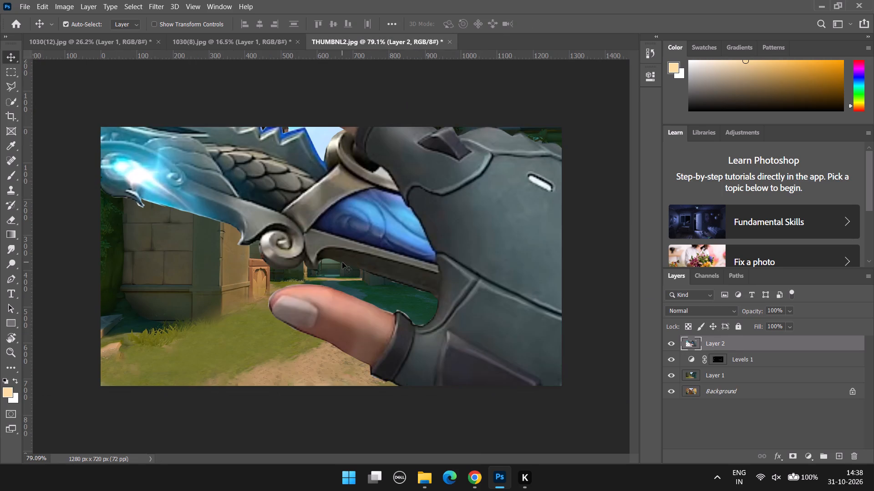
Scale the hand cutout to about 24%, place it in the thumbnail's lower-left corner and flip it horizontally.
alt+scroll(343, 263, down, 5)
drag(378, 253, 343, 261)
key(ctrl+t)
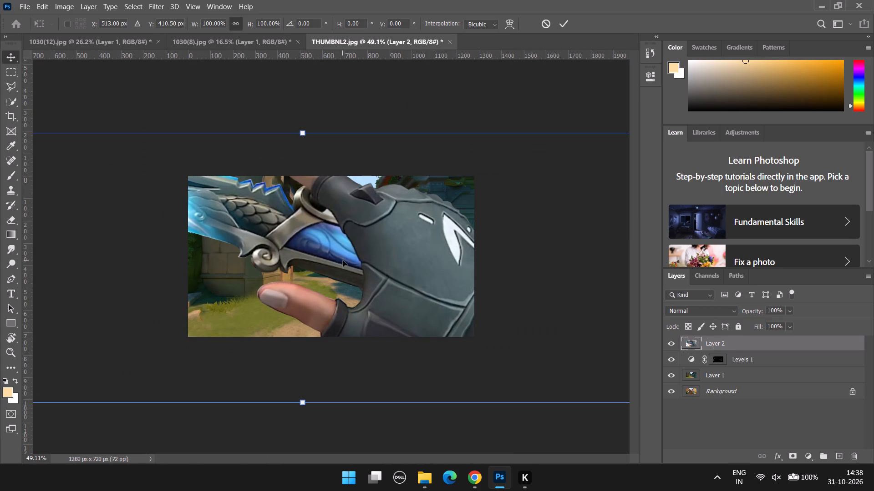
alt+scroll(350, 273, down, 10)
click(454, 205)
drag(457, 208, 335, 261)
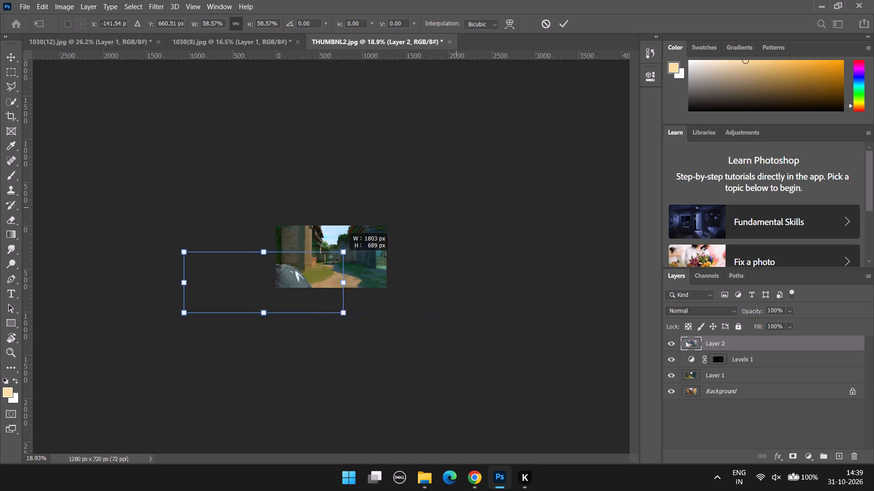
drag(335, 261, 333, 262)
drag(242, 282, 287, 265)
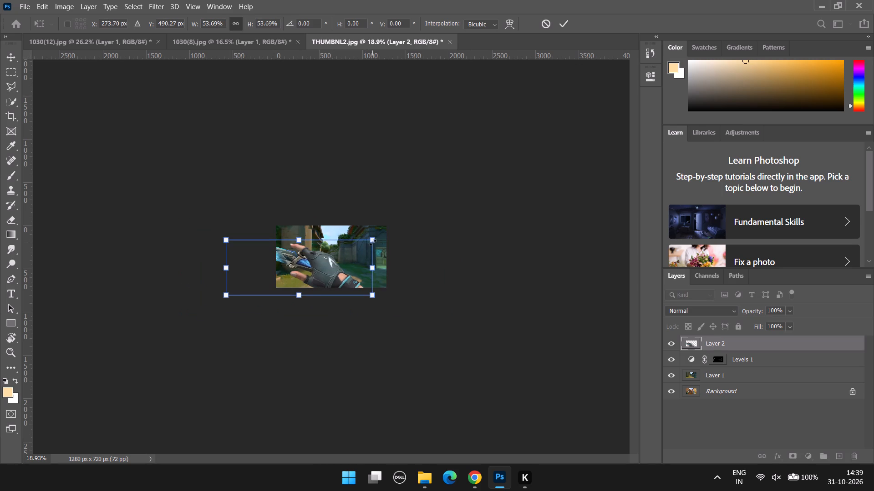
drag(373, 242, 325, 268)
drag(293, 276, 336, 263)
drag(367, 252, 339, 270)
right_click(319, 276)
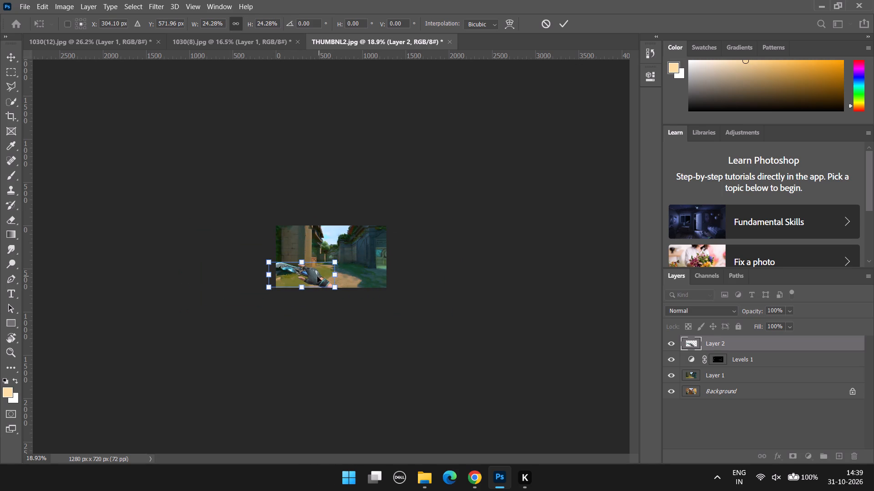
click(345, 260)
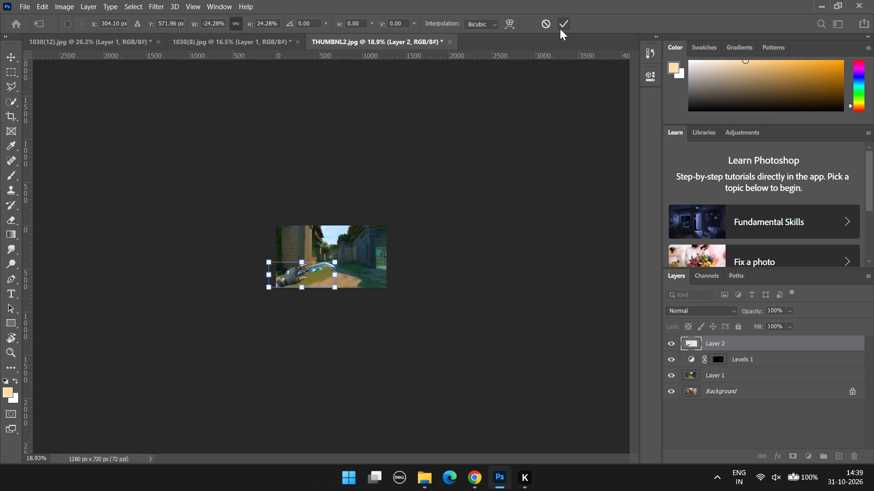
click(558, 27)
Move the flipped hand to the right so its forearm starts at the thumbnail's left edge.
alt+scroll(321, 279, up, 16)
scroll(298, 302, down, 6)
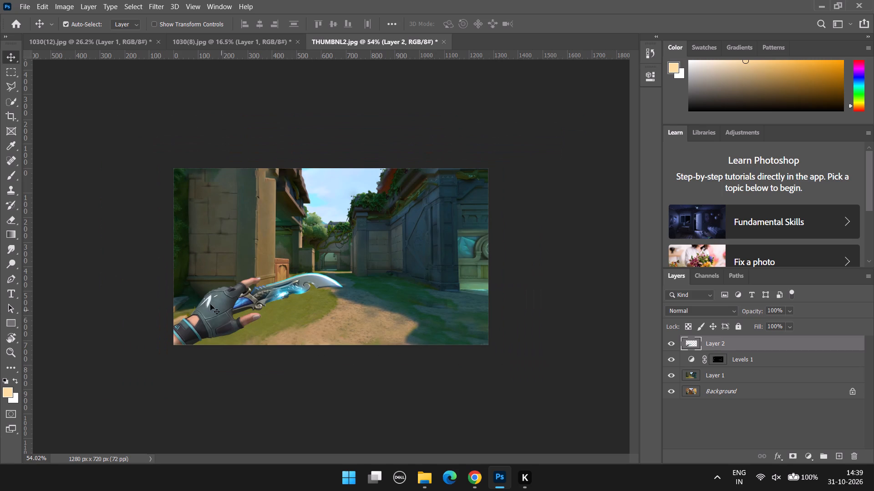
drag(229, 313, 250, 313)
alt+scroll(361, 291, down, 1)
alt+scroll(337, 291, up, 3)
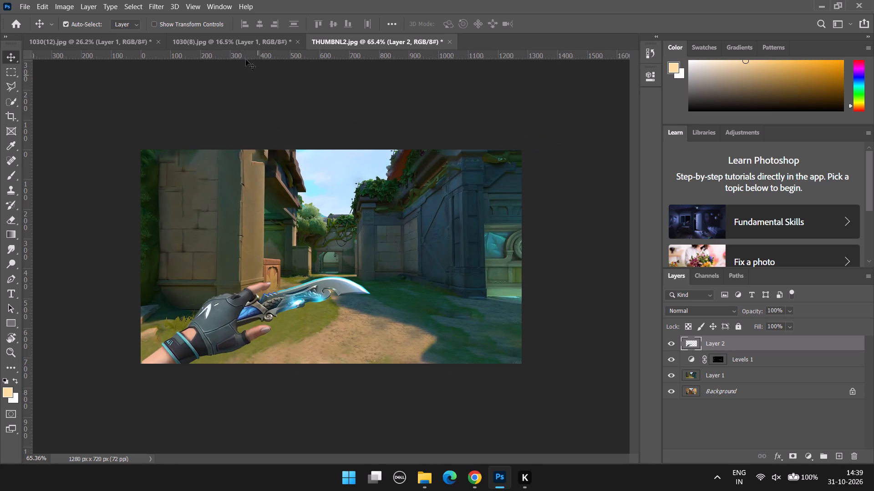
Bring the blue glowing gun cutout from 1030(8).jpg into THUMBNL2.jpg as a new layer.
click(229, 37)
drag(240, 284, 332, 62)
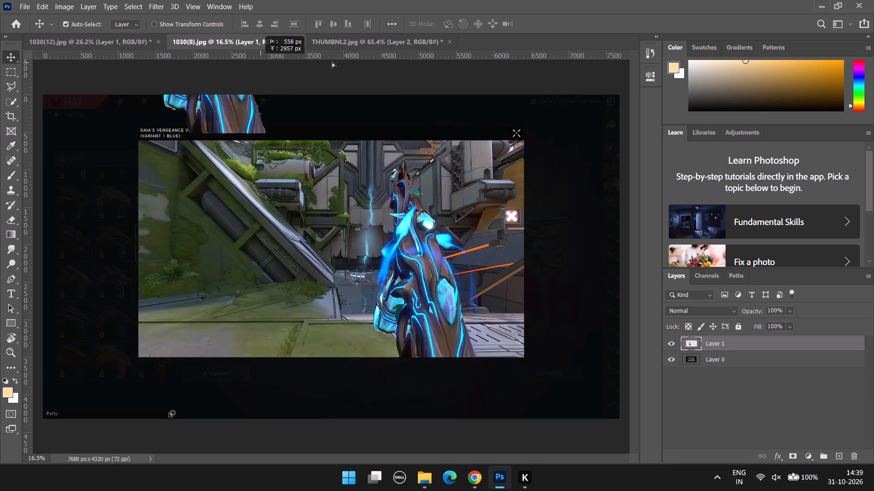
drag(332, 62, 450, 308)
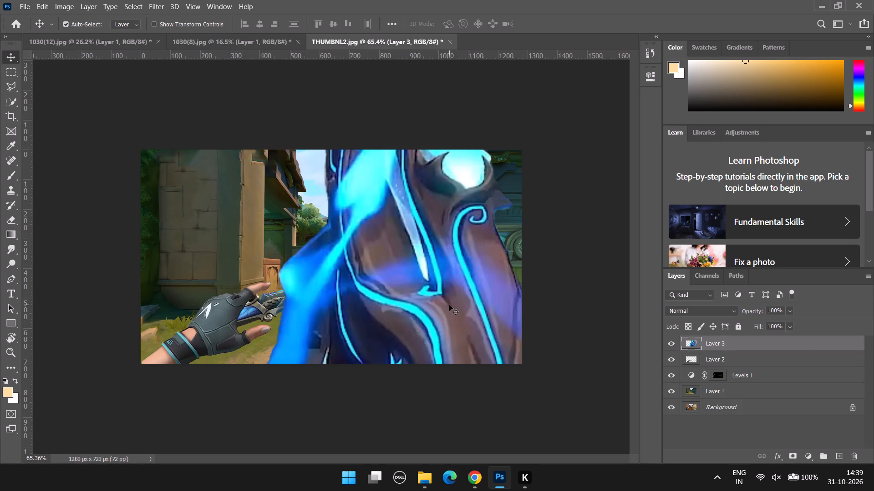
Scale the gun cutout to about 23.5% and place it on the thumbnail's lower edge near the right side.
key(ctrl+t)
alt+scroll(438, 300, down, 12)
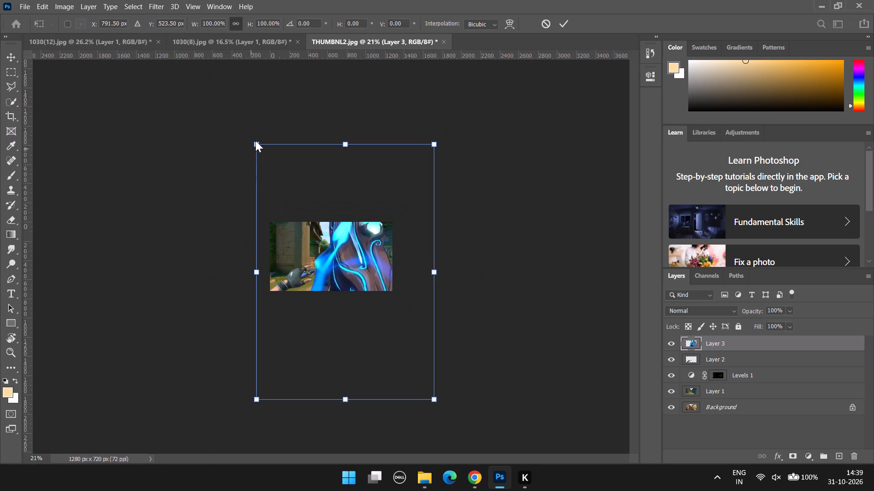
click(255, 140)
drag(255, 140, 409, 310)
drag(409, 360, 357, 252)
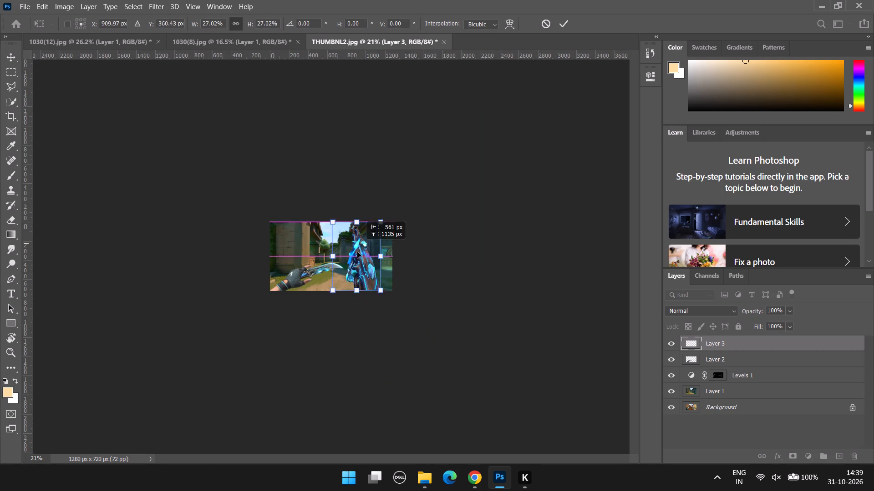
drag(357, 252, 356, 253)
alt+scroll(347, 295, up, 10)
alt+scroll(458, 242, up, 4)
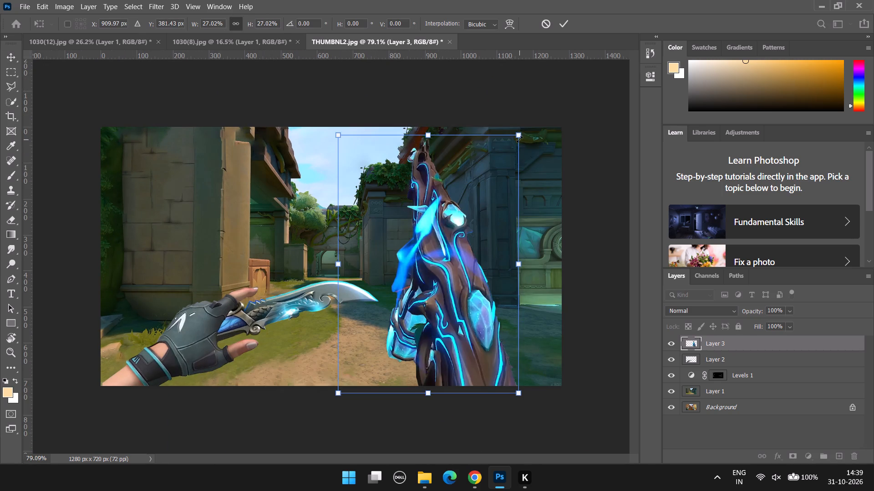
drag(519, 137, 498, 172)
drag(411, 294, 456, 287)
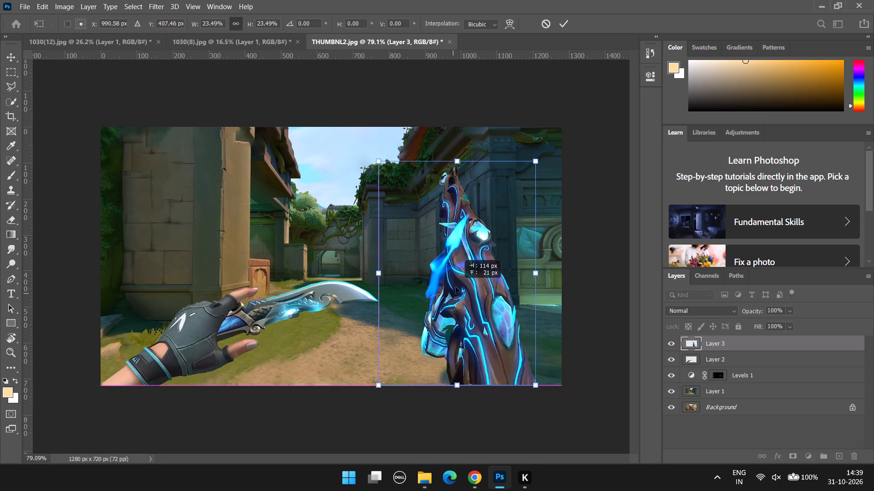
drag(456, 287, 462, 286)
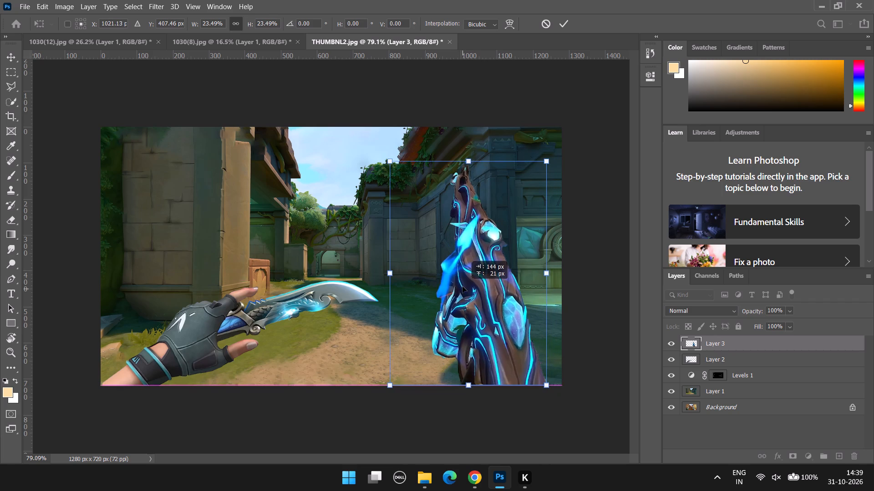
drag(462, 286, 461, 285)
drag(196, 334, 184, 328)
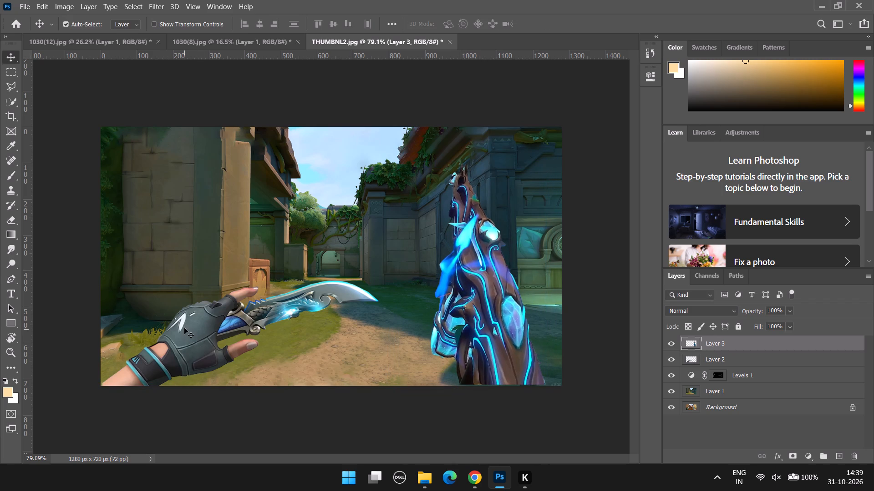
drag(184, 328, 184, 326)
Reposition the hand with the knife slightly further toward the thumbnail's lower-left corner.
click(195, 332)
drag(214, 327, 208, 301)
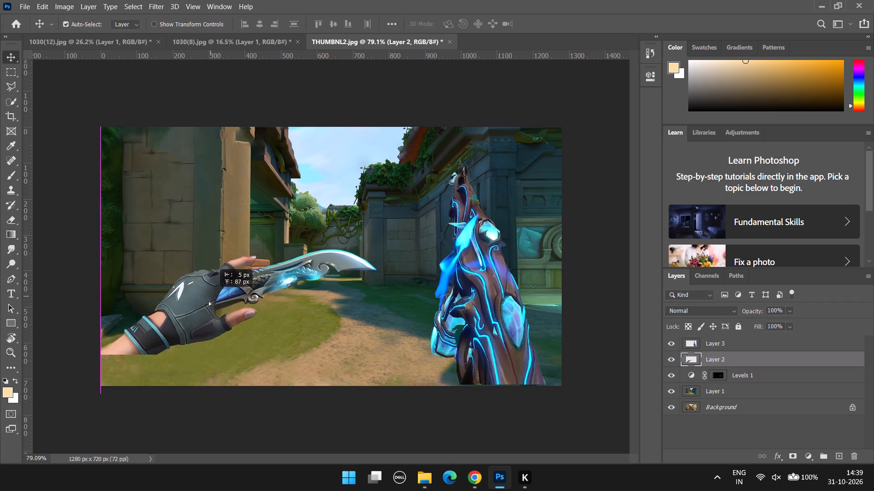
drag(208, 301, 196, 331)
Scale the hand with the knife to about 93% and seat it in the thumbnail's lower-left corner.
click(236, 317)
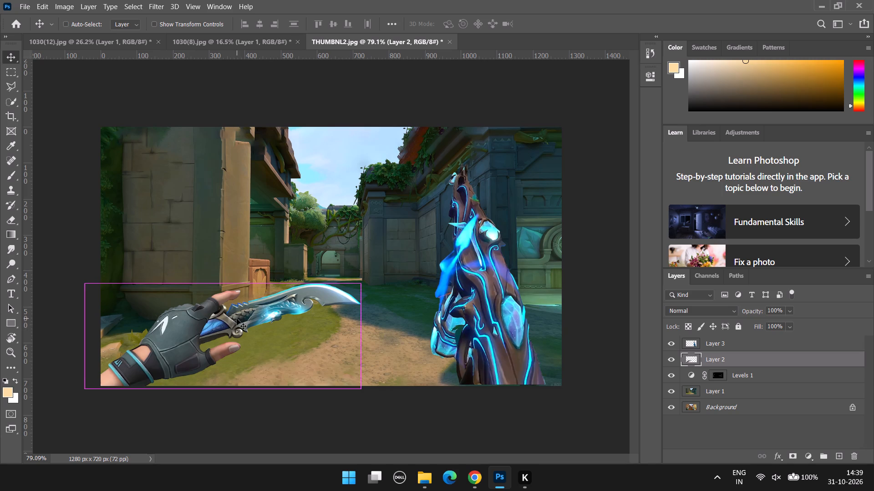
key(ctrl+t)
drag(224, 283, 223, 272)
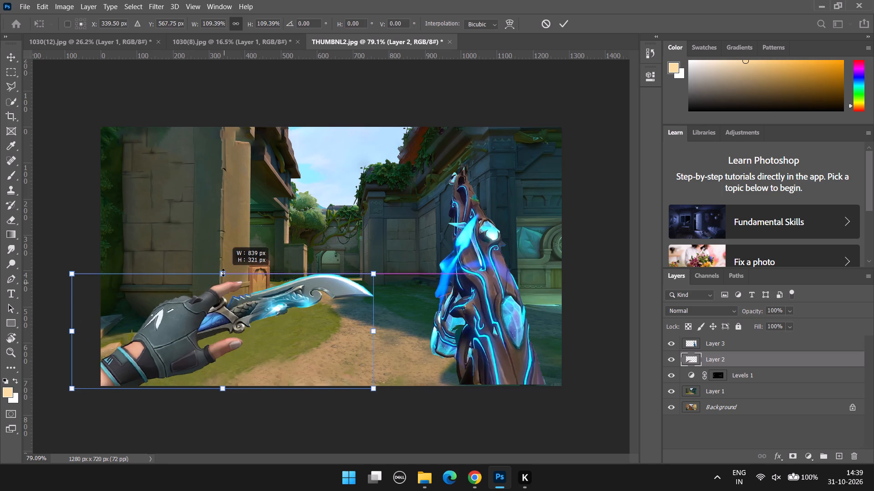
drag(223, 272, 217, 301)
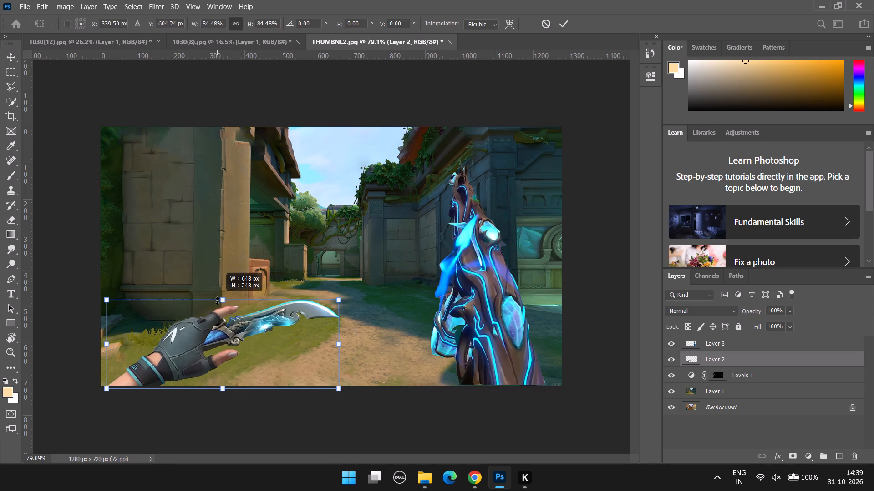
drag(217, 301, 216, 301)
drag(197, 341, 193, 336)
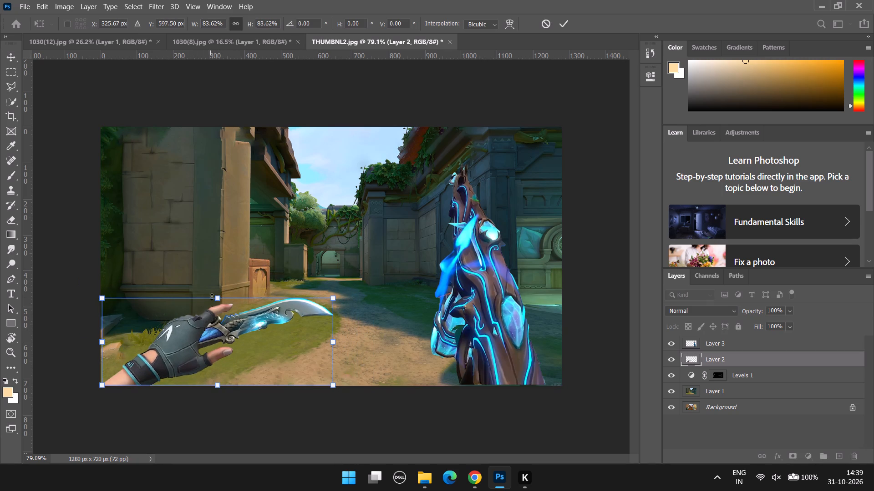
drag(213, 296, 214, 286)
click(217, 336)
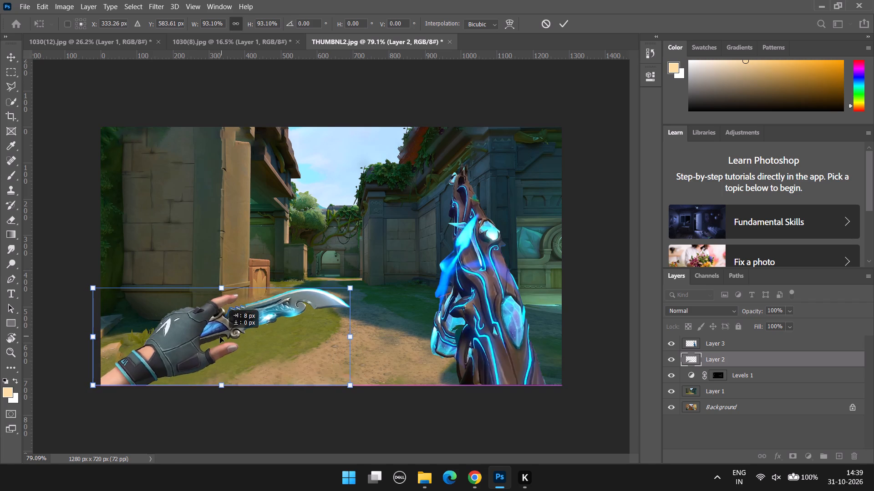
click(491, 251)
Nudge the blue gun cutout slightly left and down along the thumbnail's lower edge, keeping its scale at 100%.
click(481, 277)
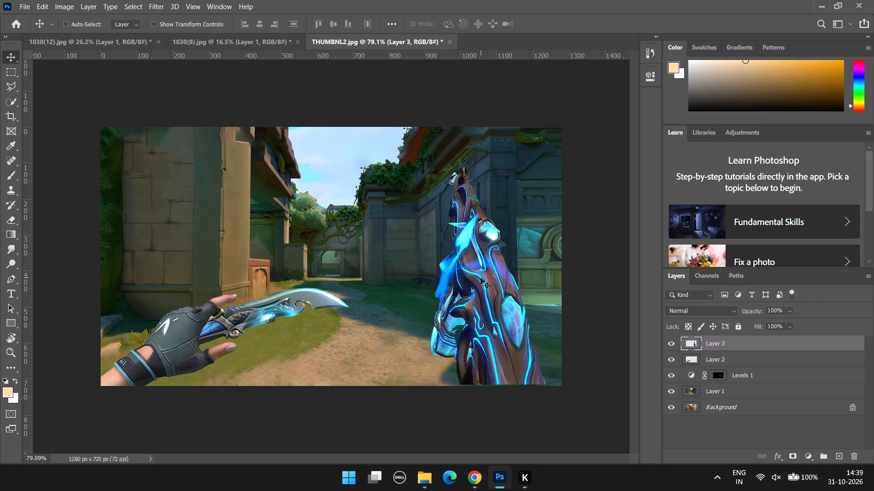
key(ctrl+t)
drag(481, 279, 473, 281)
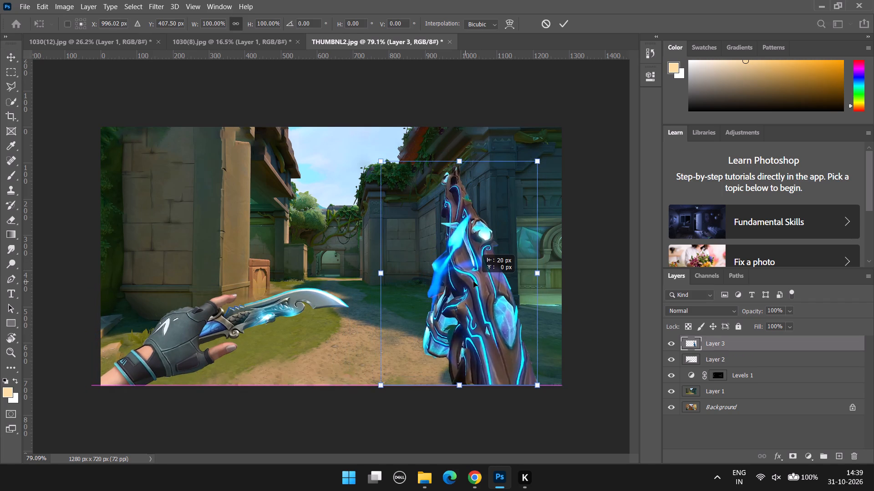
drag(473, 281, 478, 287)
click(566, 22)
Delete the Background layer from THUMBNL2.jpg.
alt+scroll(483, 259, down, 6)
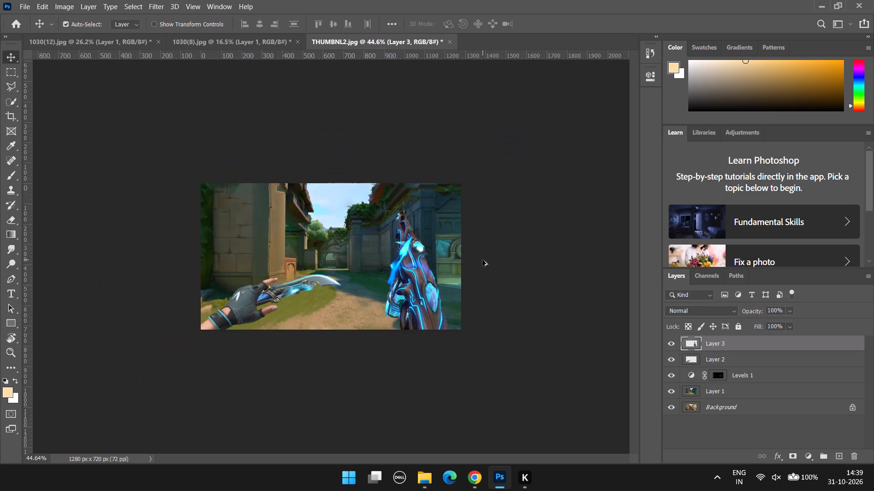
alt+scroll(483, 260, up, 7)
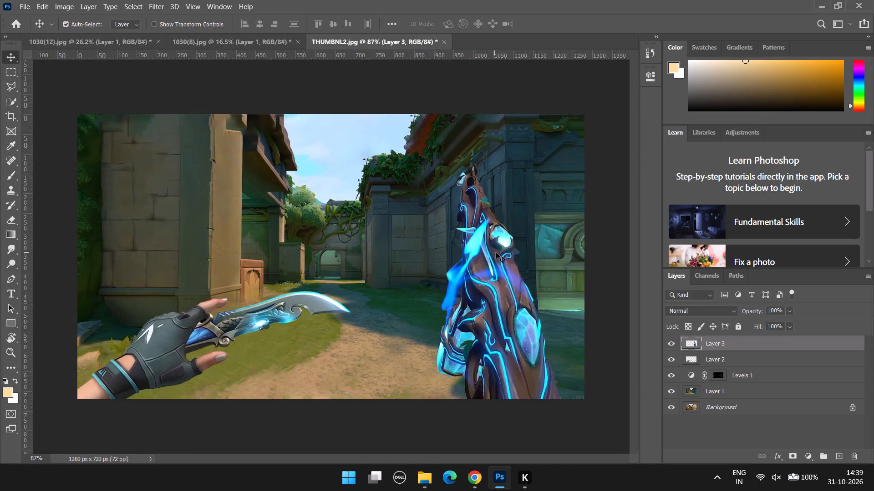
right_click(806, 405)
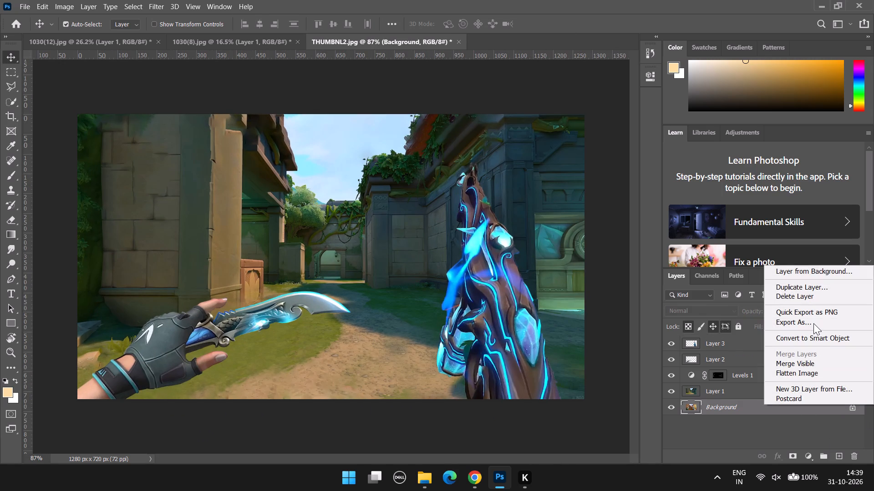
click(806, 295)
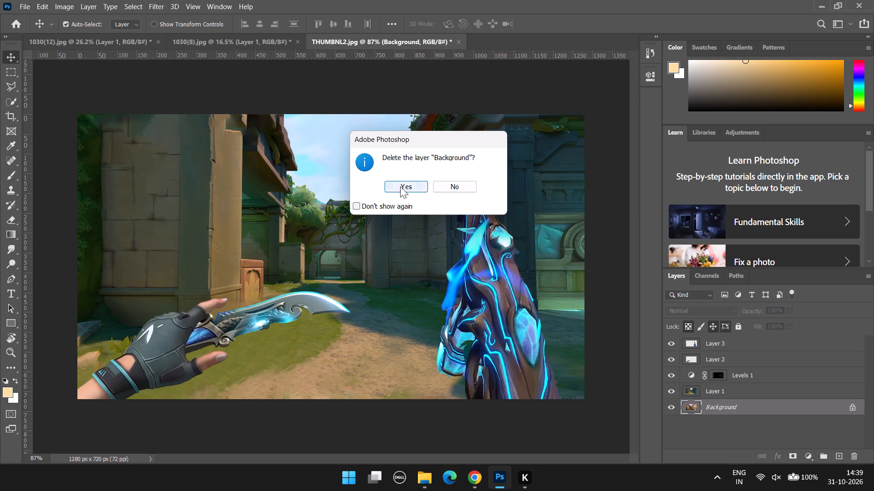
click(400, 186)
Switch to Chrome and open iLoveIMG's AI image upscaling tool from the Google results for img upscale.
scroll(423, 251, down, 6)
alt+scroll(422, 251, up, 7)
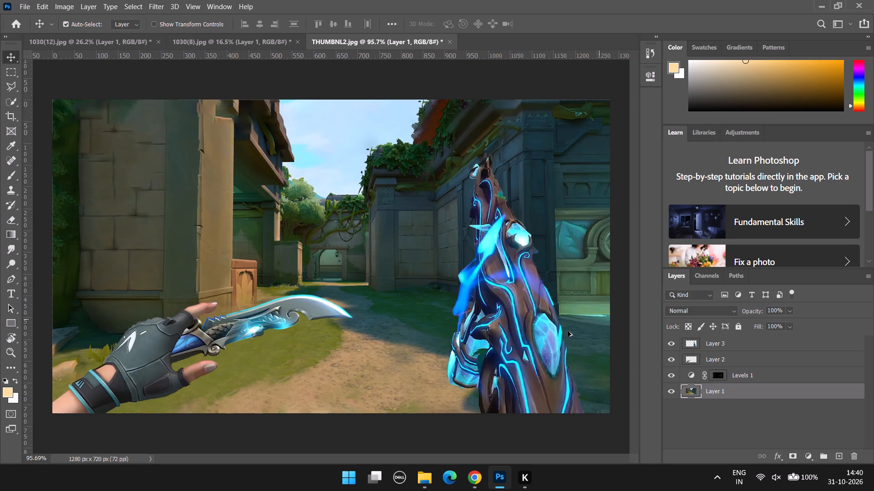
alt+scroll(456, 335, up, 1)
click(481, 480)
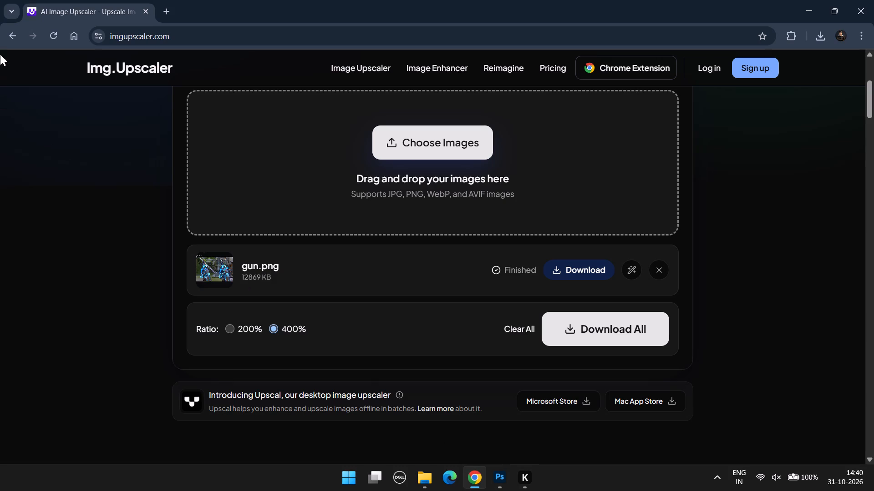
click(4, 39)
scroll(217, 276, down, 5)
scroll(176, 127, up, 2)
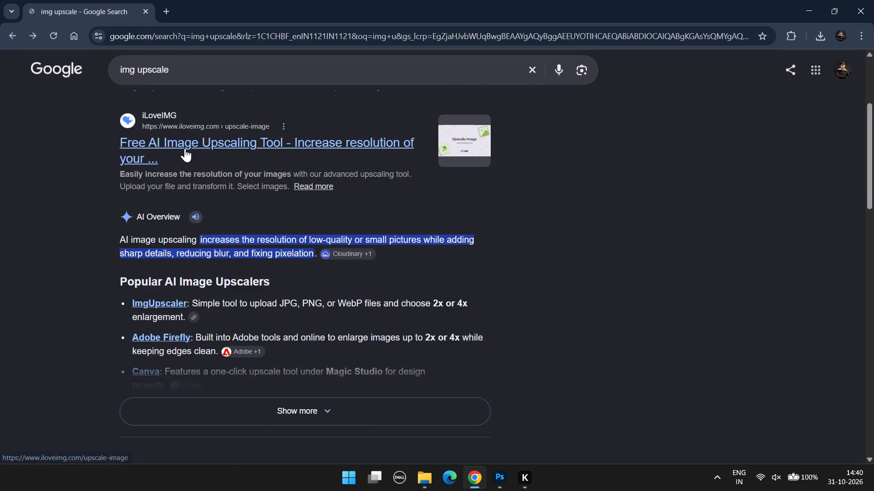
click(185, 148)
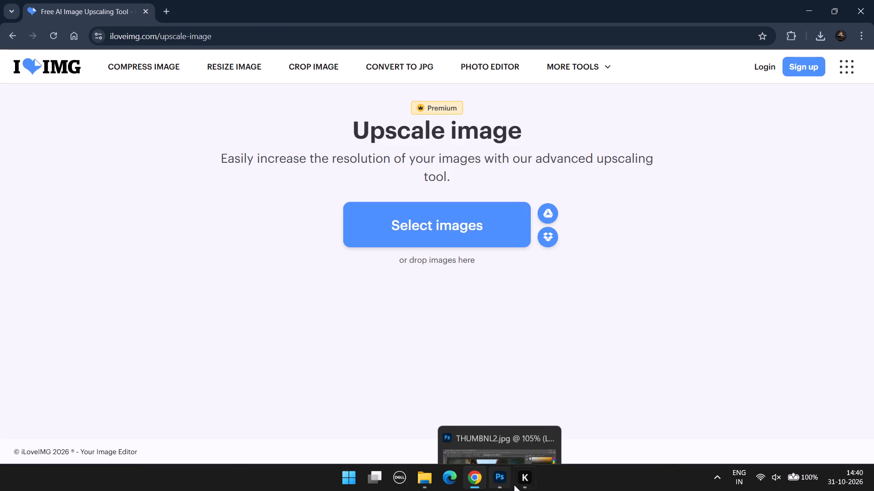
Return to Photoshop and examine the thumbnail with its layers hidden and shown, both up close and from afar.
click(505, 482)
scroll(479, 344, down, 4)
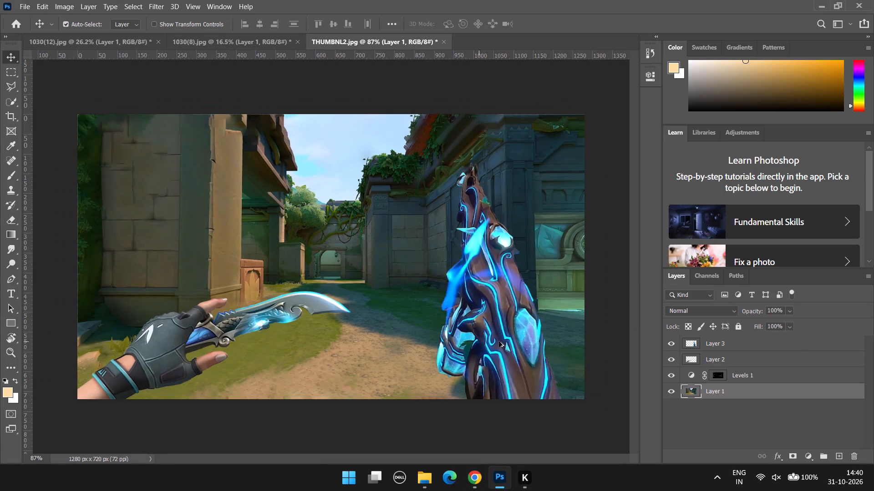
scroll(751, 352, up, 2)
click(664, 341)
click(674, 358)
click(670, 377)
click(671, 397)
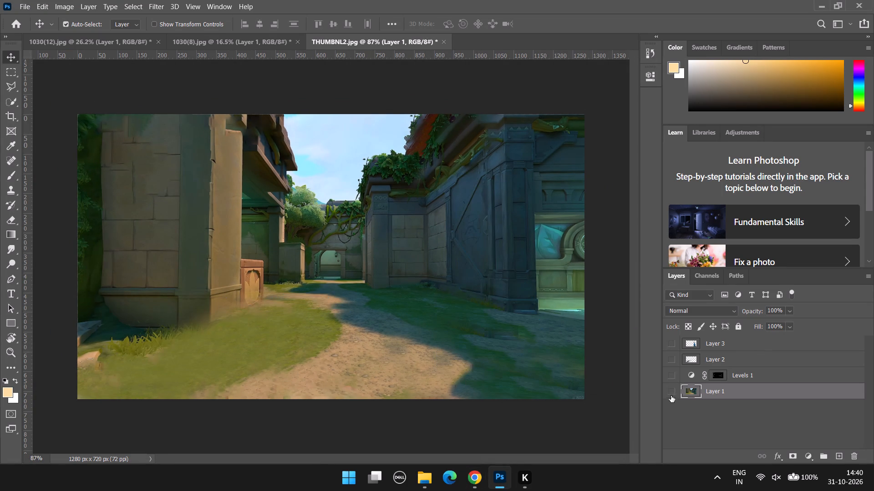
click(671, 378)
click(674, 396)
click(672, 361)
click(674, 339)
alt+scroll(624, 343, down, 3)
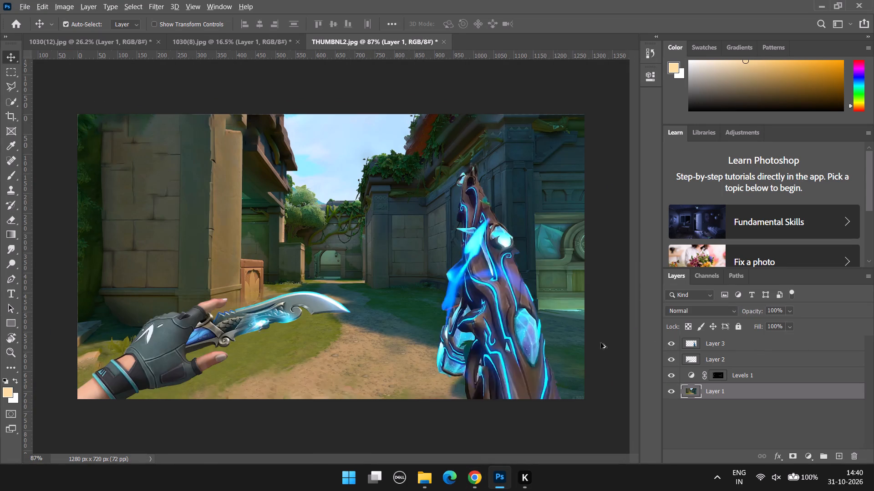
alt+scroll(601, 343, down, 2)
alt+scroll(378, 317, up, 12)
alt+scroll(377, 317, down, 8)
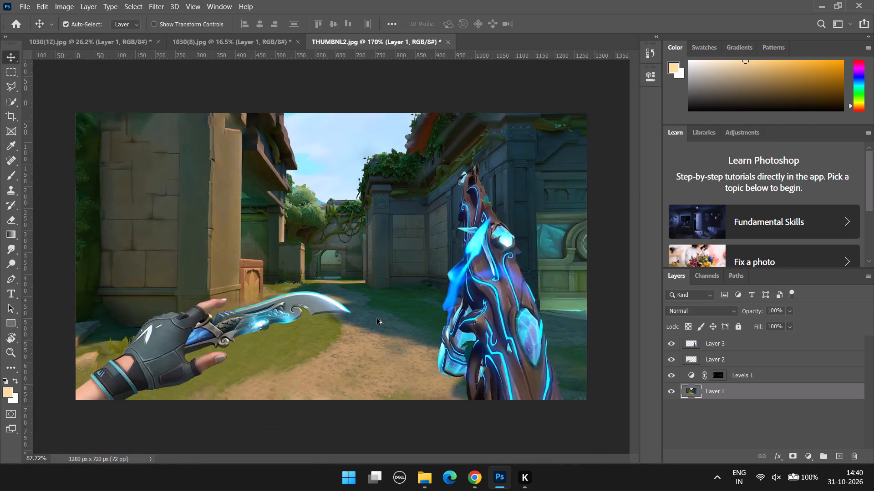
alt+scroll(377, 318, down, 6)
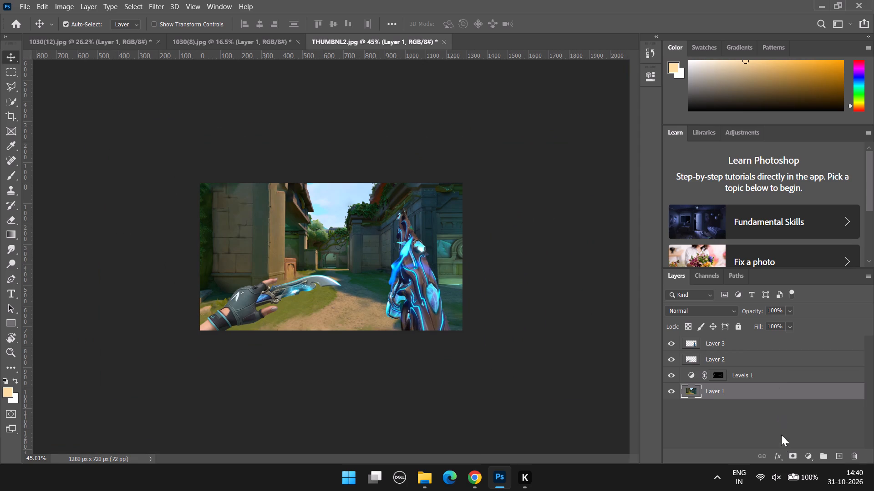
Stamp all the thumbnail's layers into a new merged layer at the top of the stack.
shift+click(769, 341)
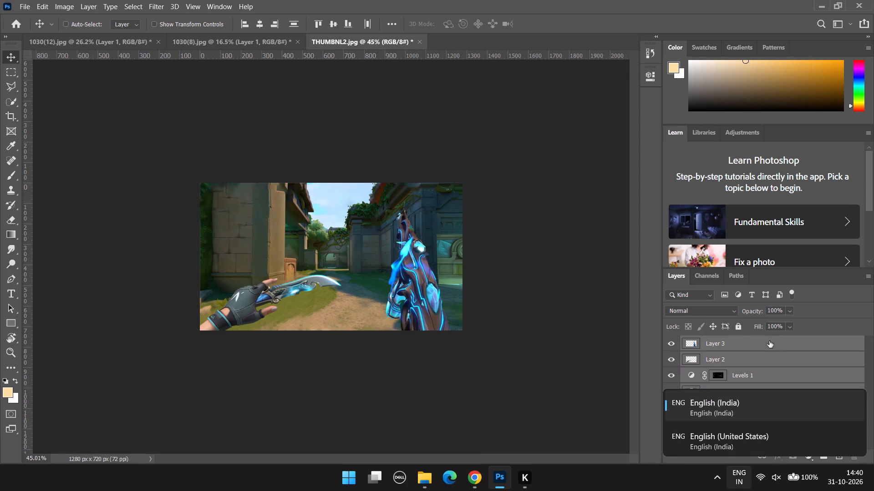
key(ctrl+alt+shift+e)
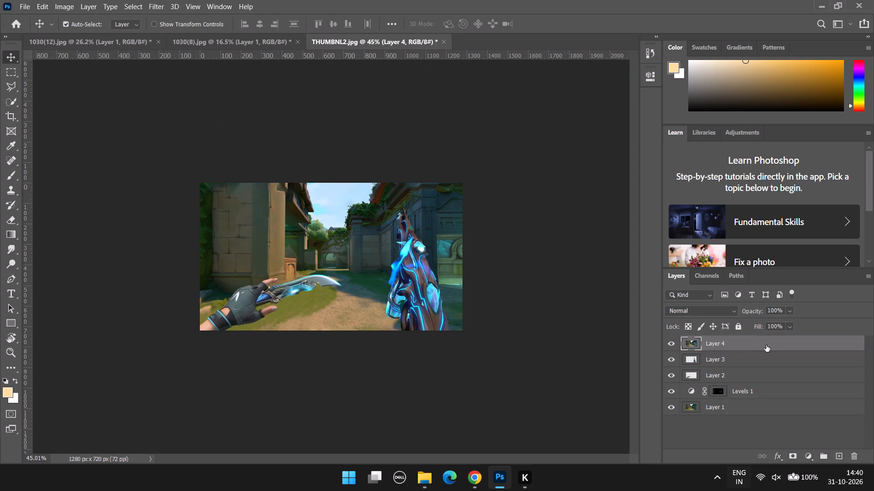
Start saving a copy of the thumbnail to the computer's Downloads folder in JPEG format.
click(25, 6)
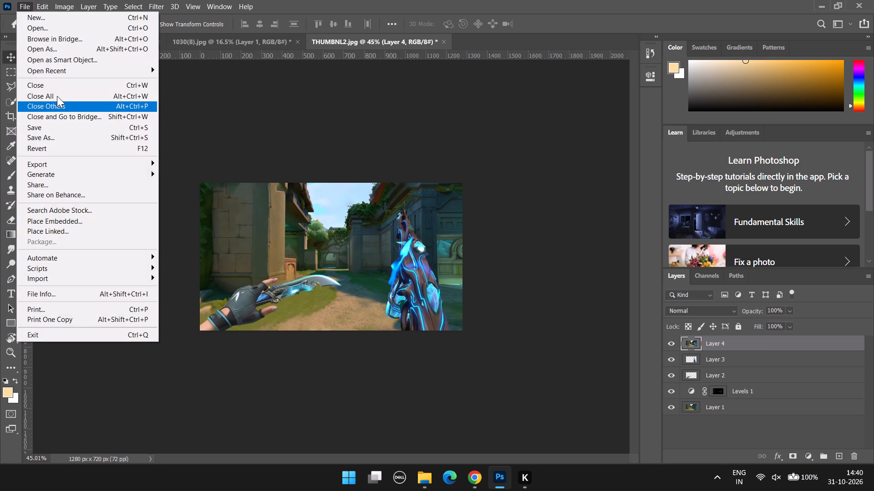
click(42, 140)
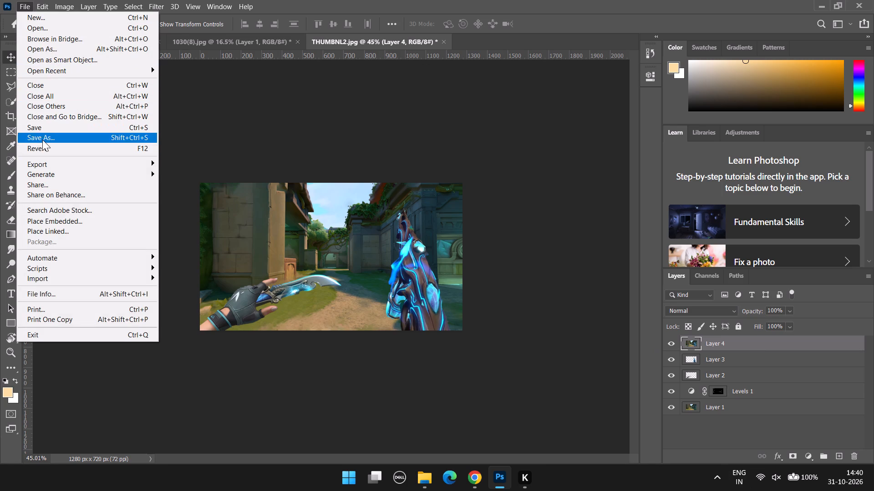
click(457, 325)
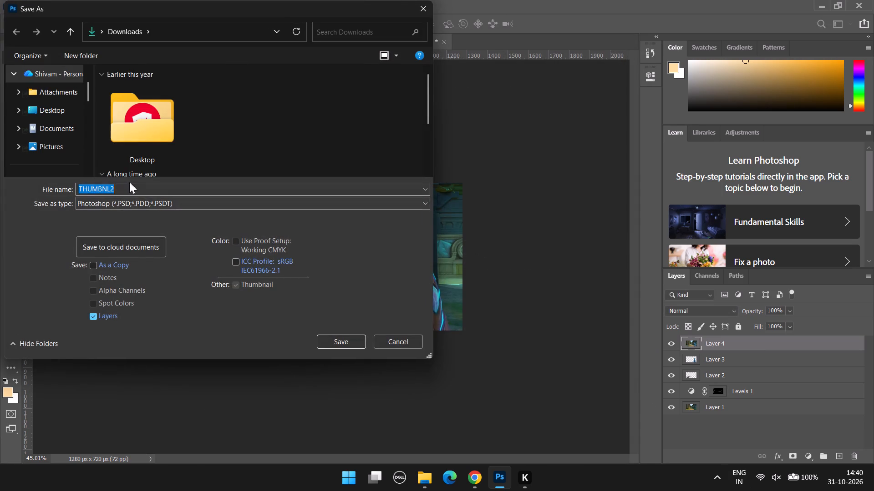
click(115, 203)
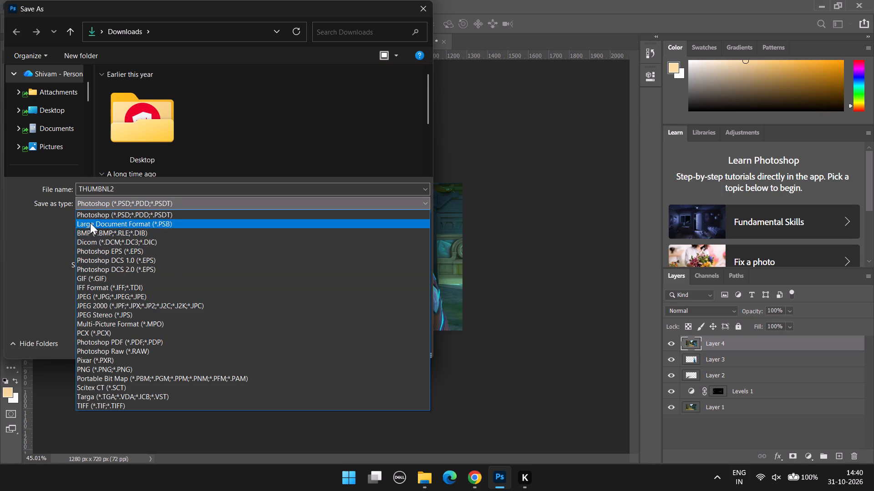
click(101, 298)
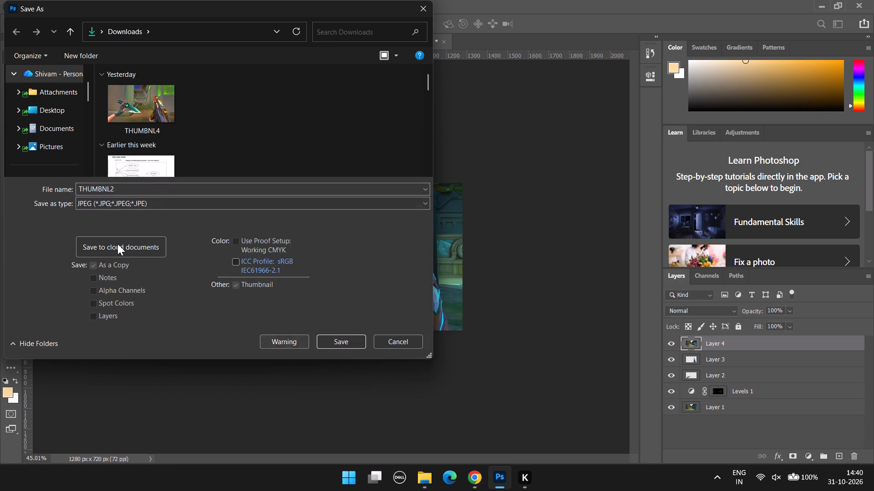
Try to save the JPEG copy under the file name Test/img.
click(121, 186)
drag(121, 186, 43, 189)
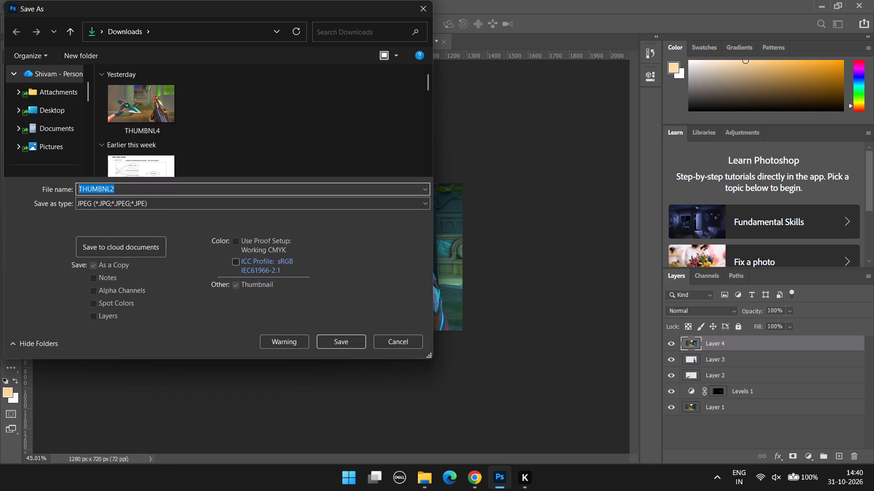
key(BackSpace)
key(shift+t)
key(e)
key(s)
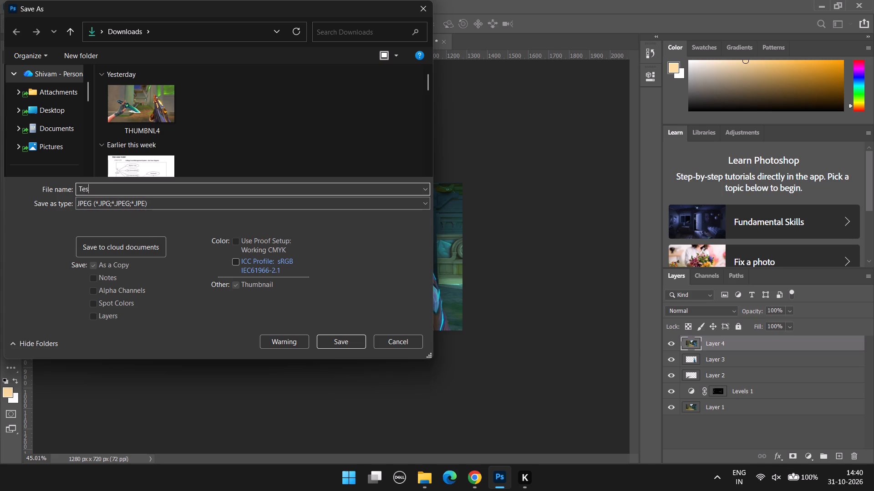
key(t)
text(/i)
text(mg)
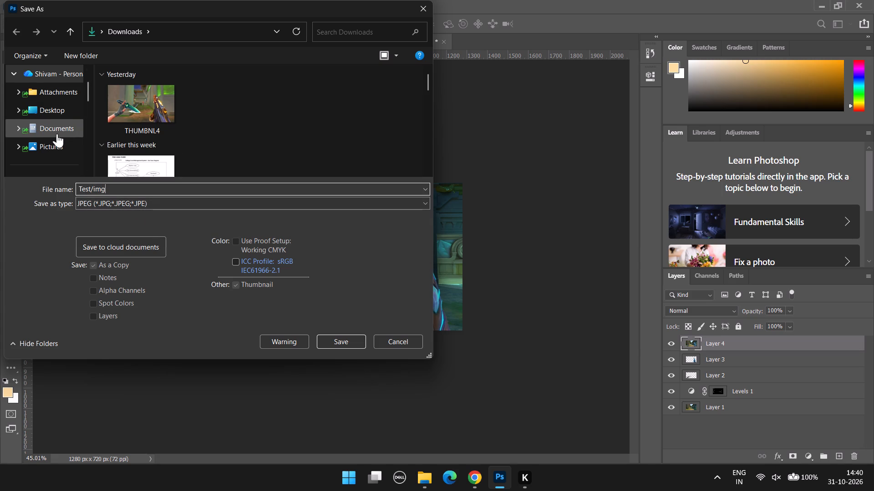
click(342, 340)
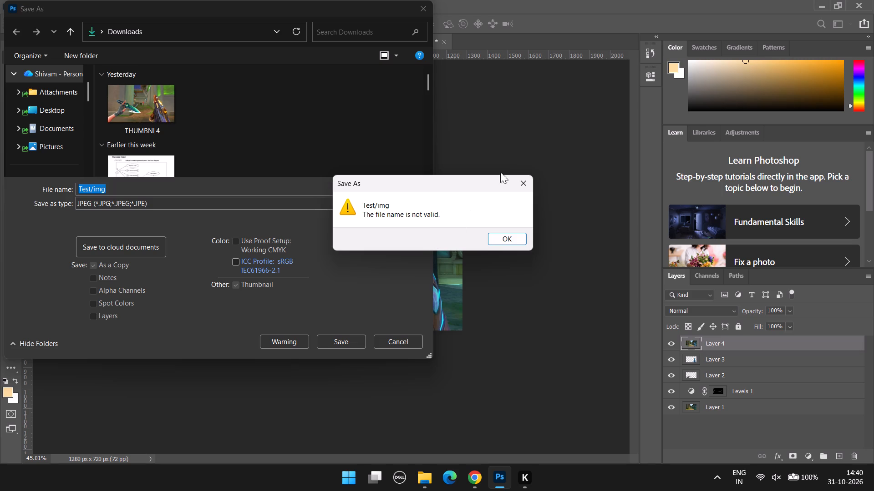
click(515, 179)
Correct the JPEG copy's file name to Testimg and save it to Downloads with image quality 10.
key(ctrl+z)
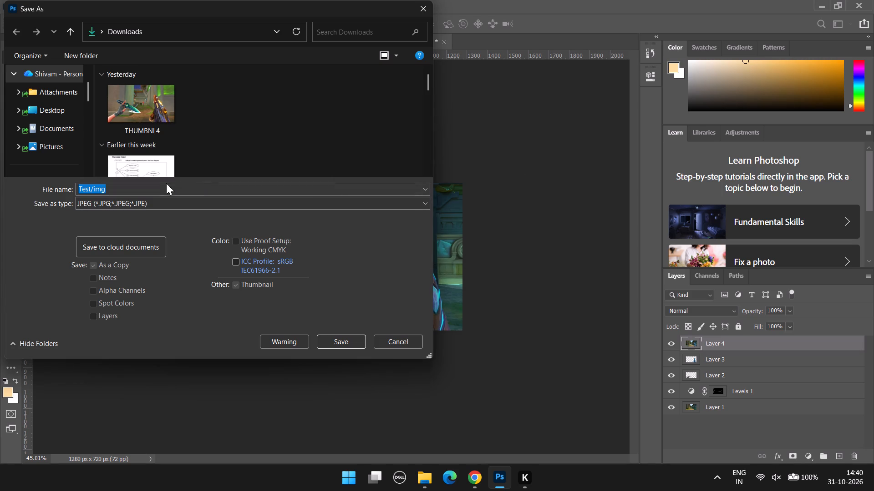
click(161, 184)
click(134, 191)
click(97, 190)
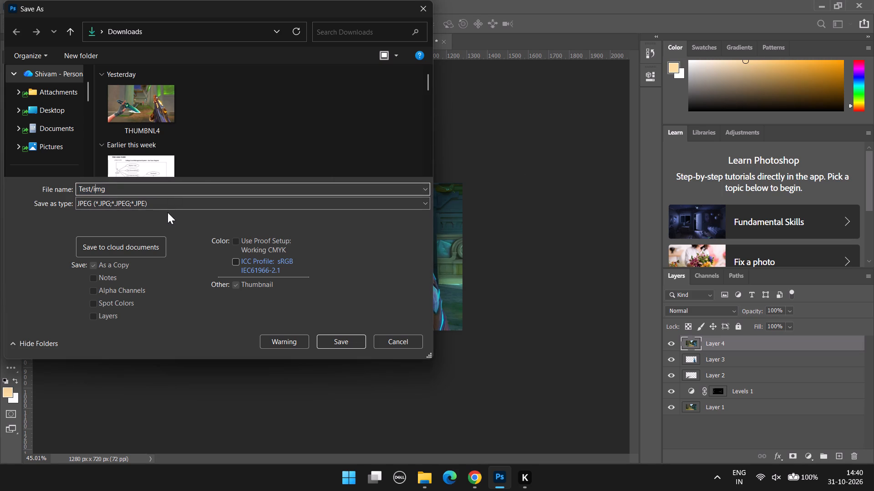
key(Left)
key(BackSpace)
click(320, 337)
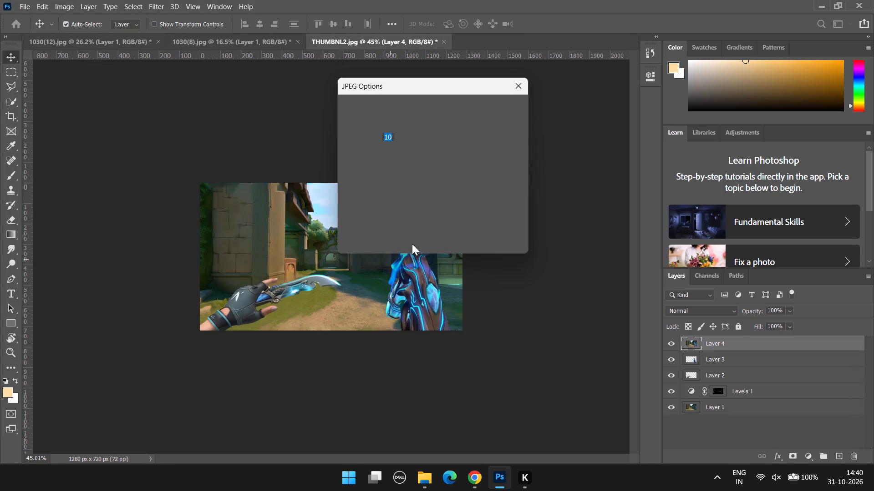
click(503, 110)
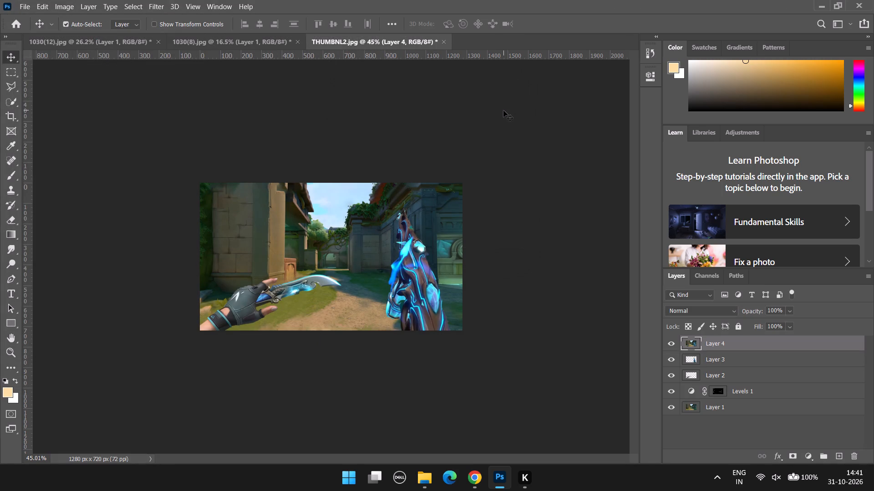
Switch to Chrome and load Testimg from the Downloads folder into the iLoveIMG image upscaler.
click(476, 482)
click(420, 223)
click(152, 146)
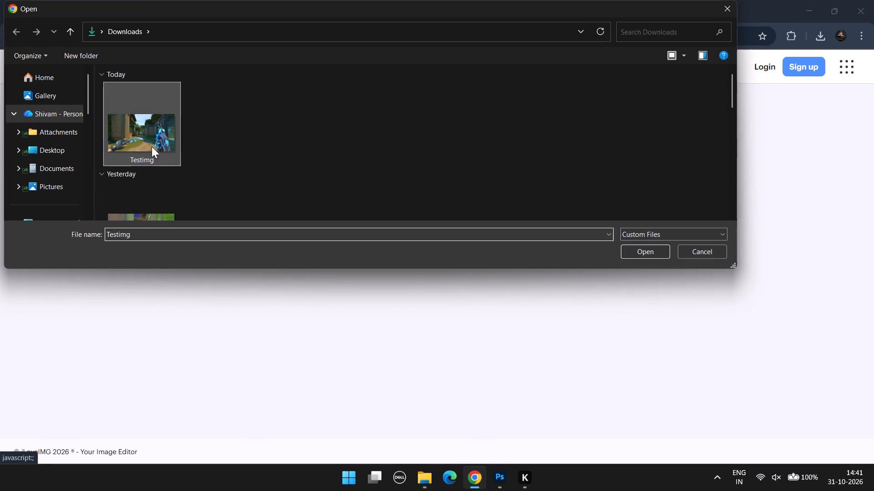
click(638, 252)
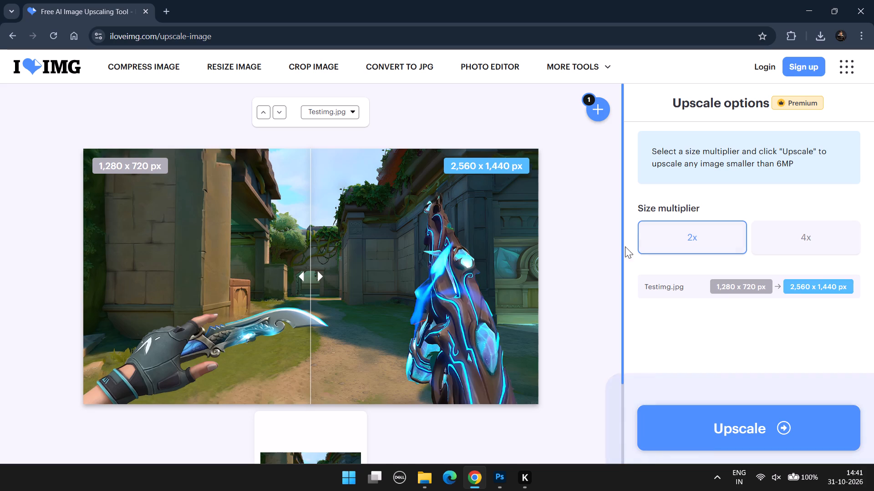
Check the 2x and 4x before-and-after previews, upscale Testimg at 4x so it downloads, and close the browser.
drag(313, 282, 135, 305)
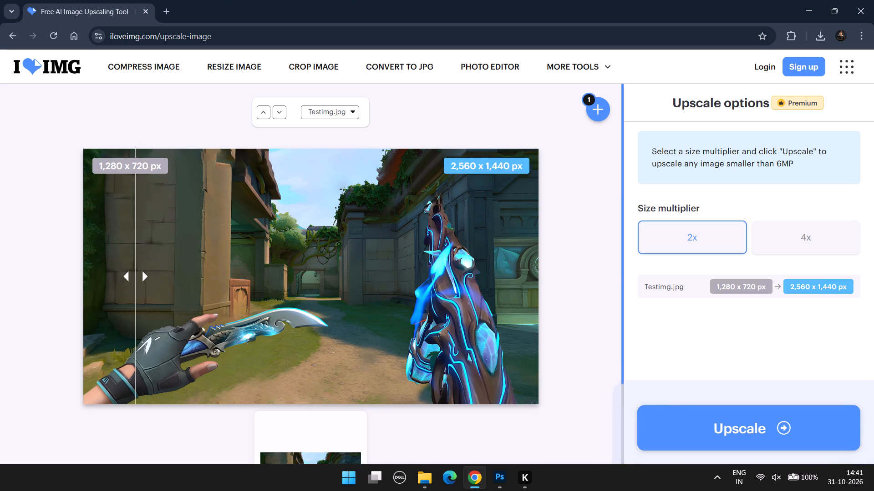
drag(135, 305, 76, 309)
click(788, 239)
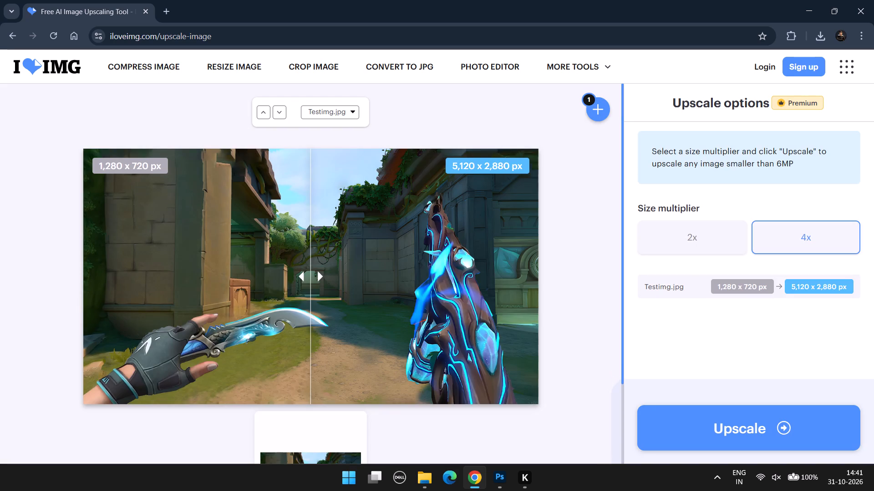
drag(304, 280, 228, 282)
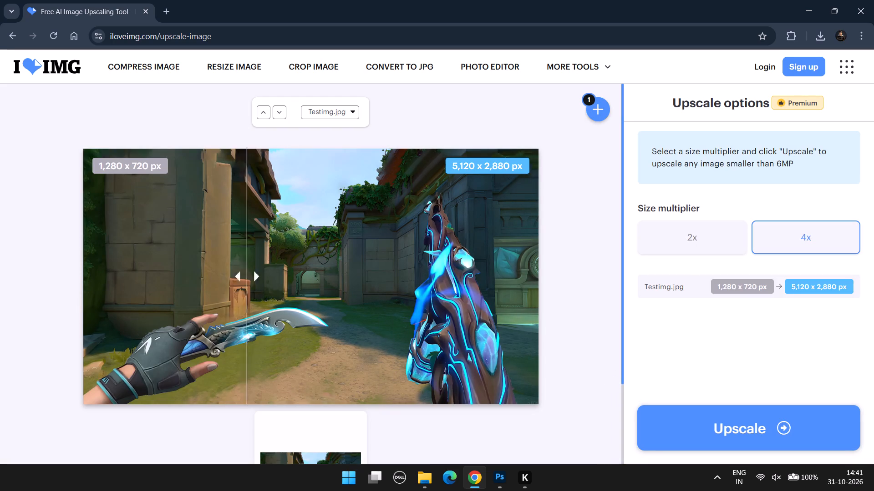
drag(228, 282, 0, 282)
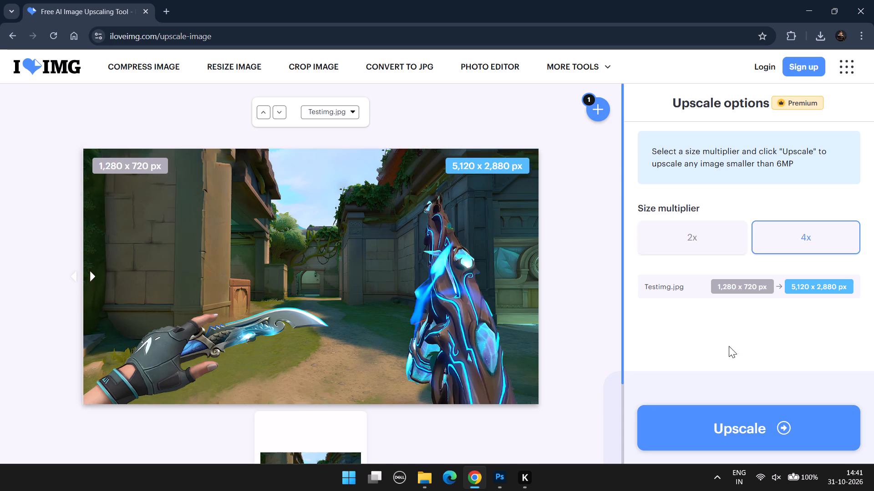
click(774, 435)
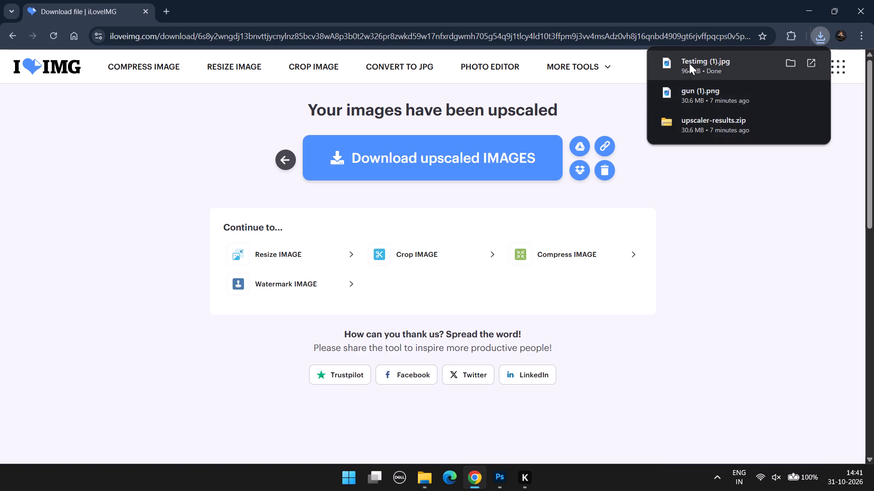
click(864, 10)
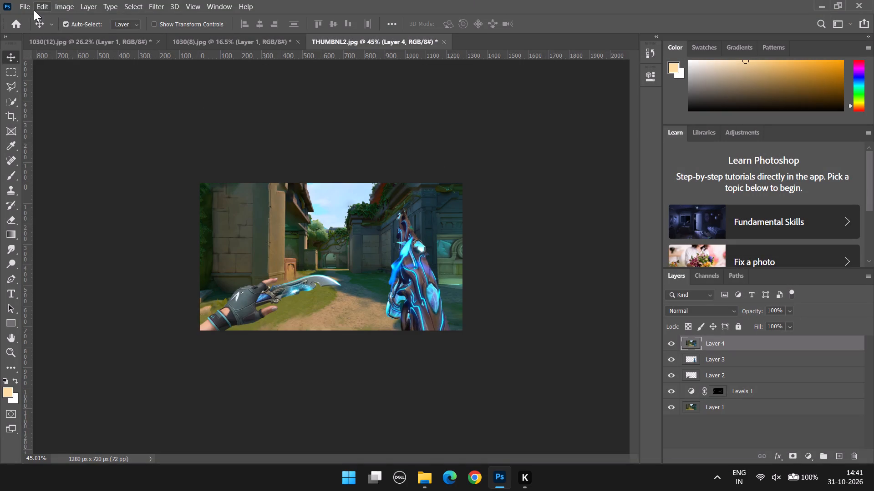
In File Explorer's Downloads folder, view the upscaled Testimg (1) and the original Testimg in Photos.
click(417, 489)
scroll(193, 199, up, 5)
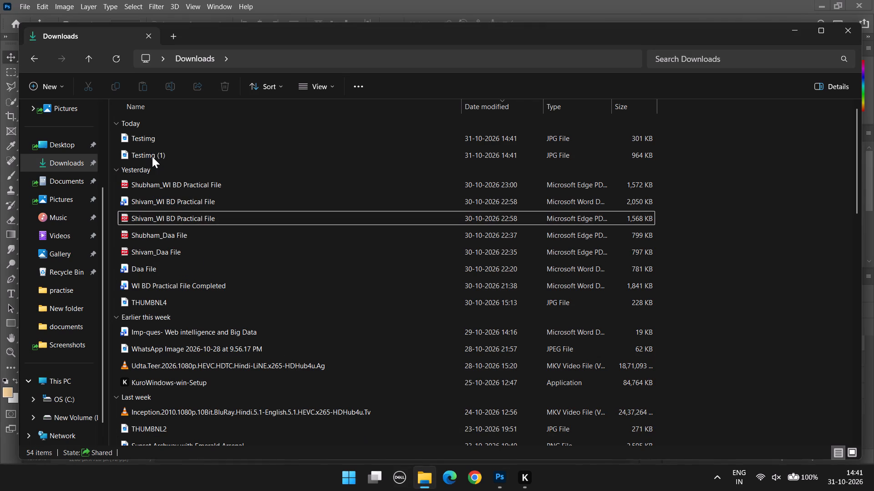
double_click(151, 158)
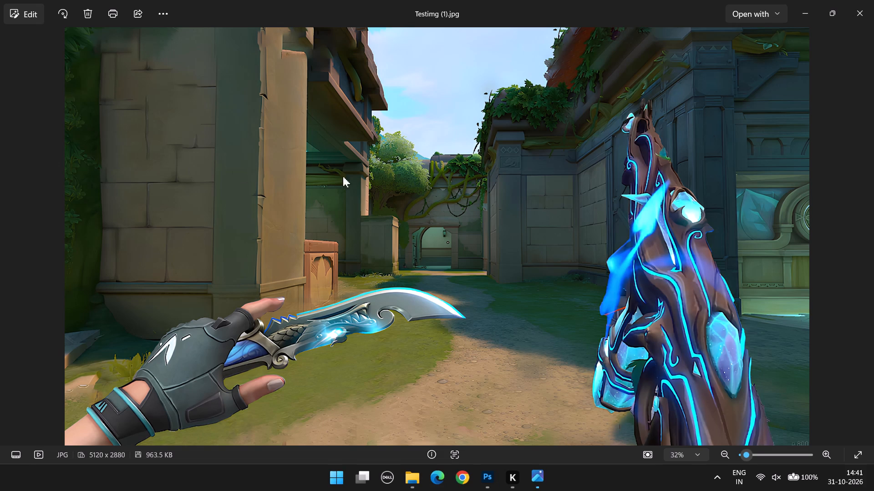
click(857, 7)
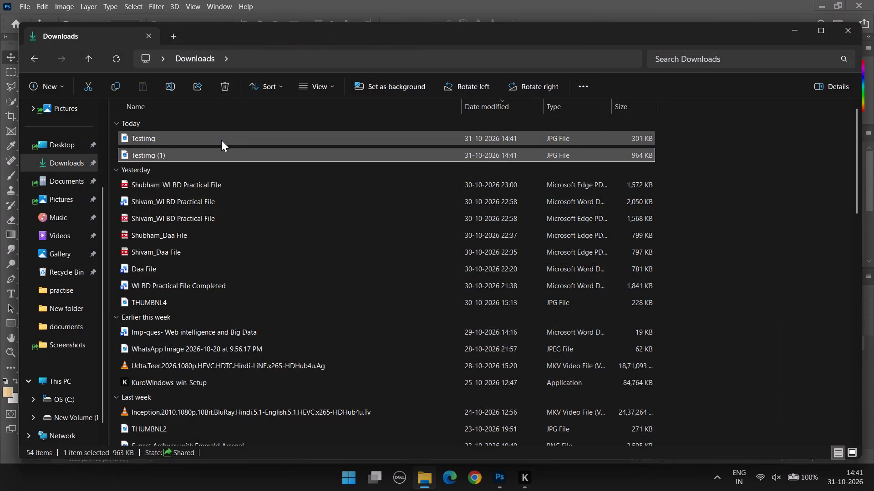
double_click(221, 140)
click(872, 1)
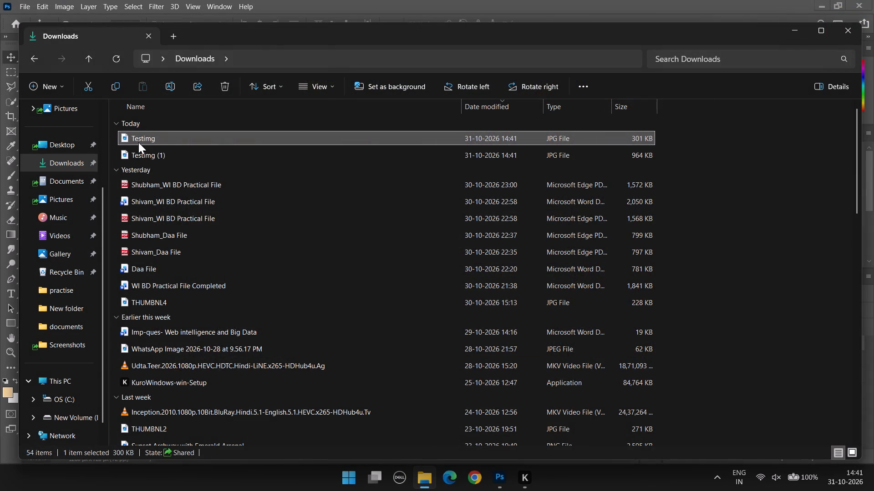
Delete the original, non-upscaled Testimg file from the Downloads folder.
right_click(138, 142)
click(306, 24)
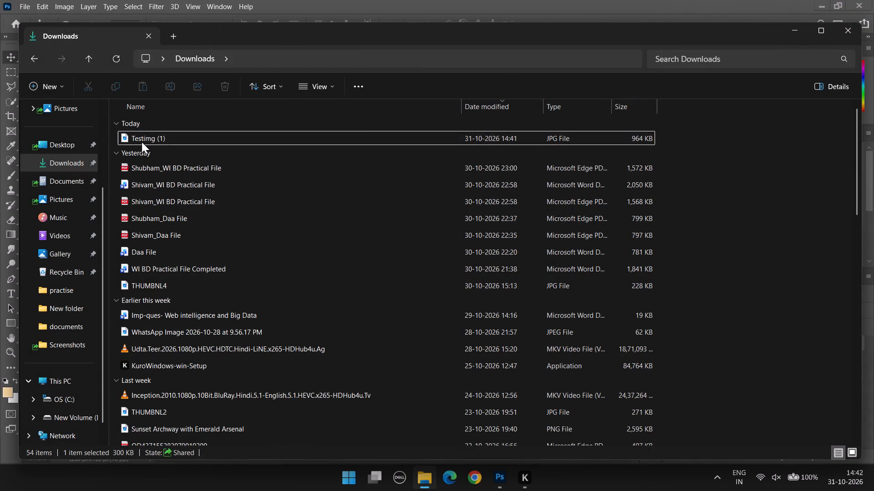
Open the upscaled Testimg (1) file in Adobe Photoshop 2020.
right_click(142, 142)
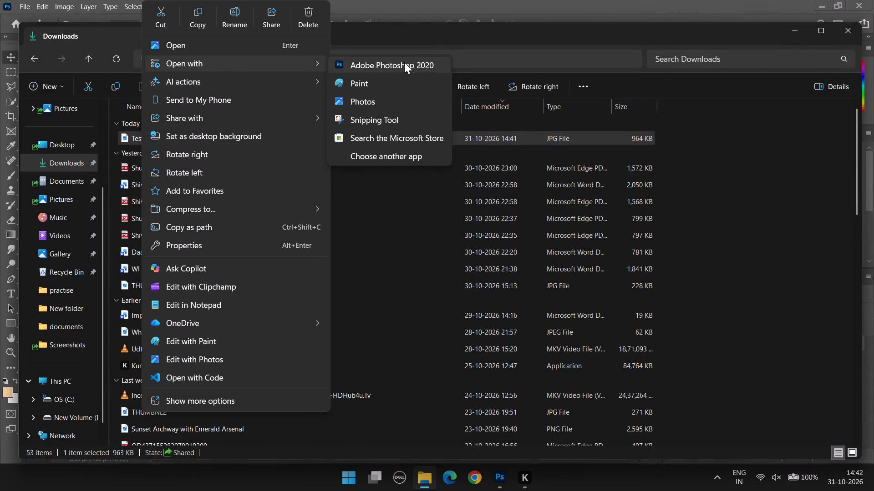
click(404, 61)
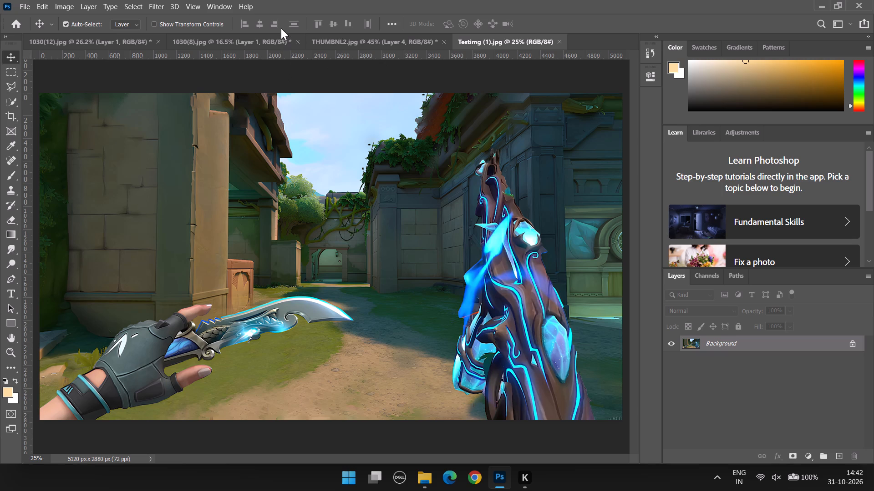
Examine the upscaled thumbnail as a whole and up close around the hand and knife.
alt+scroll(256, 191, down, 5)
alt+scroll(194, 297, up, 3)
alt+scroll(233, 310, down, 2)
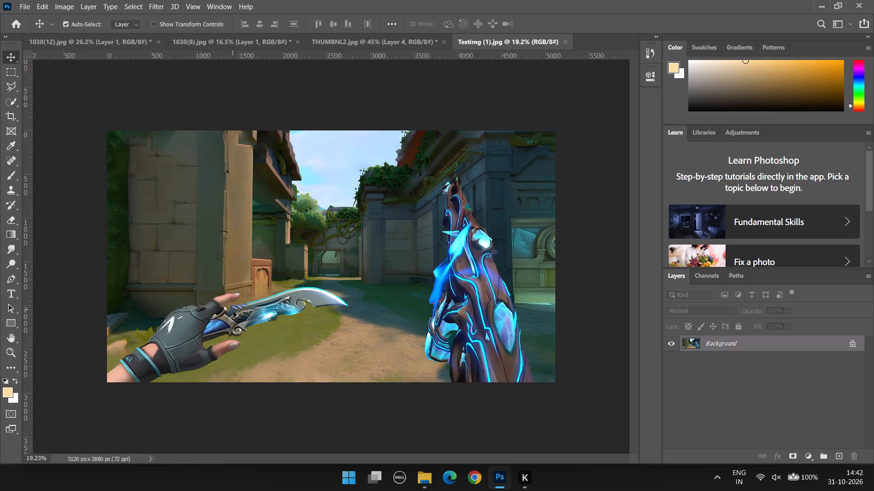
alt+scroll(234, 311, down, 1)
alt+scroll(234, 320, up, 12)
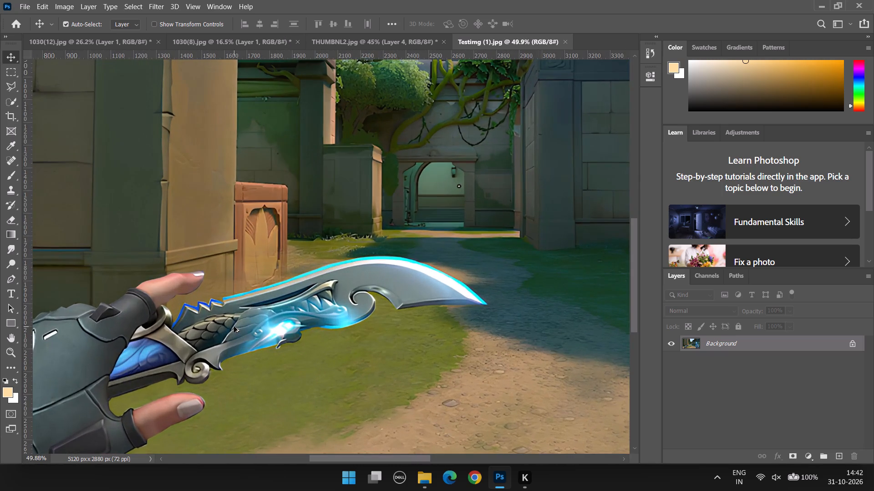
alt+scroll(234, 326, down, 8)
alt+scroll(203, 376, down, 4)
alt+scroll(245, 347, up, 2)
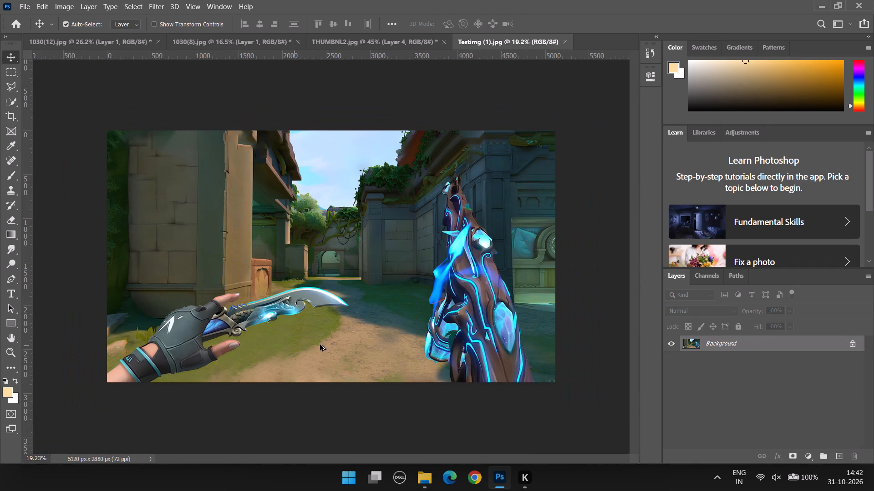
Unlock the Background layer of the upscaled Testimg (1) image.
click(855, 344)
Compare the upscaled Testimg (1) with the layered THUMBNL2 document, inspecting the knife, hand and gun at different magnifications.
scroll(436, 253, down, 5)
alt+scroll(224, 245, up, 3)
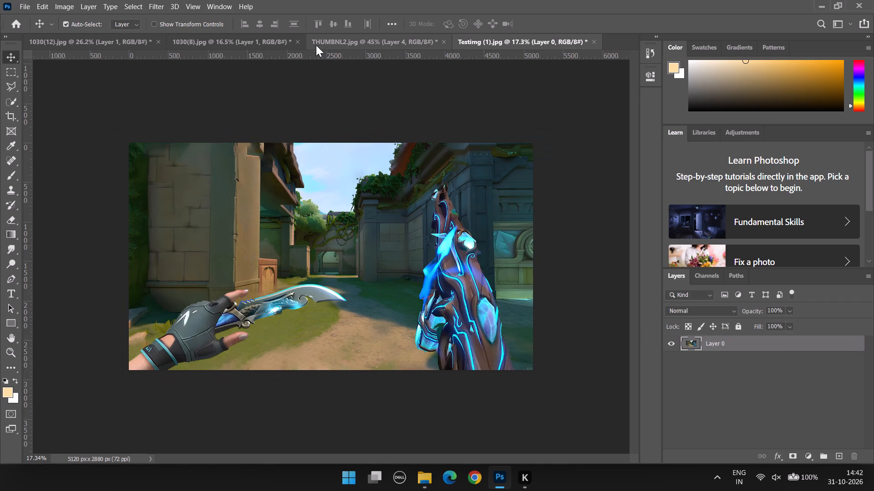
click(326, 41)
alt+scroll(380, 168, up, 8)
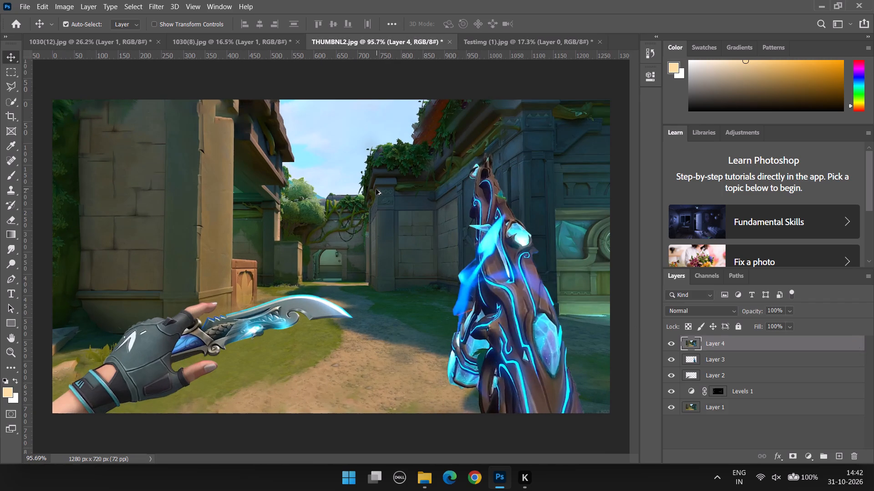
click(525, 45)
alt+scroll(389, 230, up, 6)
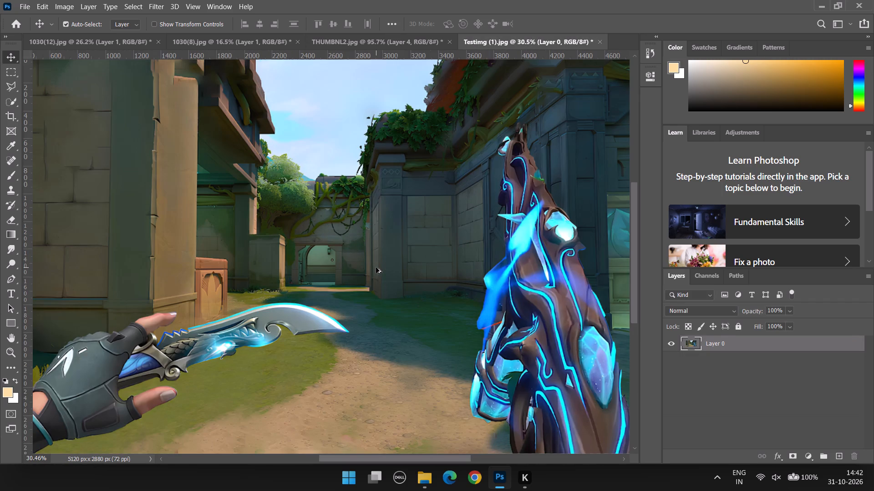
click(405, 45)
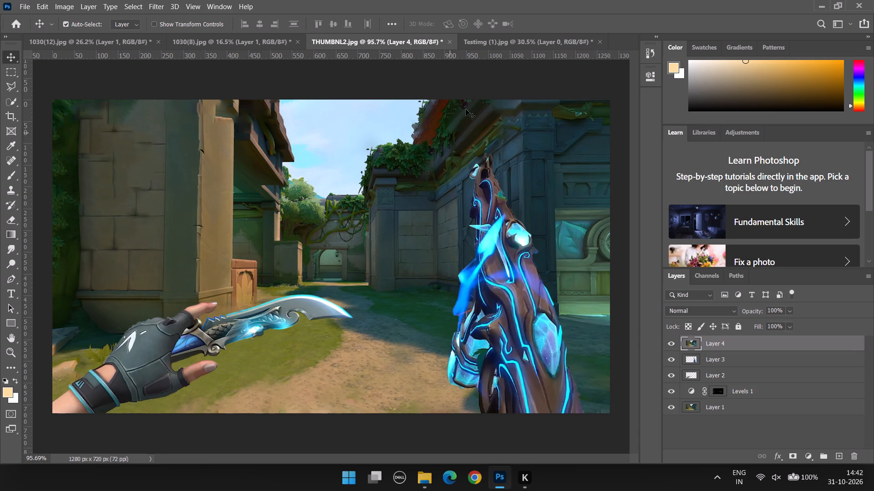
click(505, 38)
alt+scroll(388, 174, down, 5)
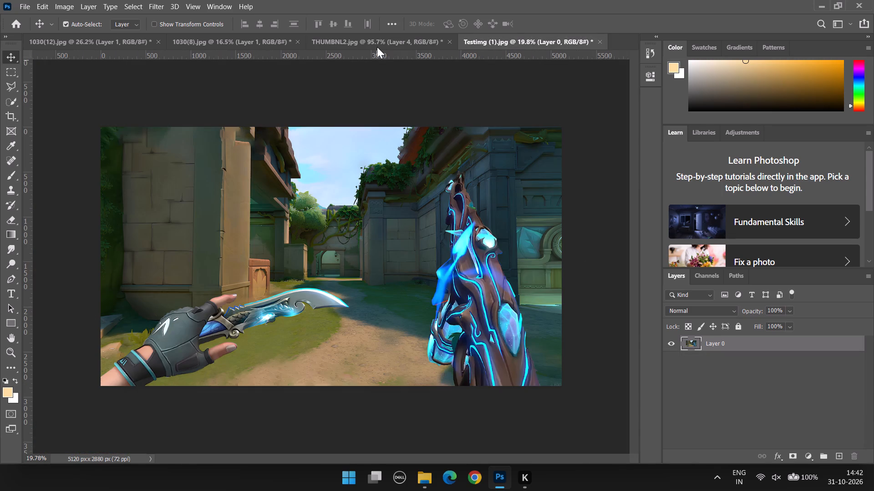
click(379, 41)
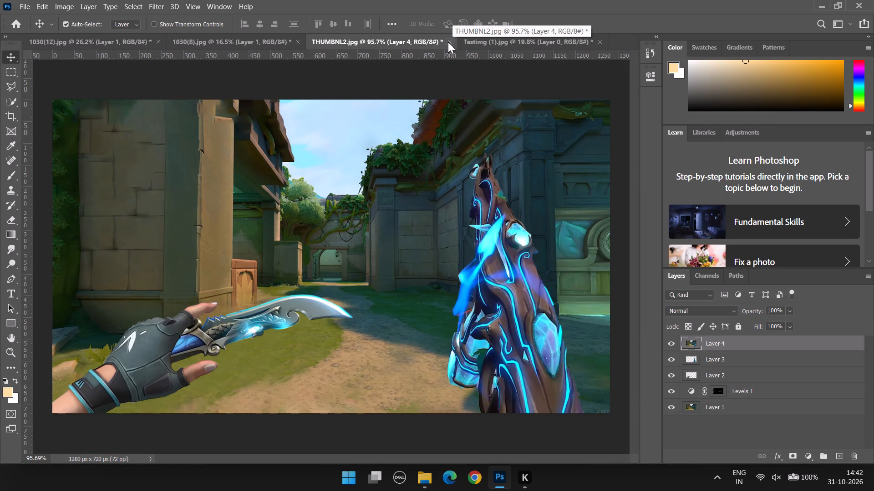
click(480, 36)
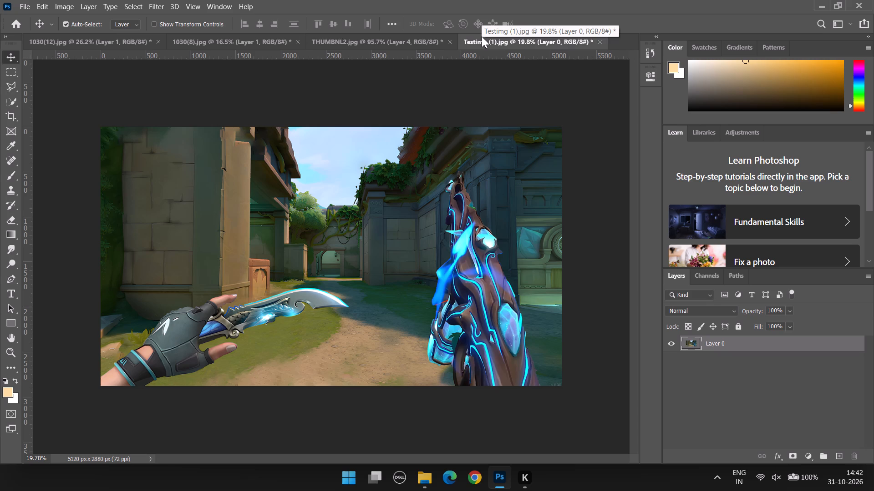
alt+scroll(256, 307, up, 7)
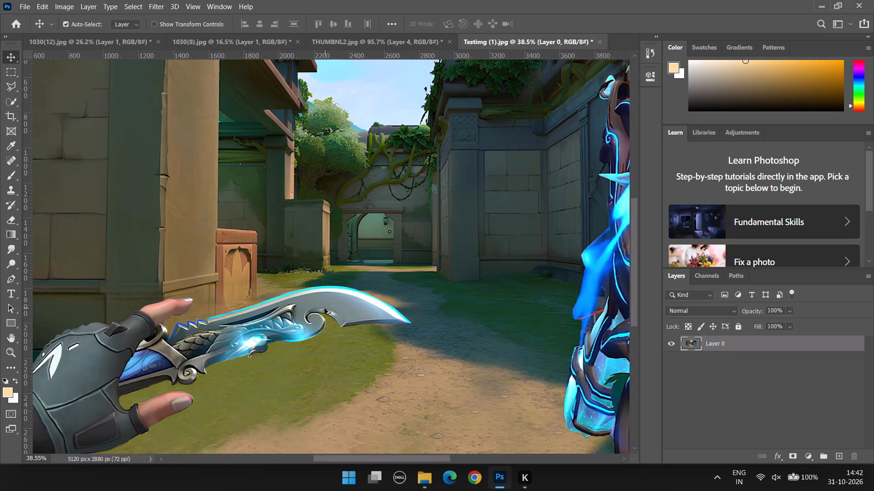
alt+scroll(323, 308, down, 4)
alt+scroll(118, 311, up, 2)
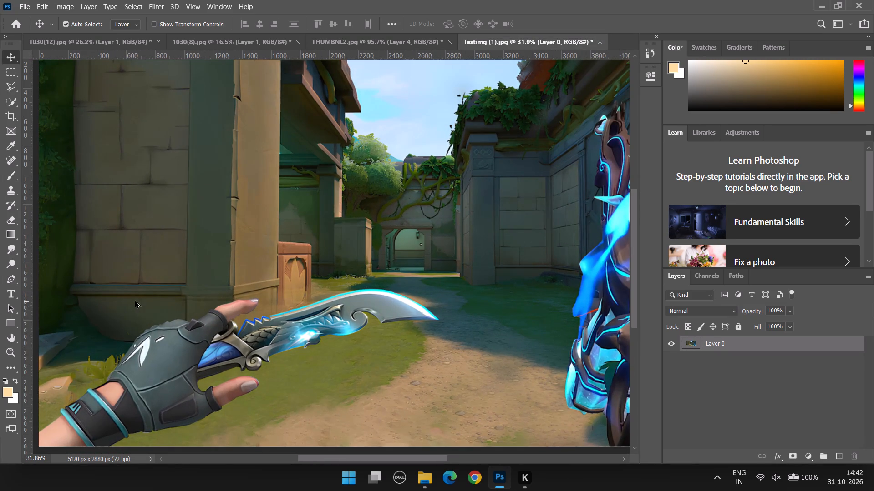
alt+scroll(579, 269, down, 5)
alt+scroll(556, 268, up, 4)
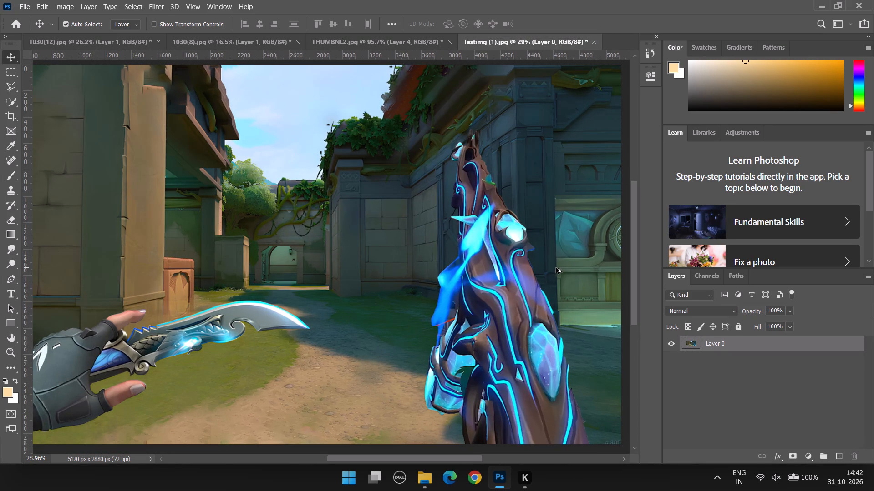
alt+scroll(556, 267, down, 1)
alt+scroll(556, 267, up, 1)
alt+scroll(556, 267, down, 4)
alt+scroll(556, 267, up, 4)
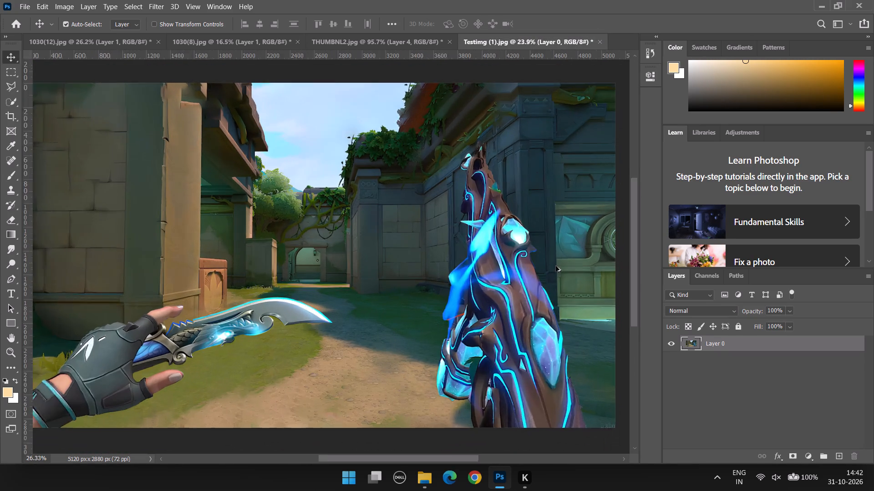
alt+scroll(571, 225, up, 2)
alt+scroll(569, 223, down, 5)
click(405, 44)
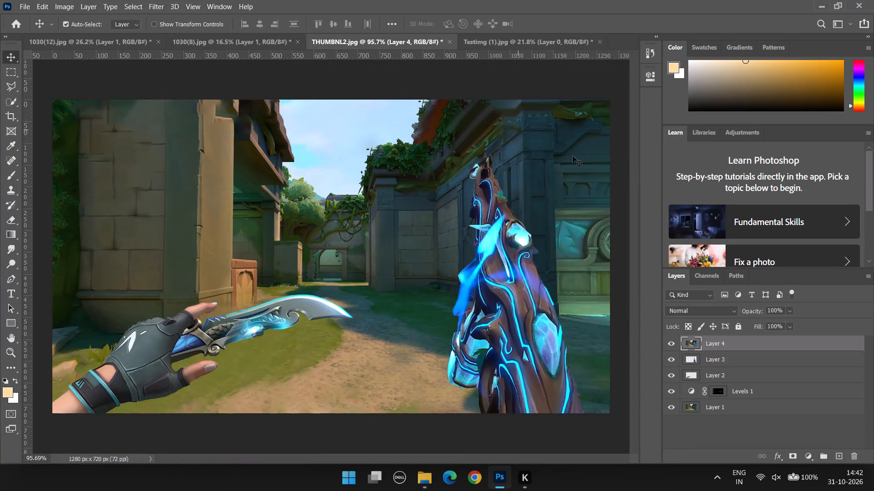
Compare THUMBNL2 with the upscaled Testimg (1) once more and close Testimg (1) without saving.
scroll(596, 162, up, 7)
alt+scroll(510, 219, down, 6)
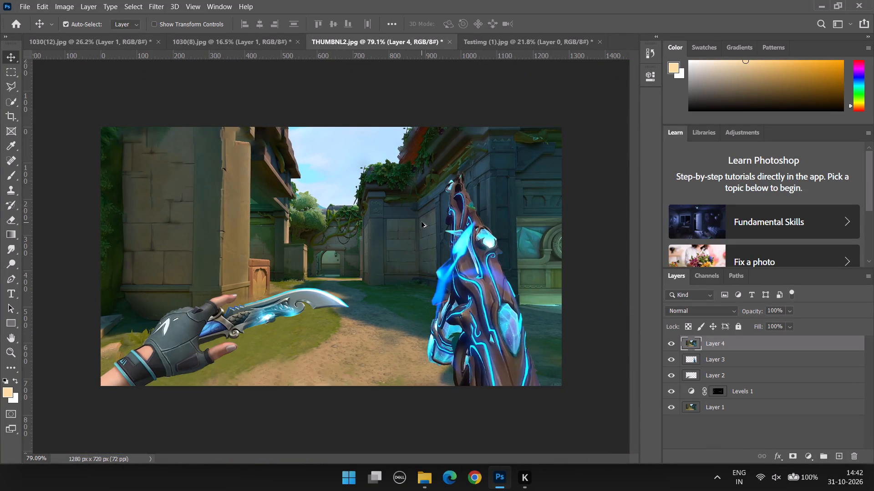
click(481, 40)
click(403, 45)
click(509, 46)
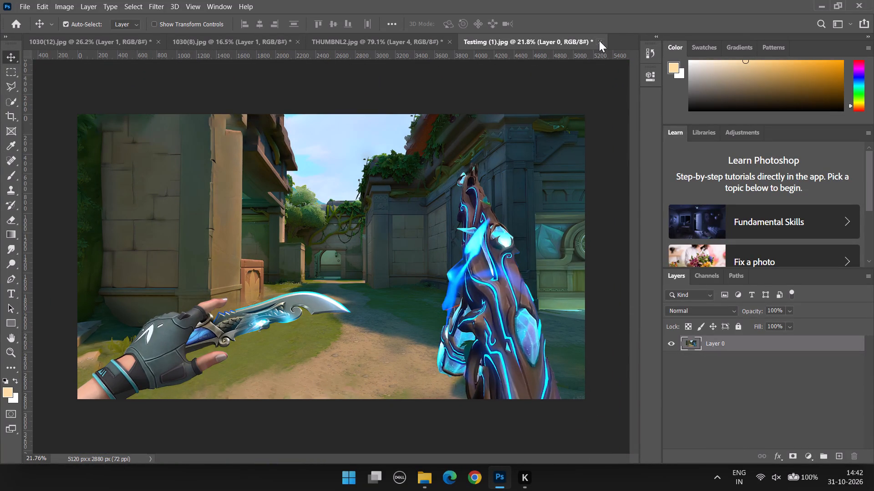
click(603, 40)
click(436, 185)
Check the whole THUMBNL2 image and its Layer 3 and Layer 2 by switching their visibility off and on.
alt+scroll(180, 236, down, 6)
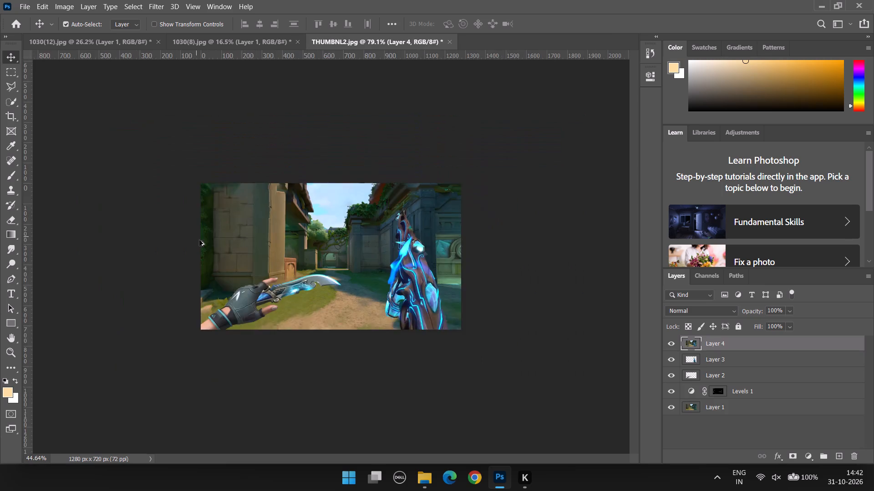
alt+scroll(203, 267, up, 7)
double_click(669, 359)
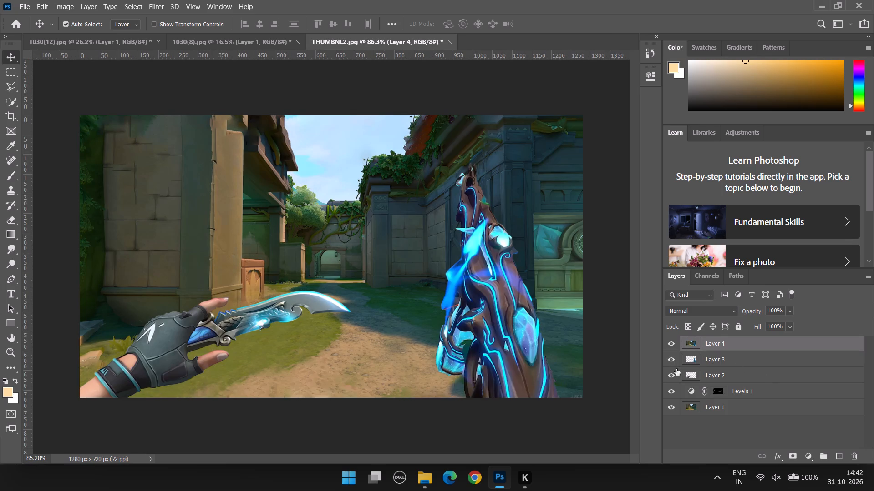
double_click(675, 367)
double_click(675, 376)
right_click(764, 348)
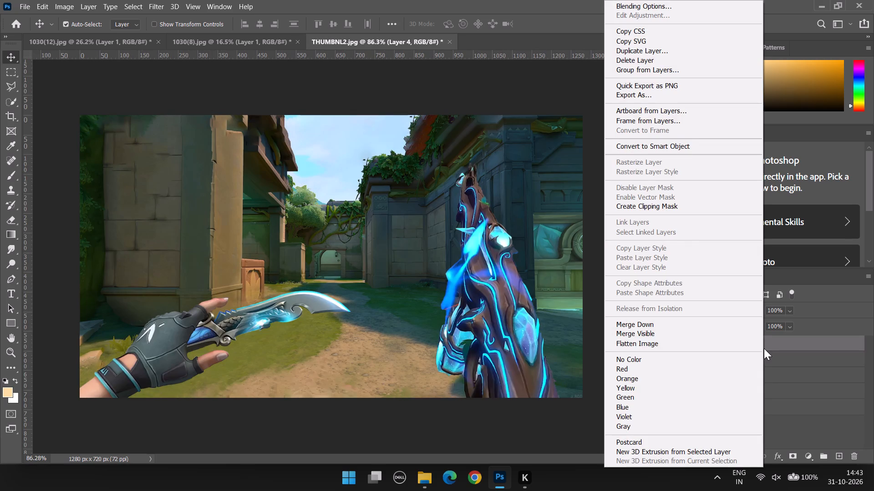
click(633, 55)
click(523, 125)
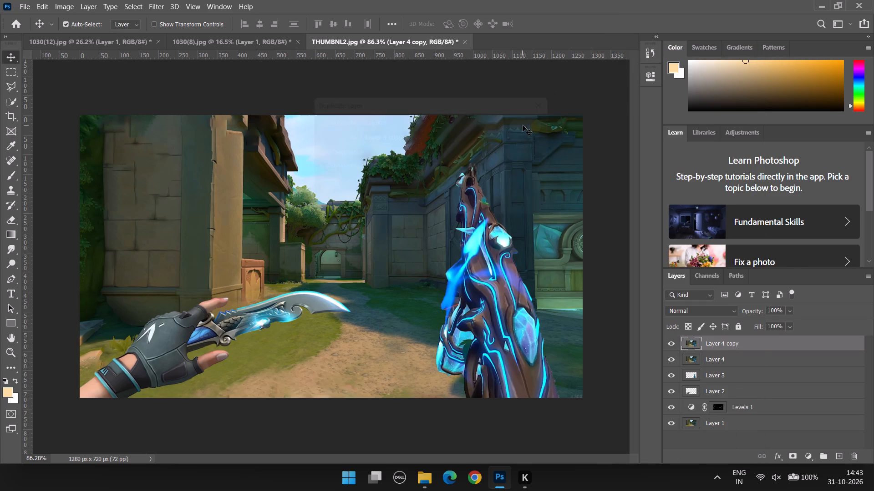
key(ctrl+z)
Delete the merged Layer 4 from THUMBNL2.
right_click(749, 345)
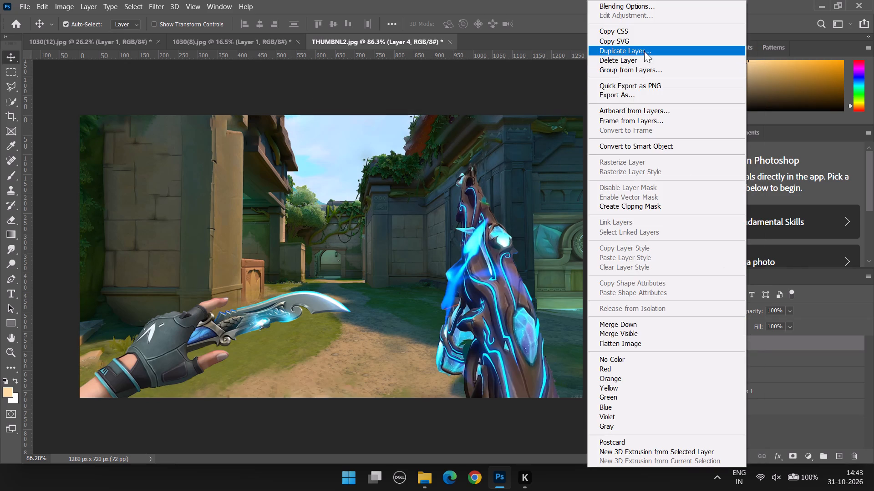
click(639, 60)
click(420, 187)
Inspect the separate gun and hand layers by switching their visibility, and examine the hand and knife up close.
alt+scroll(351, 290, down, 2)
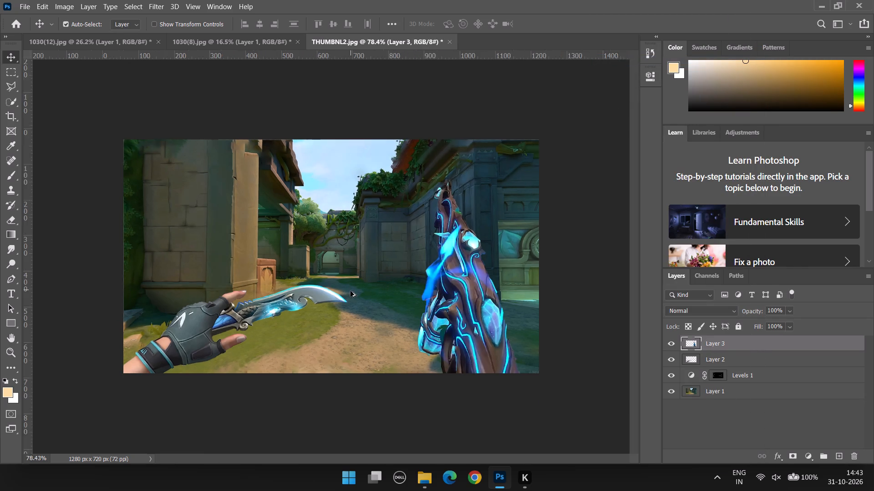
alt+scroll(351, 291, down, 3)
alt+scroll(300, 327, up, 4)
double_click(671, 344)
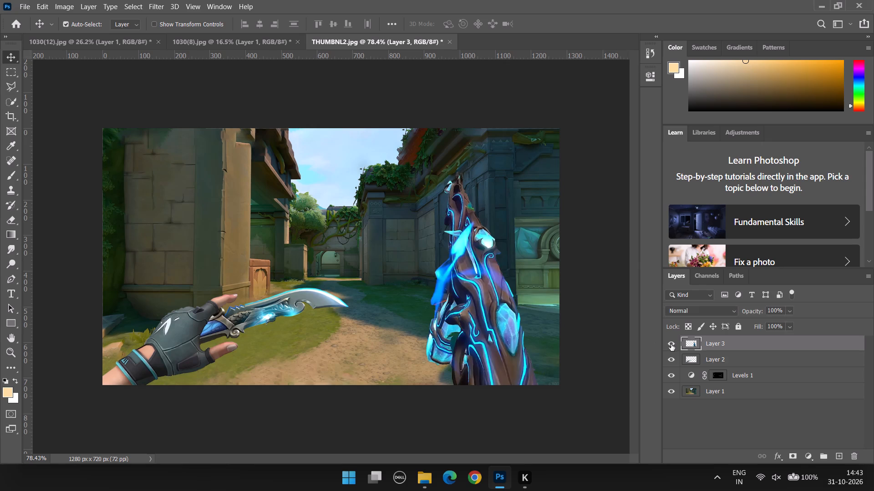
double_click(672, 365)
alt+scroll(183, 411, up, 1)
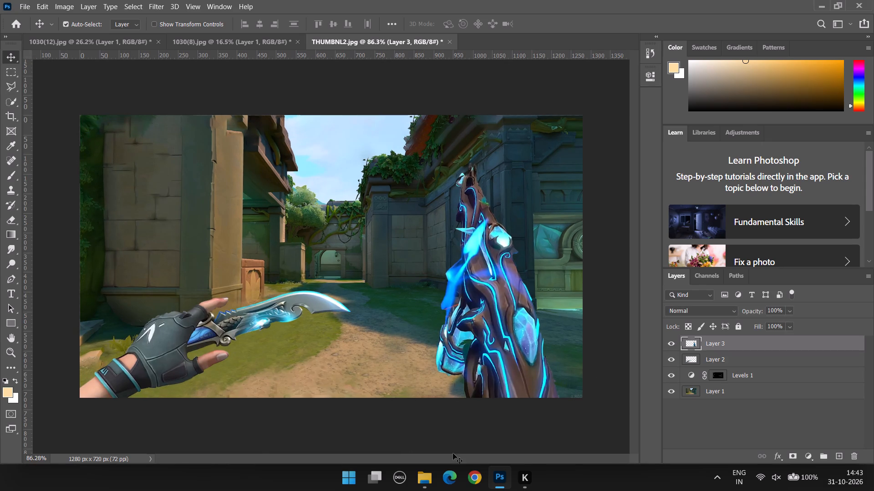
alt+scroll(170, 421, up, 5)
alt+scroll(71, 398, up, 2)
drag(386, 458, 357, 463)
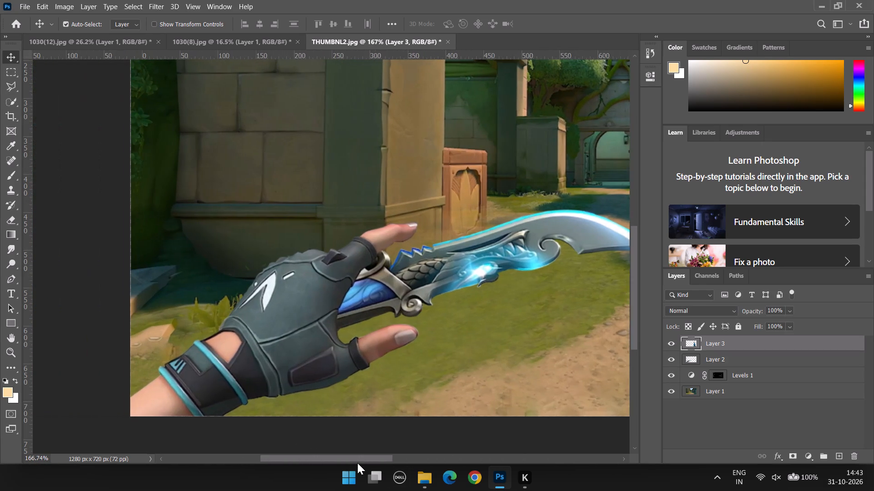
drag(357, 463, 352, 463)
alt+scroll(235, 385, up, 3)
alt+scroll(759, 428, down, 1)
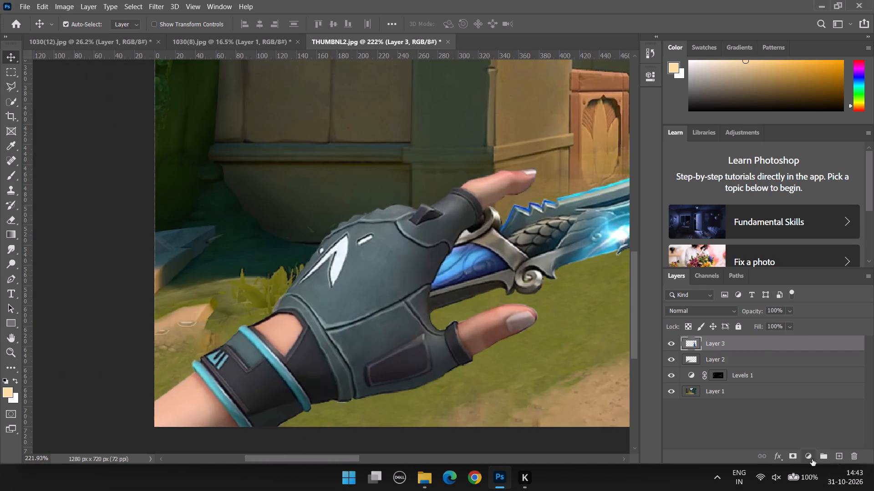
Add a Levels adjustment layer above Layer 3 with the white output level at 79 and invert its mask to black.
click(812, 459)
click(817, 308)
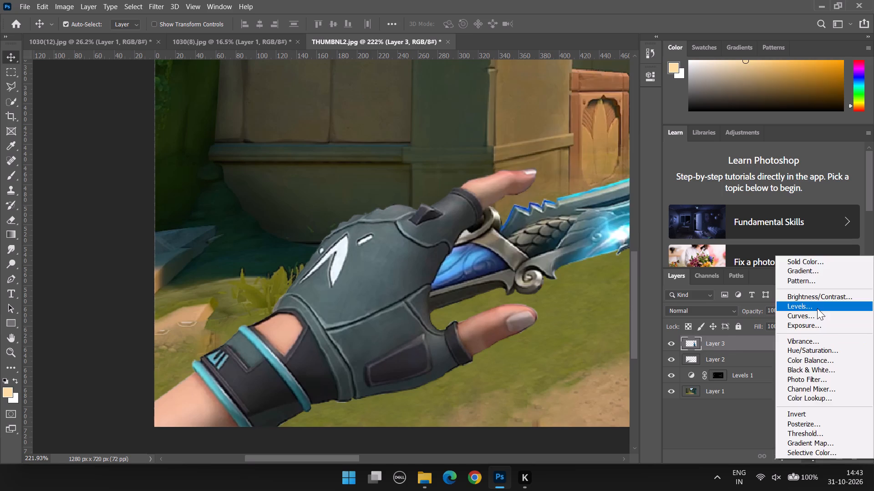
drag(623, 224, 566, 230)
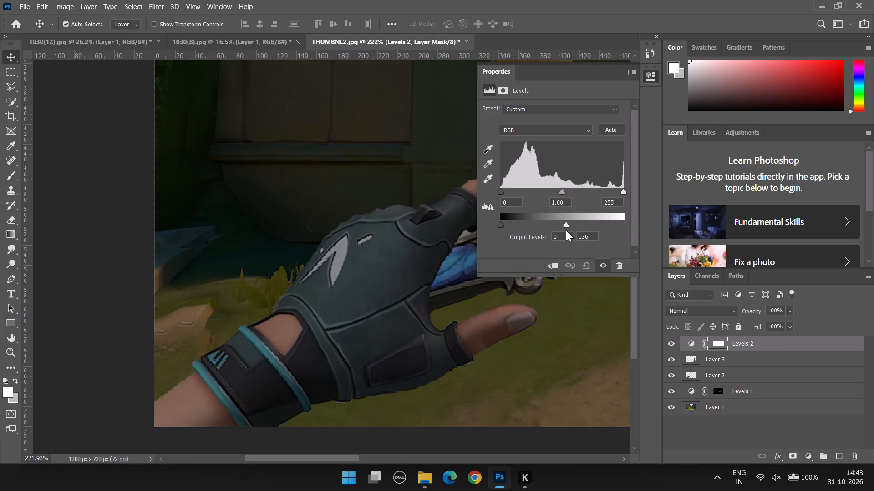
drag(566, 230, 539, 227)
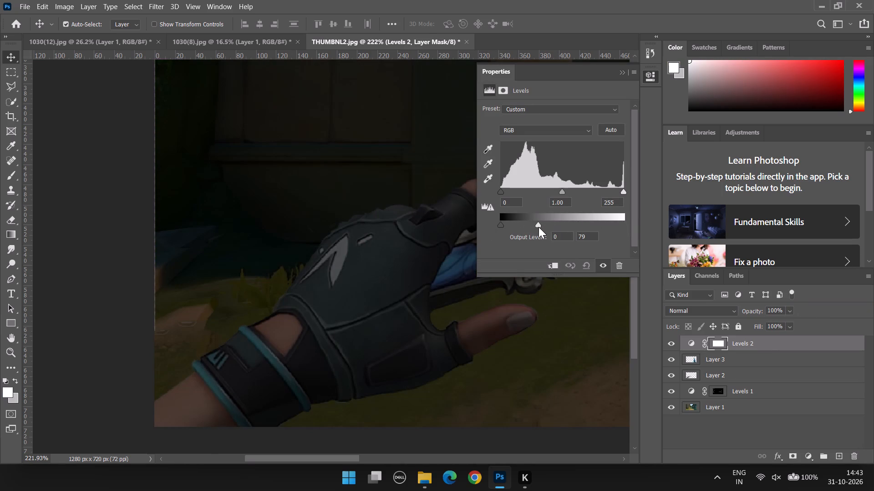
drag(539, 227, 539, 226)
click(619, 71)
key(ctrl+i)
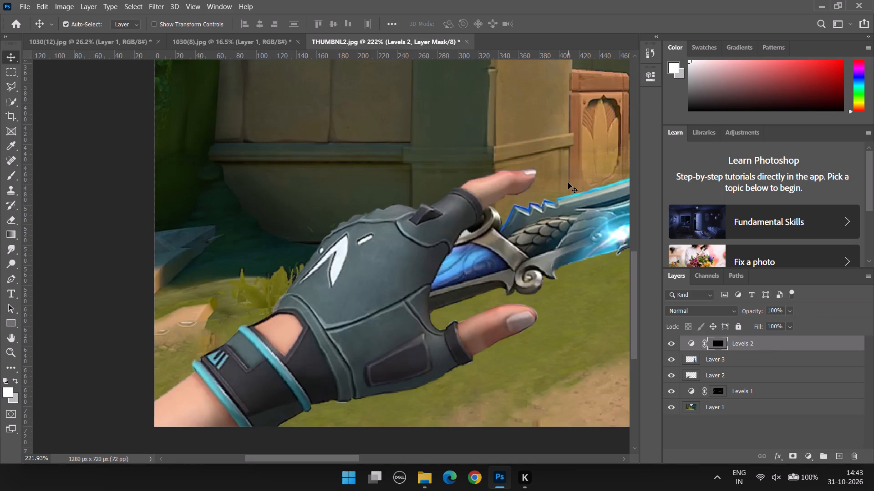
Paint white on the Levels 2 mask along the forearm's upper edge below the glove cuff, using the 43% opacity brush.
alt+scroll(188, 392, up, 4)
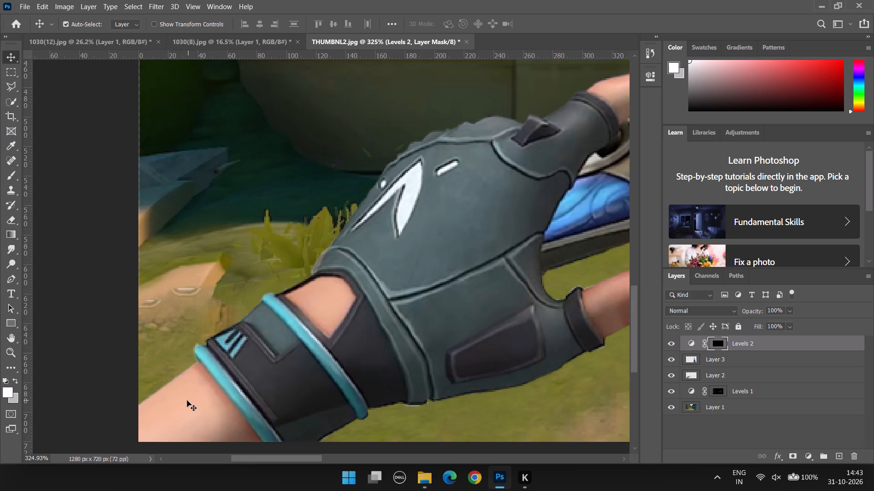
key(b)
scroll(170, 415, up, 2)
alt+scroll(153, 432, down, 1)
alt+scroll(141, 432, up, 4)
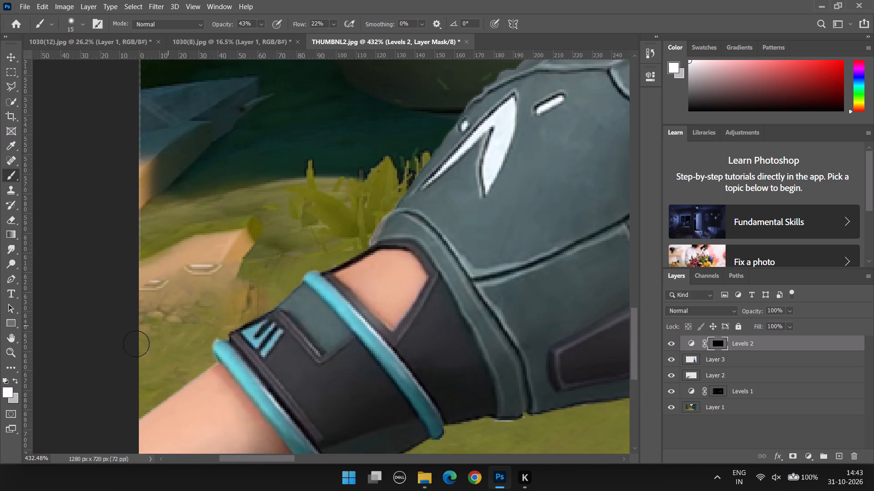
scroll(150, 358, down, 5)
alt+scroll(149, 395, up, 3)
drag(134, 360, 189, 315)
drag(155, 365, 209, 331)
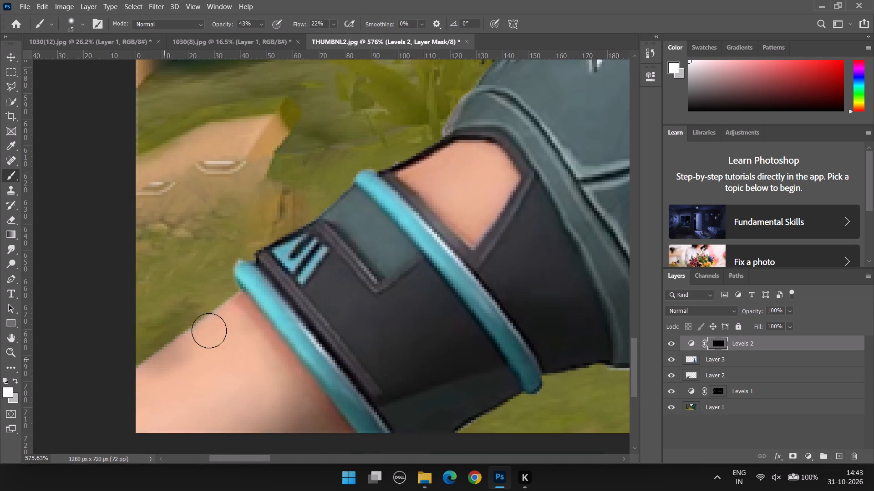
drag(209, 331, 215, 326)
drag(218, 324, 226, 318)
Clip Levels 2 to Layer 3 and paint white on its mask along the forearm's upper edge again.
alt+click(770, 353)
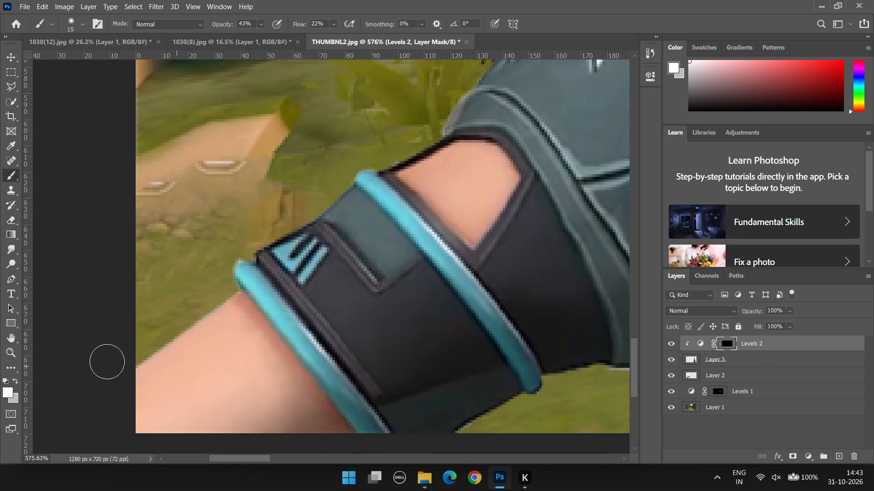
drag(132, 366, 204, 324)
drag(158, 368, 232, 313)
drag(209, 326, 116, 401)
Check which cutout Layer 3 holds, try to reorder it, and release Levels 2 from its clipping to Layer 3.
double_click(671, 359)
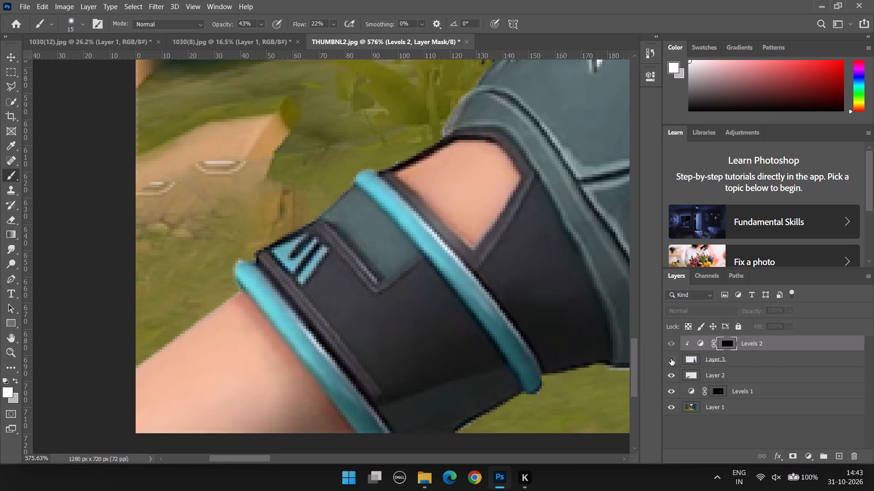
alt+click(797, 354)
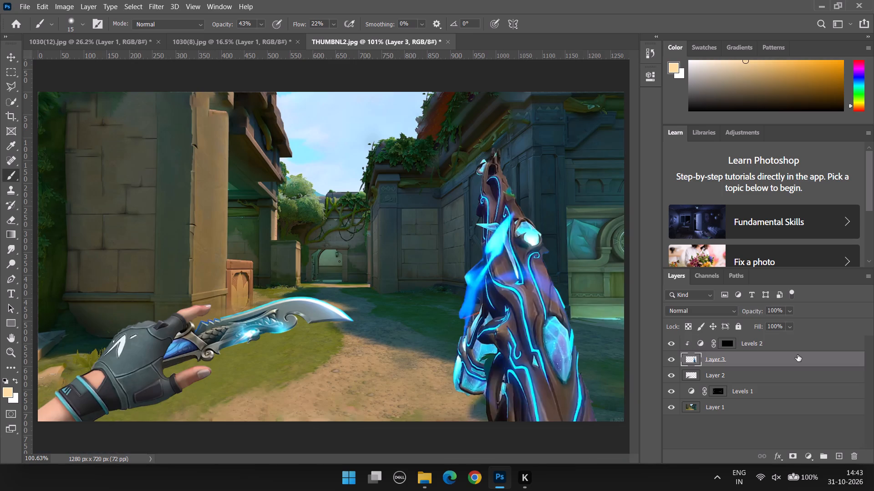
drag(797, 355, 798, 366)
click(798, 366)
drag(795, 361, 796, 369)
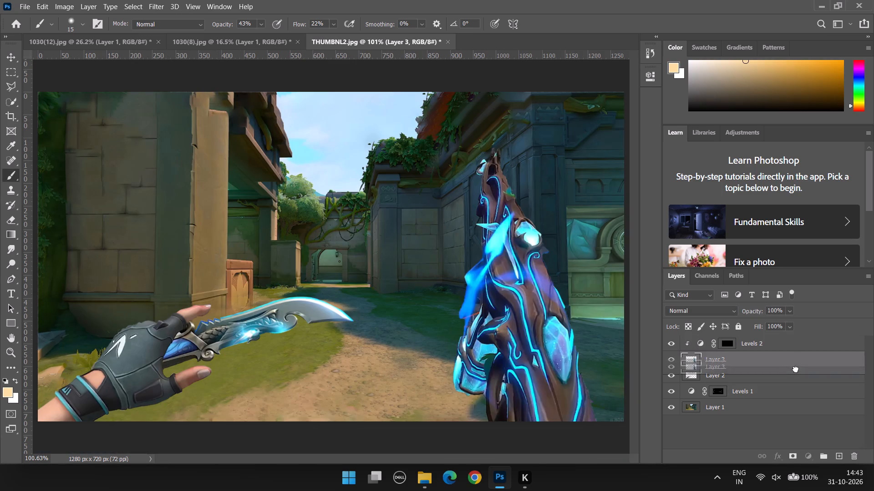
drag(796, 369, 796, 366)
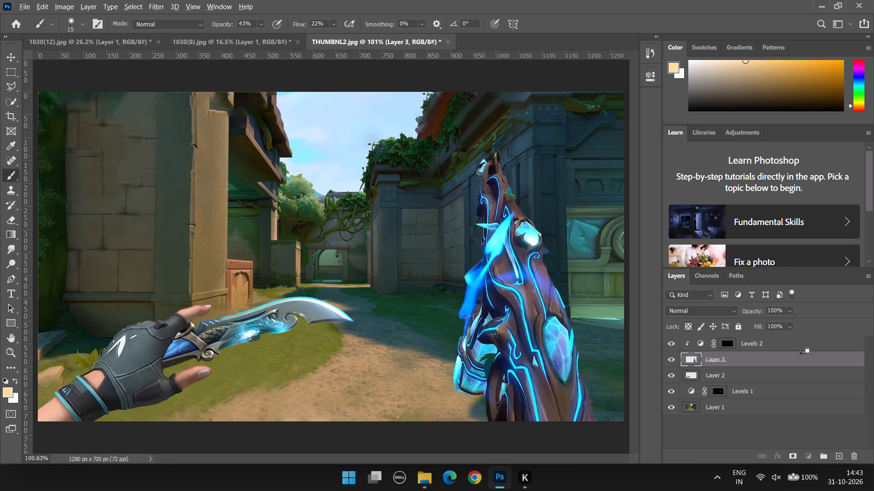
alt+click(801, 354)
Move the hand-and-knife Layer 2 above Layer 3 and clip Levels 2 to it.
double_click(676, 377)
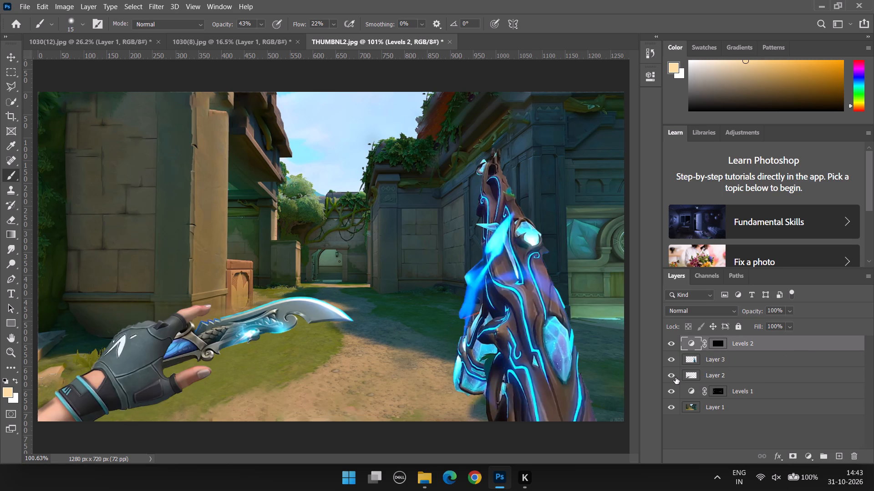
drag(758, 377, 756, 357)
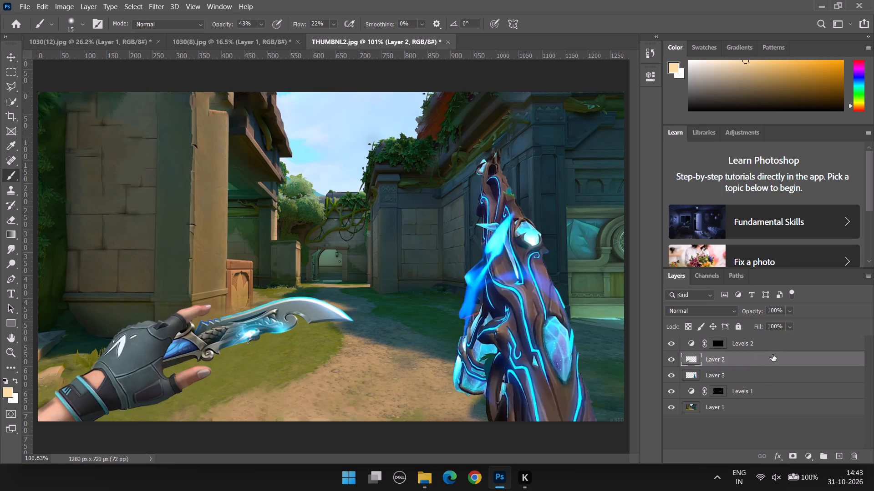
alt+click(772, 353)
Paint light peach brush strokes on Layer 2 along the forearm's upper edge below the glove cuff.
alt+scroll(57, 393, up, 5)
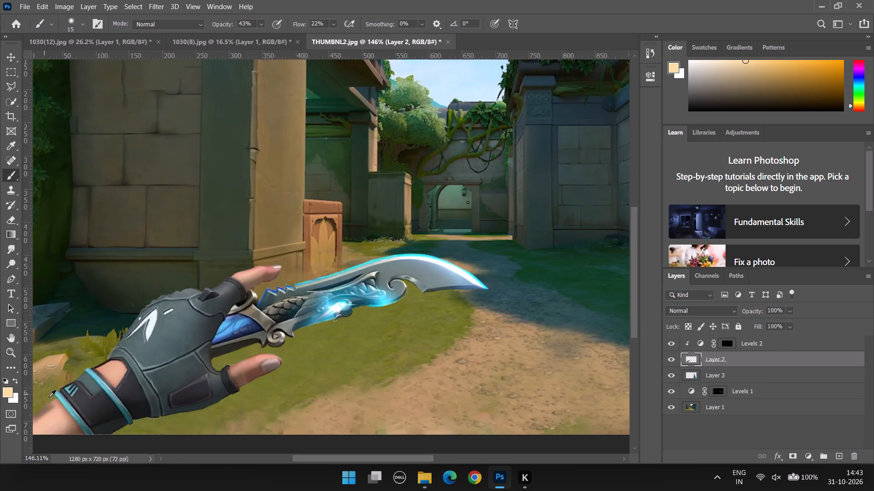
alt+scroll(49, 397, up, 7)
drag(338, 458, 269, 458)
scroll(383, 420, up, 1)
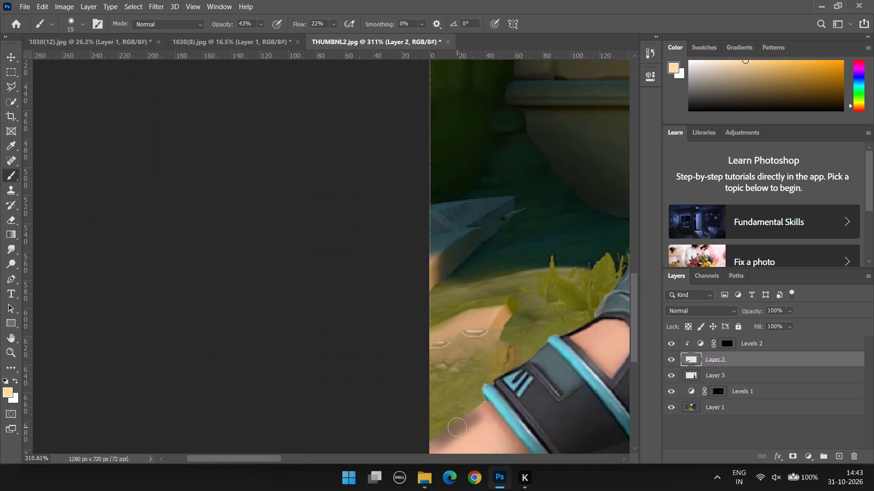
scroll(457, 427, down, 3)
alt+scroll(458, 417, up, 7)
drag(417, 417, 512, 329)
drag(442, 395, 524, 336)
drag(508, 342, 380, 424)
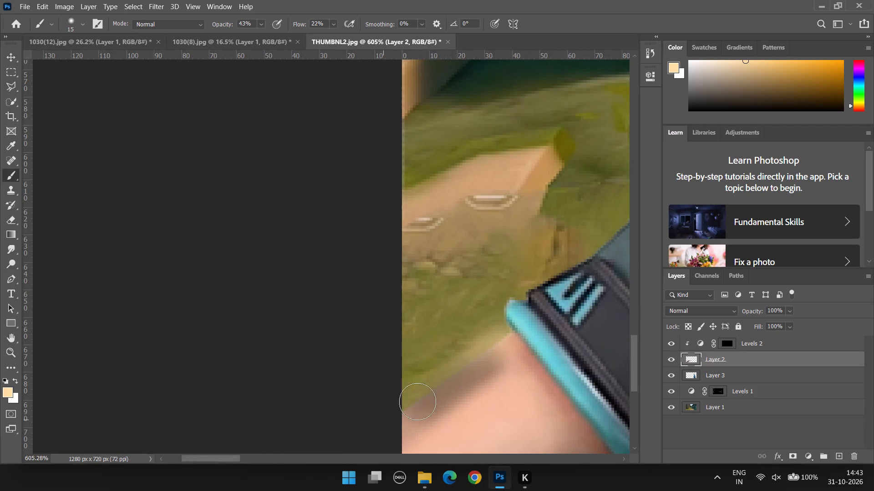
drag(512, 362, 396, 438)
Undo the peach forearm strokes and the move of Layer 2 above Layer 3.
key(ctrl+z)
key(ctrl+z)
key(ctrl+z)
key(ctrl+z)
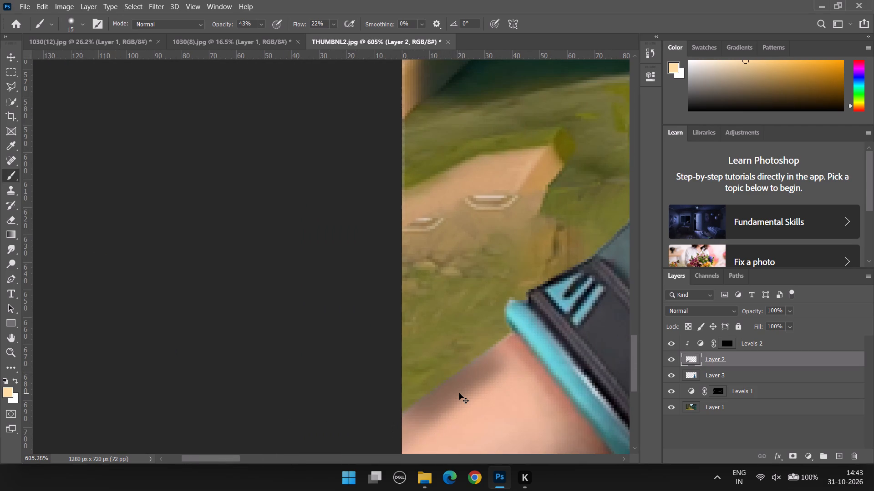
key(ctrl+z)
key(ctrl+z)
key(ctrl+z)
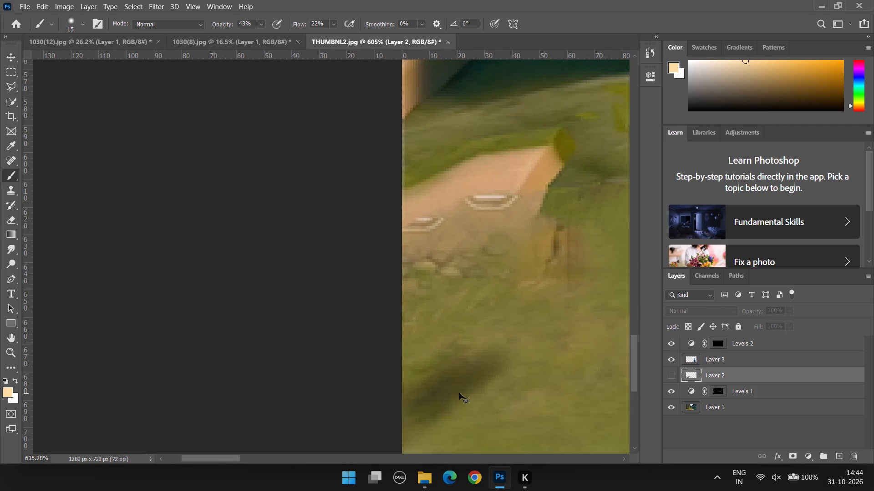
key(ctrl+z)
key(ctrl+z)
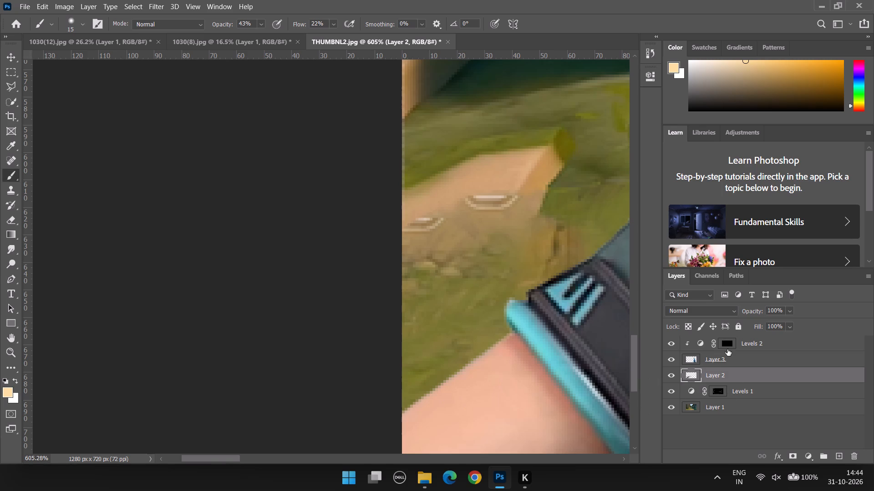
Release Levels 2 from its clipping to Layer 3 and delete that adjustment layer.
alt+click(805, 353)
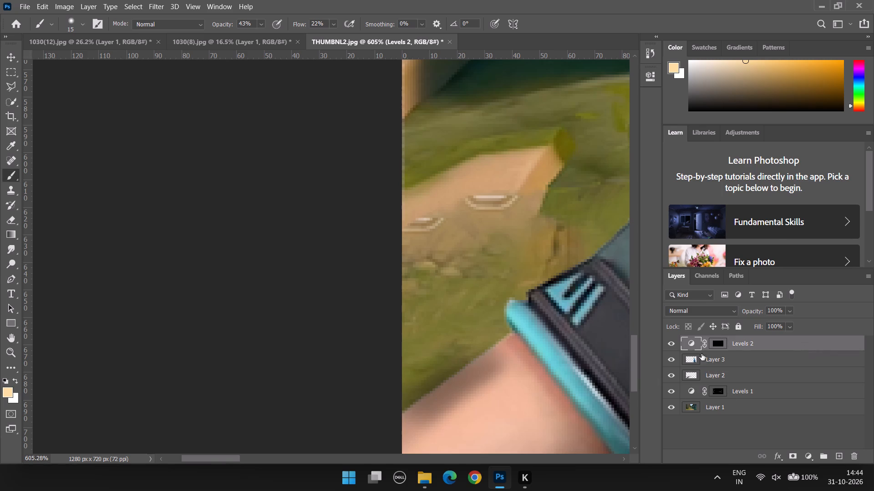
right_click(779, 346)
click(679, 61)
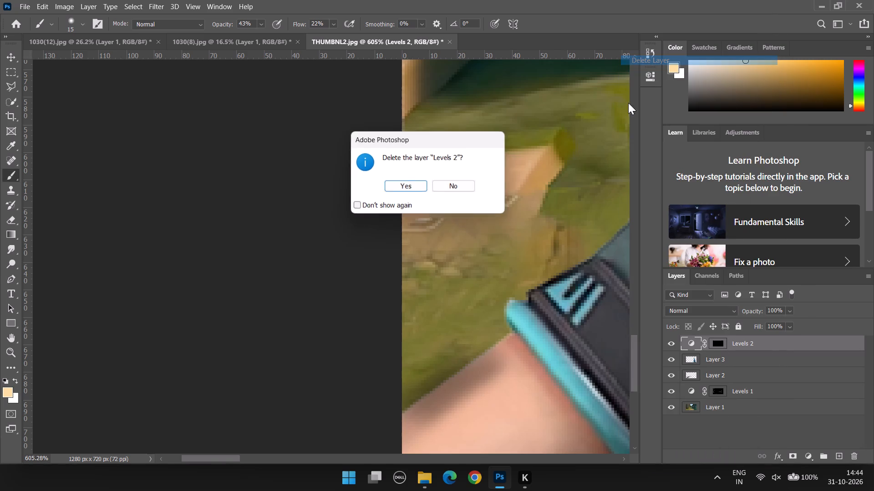
click(423, 187)
Add a new Levels adjustment above the hand-and-knife Layer 2 with output white at 65, and invert its mask to black.
click(665, 356)
click(670, 357)
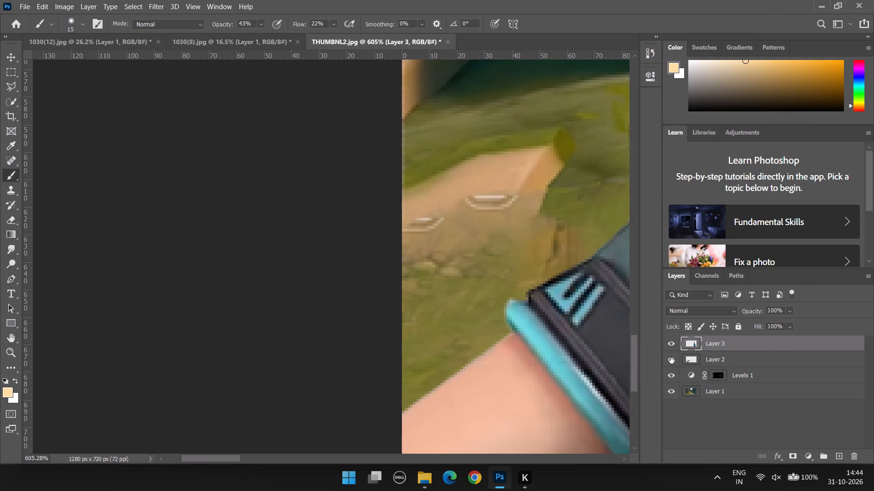
click(671, 356)
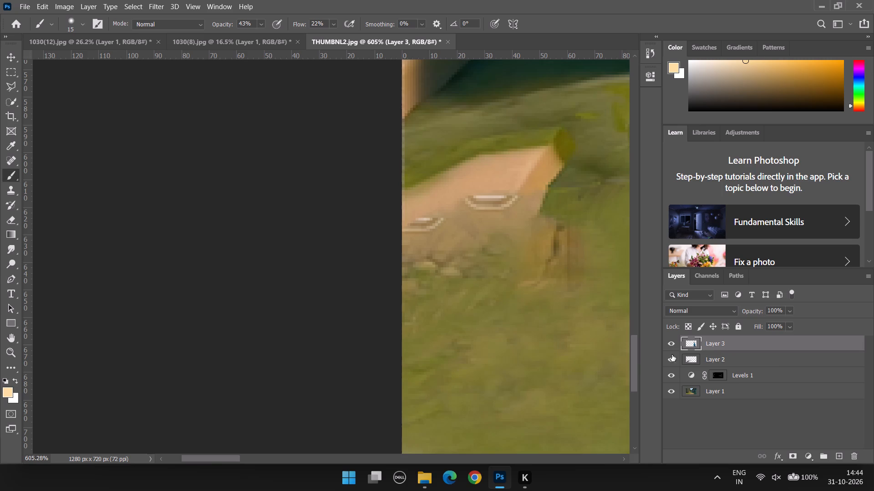
click(671, 355)
click(775, 365)
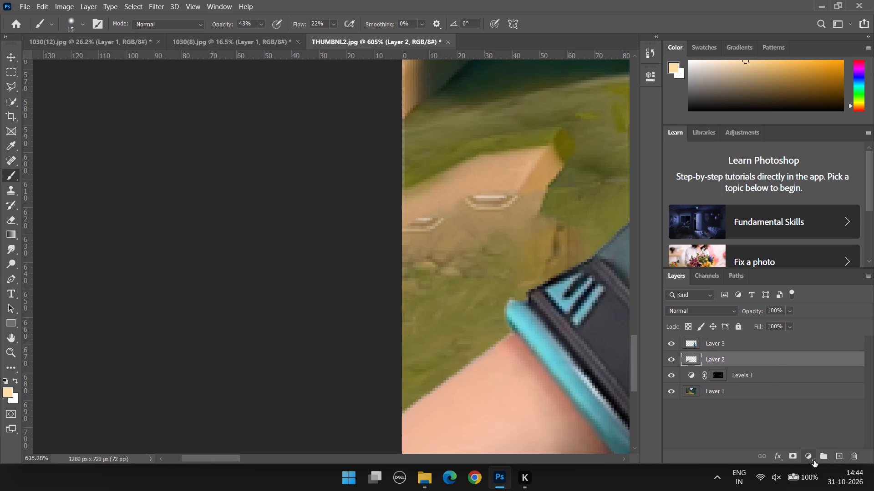
click(813, 459)
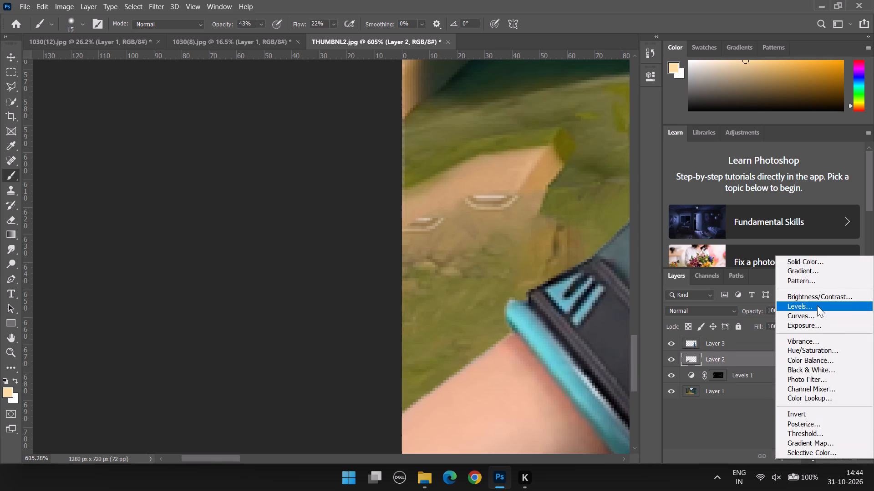
click(817, 306)
drag(625, 226, 575, 228)
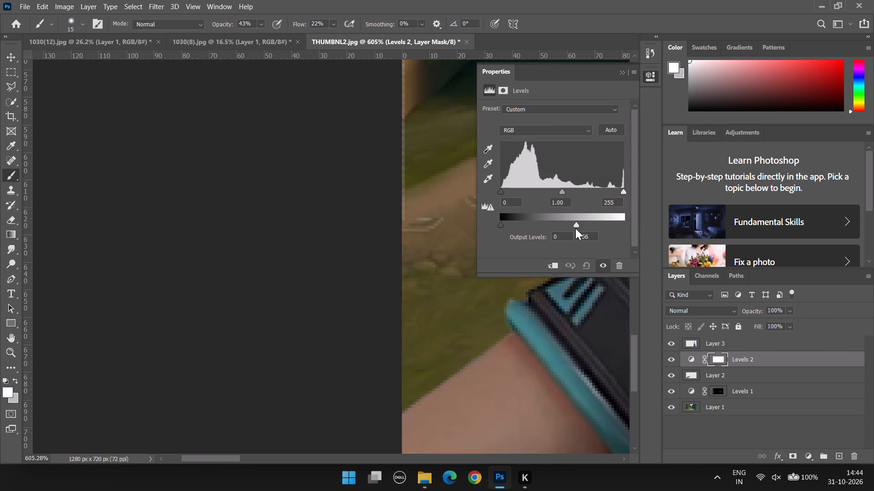
drag(575, 228, 532, 226)
click(532, 226)
click(532, 226)
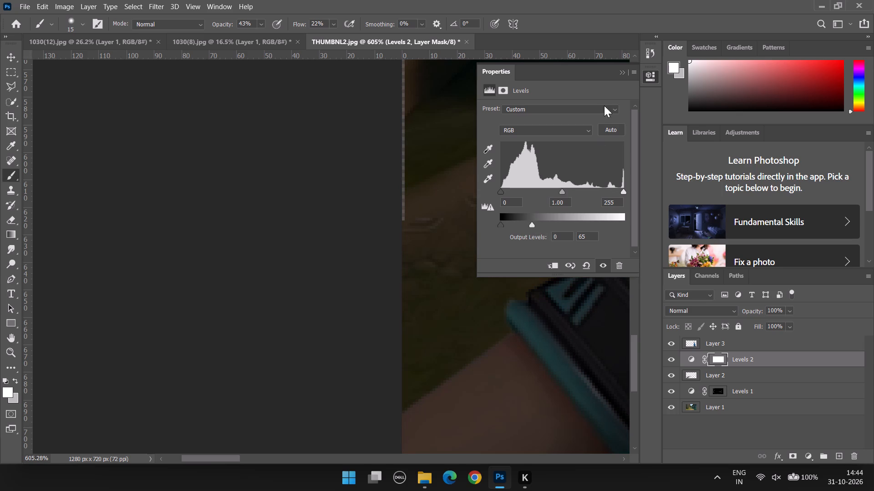
click(620, 73)
key(ctrl+i)
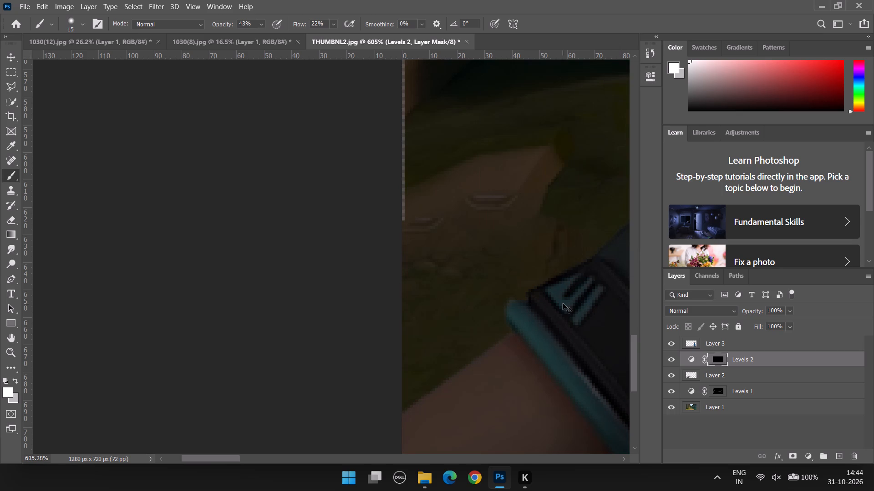
Paint white on the new Levels 2 mask along the forearm's upper edge and around the glove cuff.
drag(412, 413, 423, 409)
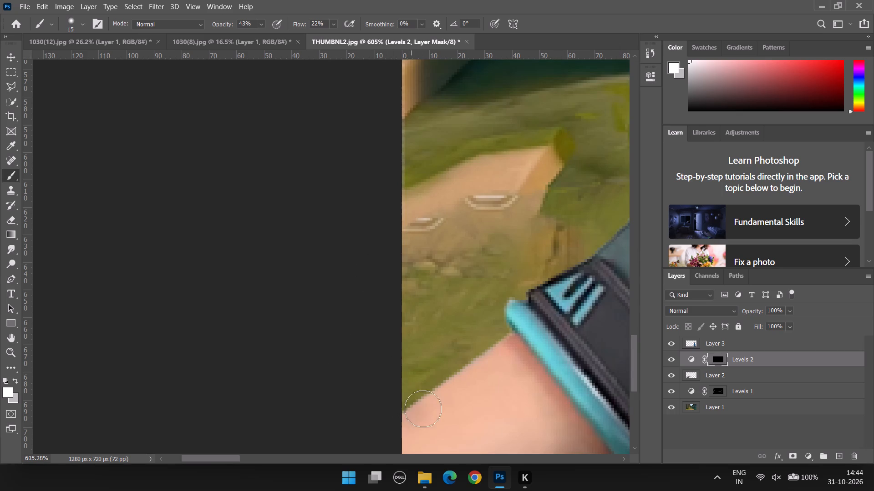
drag(423, 409, 477, 379)
drag(472, 368, 527, 274)
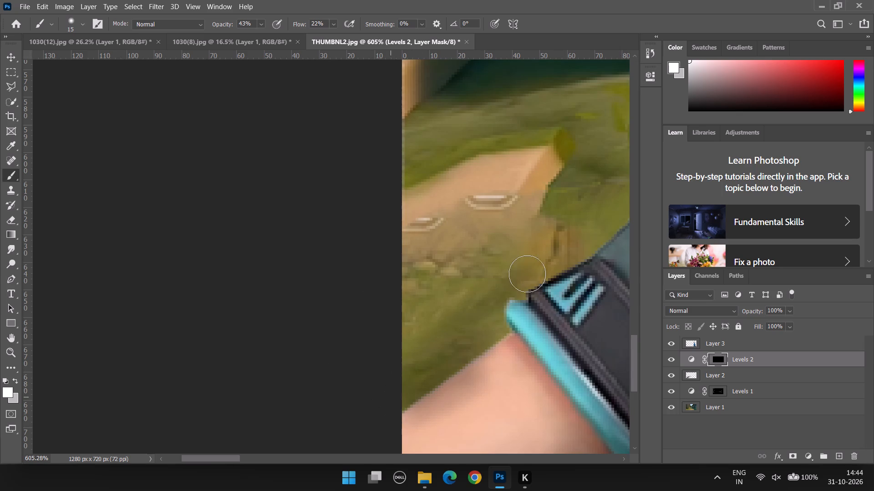
drag(527, 274, 575, 279)
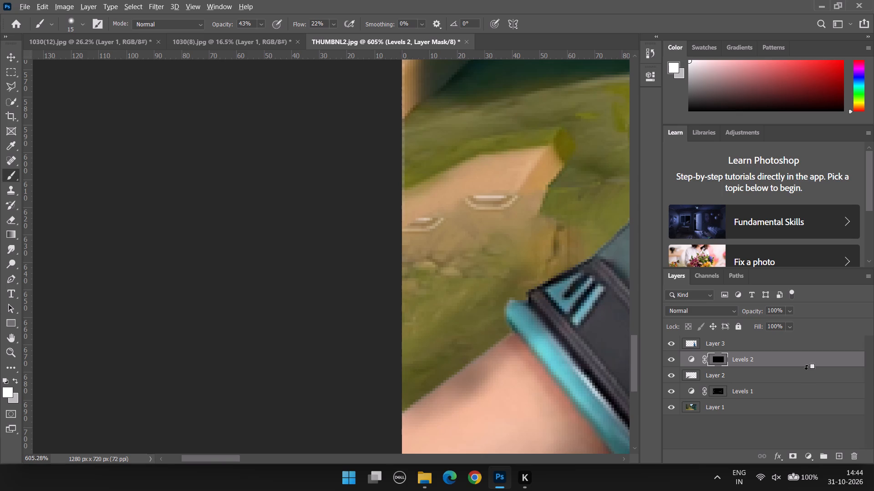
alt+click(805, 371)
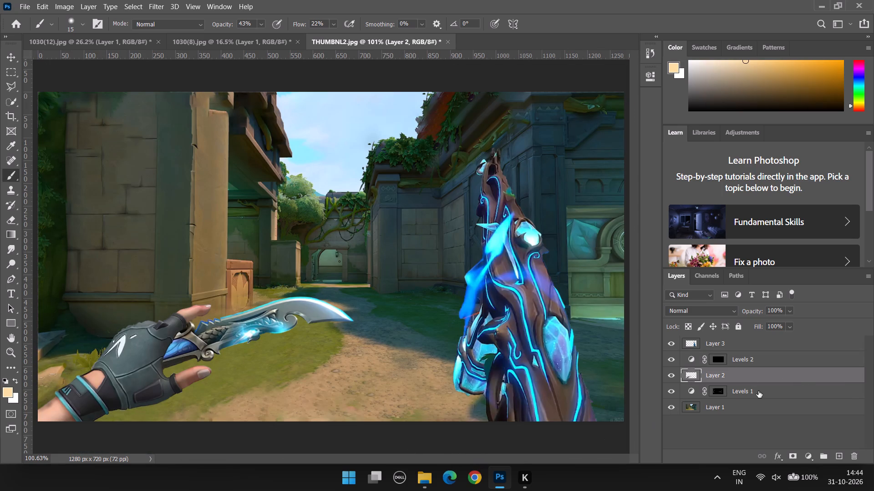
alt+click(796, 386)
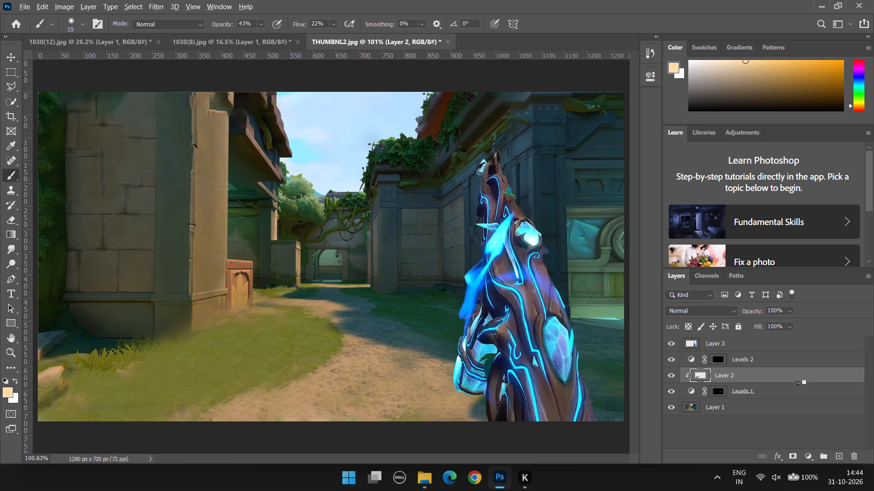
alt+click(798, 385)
Move Levels 1 directly above Layer 2 and try clipping it to that layer.
drag(791, 394, 791, 385)
drag(791, 385, 791, 371)
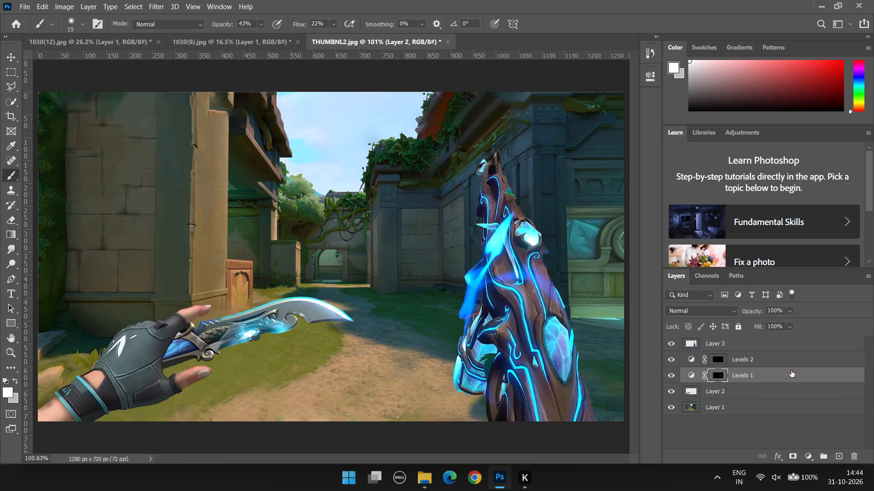
alt+click(796, 386)
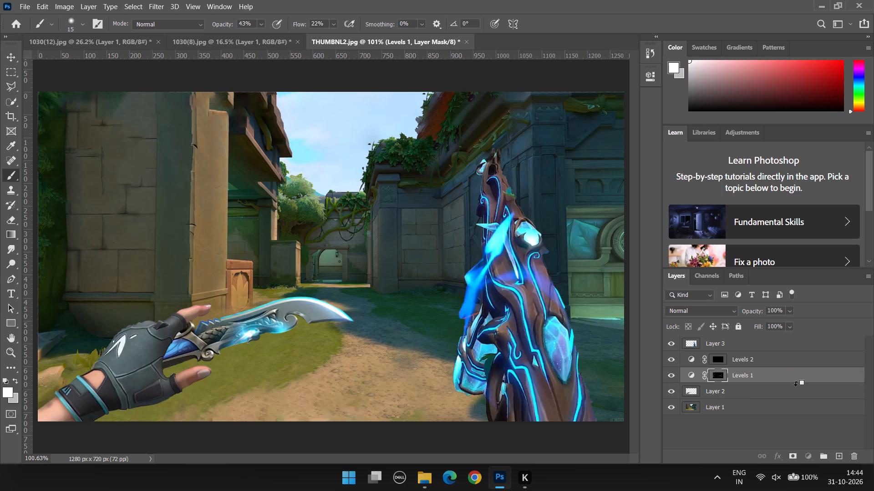
alt+click(795, 386)
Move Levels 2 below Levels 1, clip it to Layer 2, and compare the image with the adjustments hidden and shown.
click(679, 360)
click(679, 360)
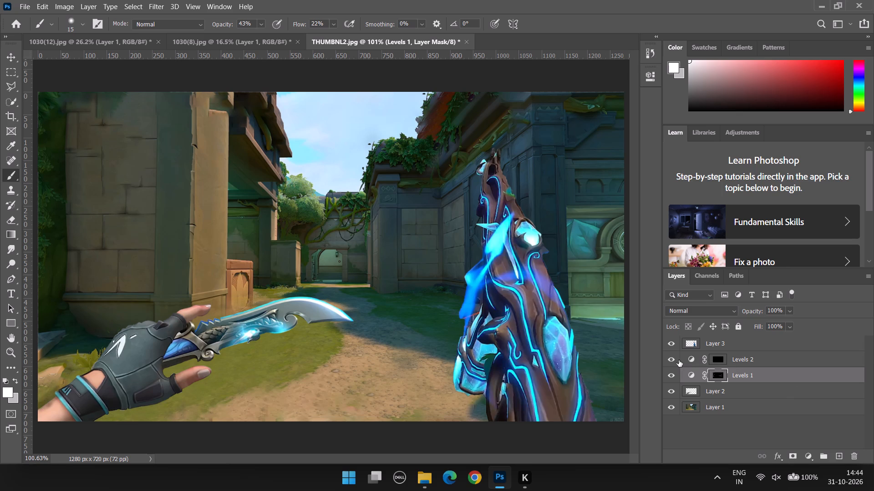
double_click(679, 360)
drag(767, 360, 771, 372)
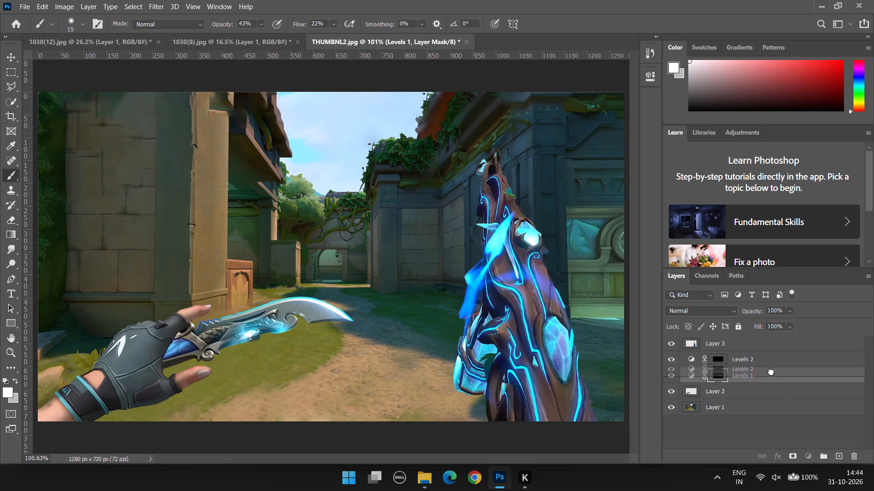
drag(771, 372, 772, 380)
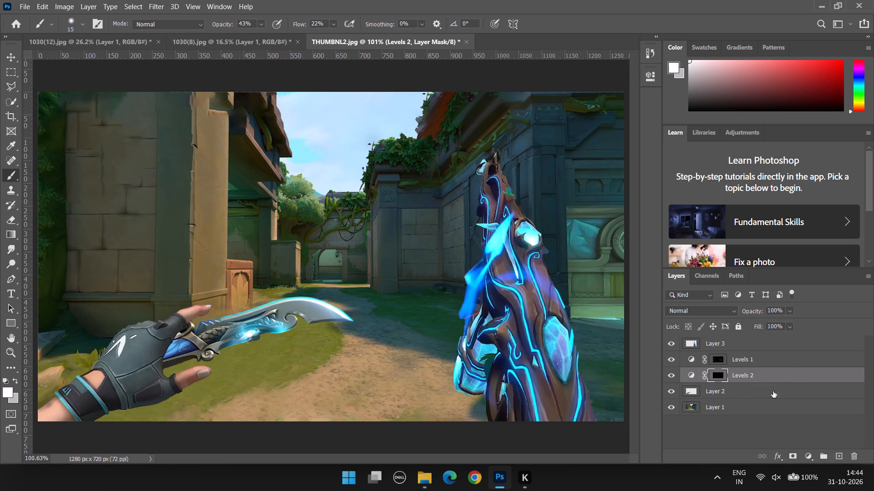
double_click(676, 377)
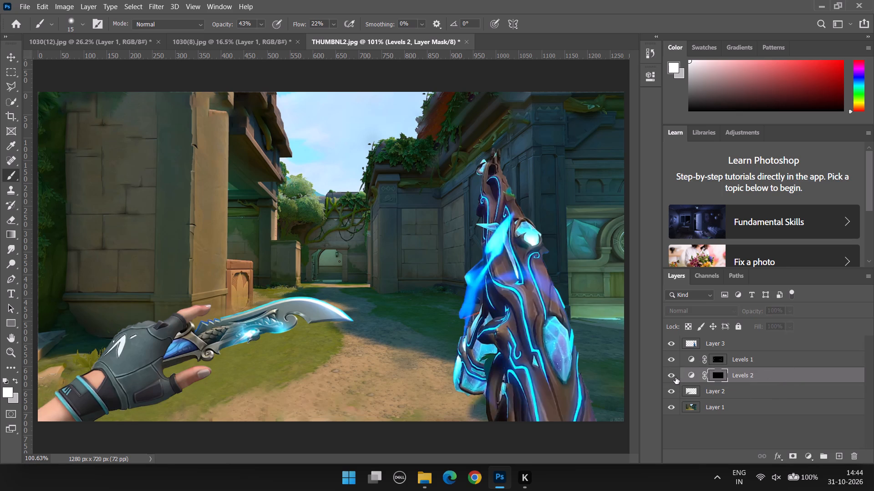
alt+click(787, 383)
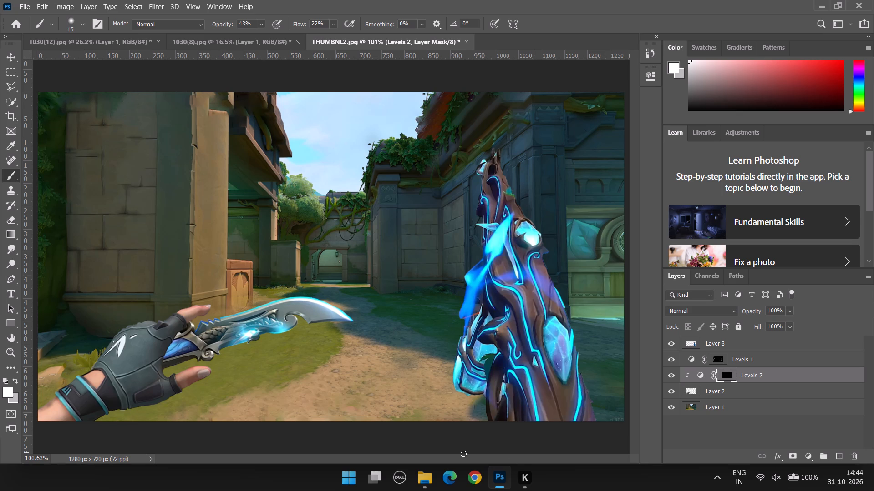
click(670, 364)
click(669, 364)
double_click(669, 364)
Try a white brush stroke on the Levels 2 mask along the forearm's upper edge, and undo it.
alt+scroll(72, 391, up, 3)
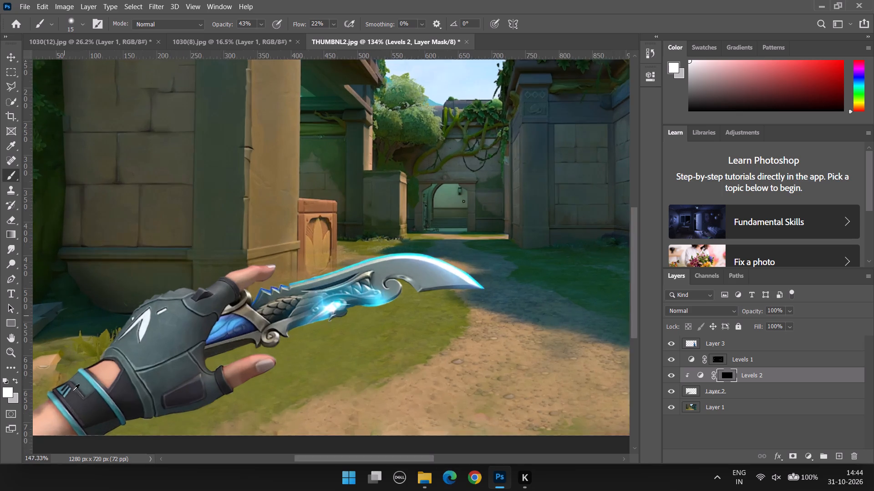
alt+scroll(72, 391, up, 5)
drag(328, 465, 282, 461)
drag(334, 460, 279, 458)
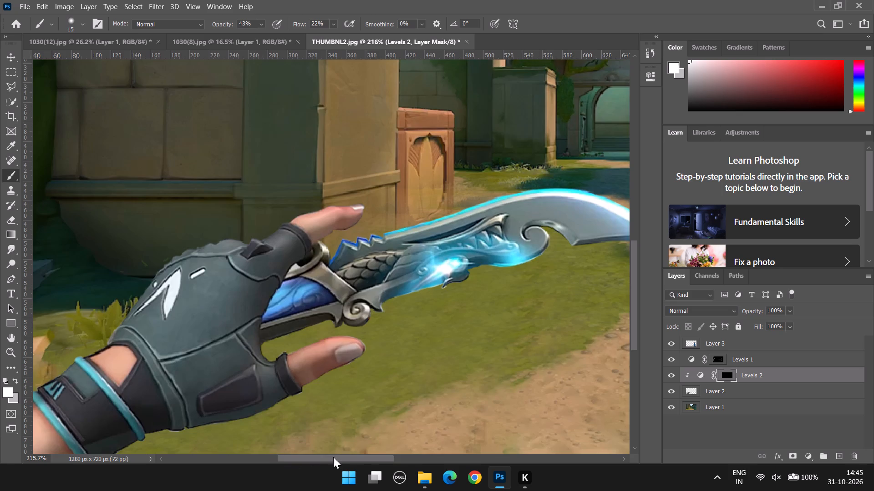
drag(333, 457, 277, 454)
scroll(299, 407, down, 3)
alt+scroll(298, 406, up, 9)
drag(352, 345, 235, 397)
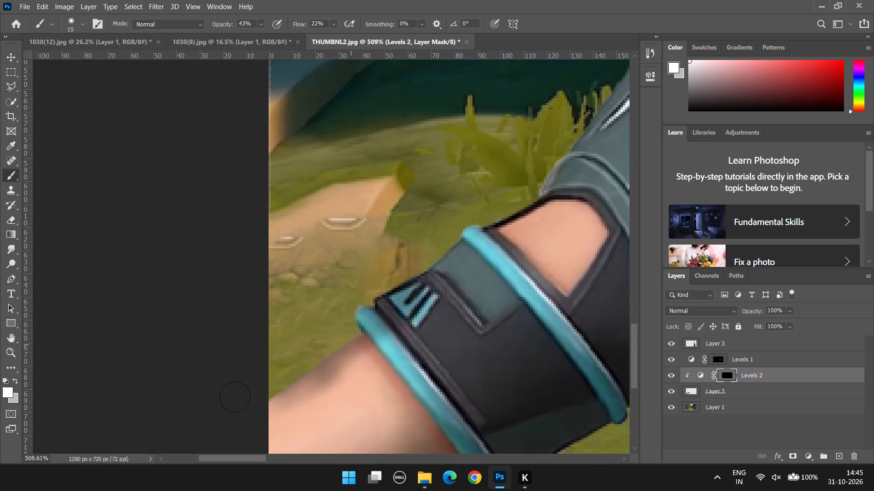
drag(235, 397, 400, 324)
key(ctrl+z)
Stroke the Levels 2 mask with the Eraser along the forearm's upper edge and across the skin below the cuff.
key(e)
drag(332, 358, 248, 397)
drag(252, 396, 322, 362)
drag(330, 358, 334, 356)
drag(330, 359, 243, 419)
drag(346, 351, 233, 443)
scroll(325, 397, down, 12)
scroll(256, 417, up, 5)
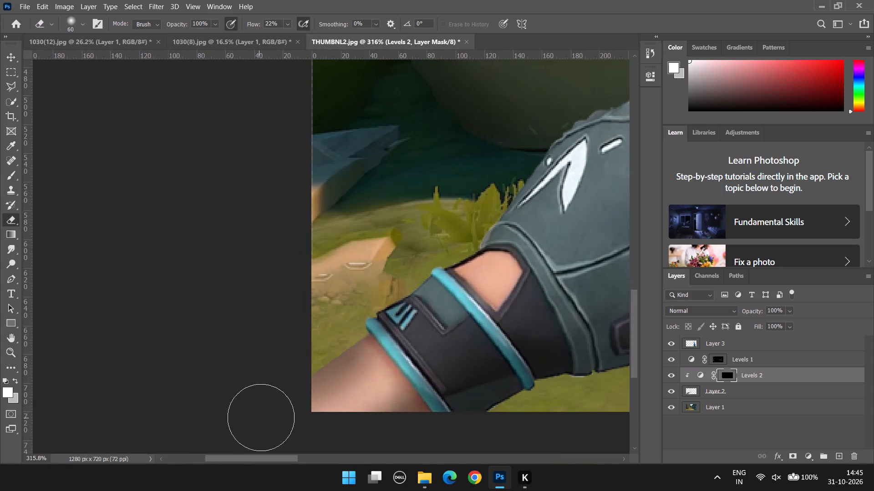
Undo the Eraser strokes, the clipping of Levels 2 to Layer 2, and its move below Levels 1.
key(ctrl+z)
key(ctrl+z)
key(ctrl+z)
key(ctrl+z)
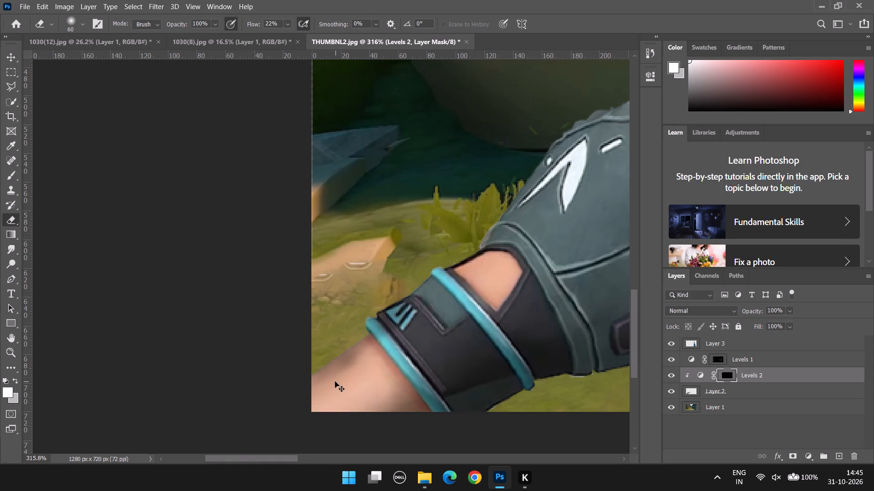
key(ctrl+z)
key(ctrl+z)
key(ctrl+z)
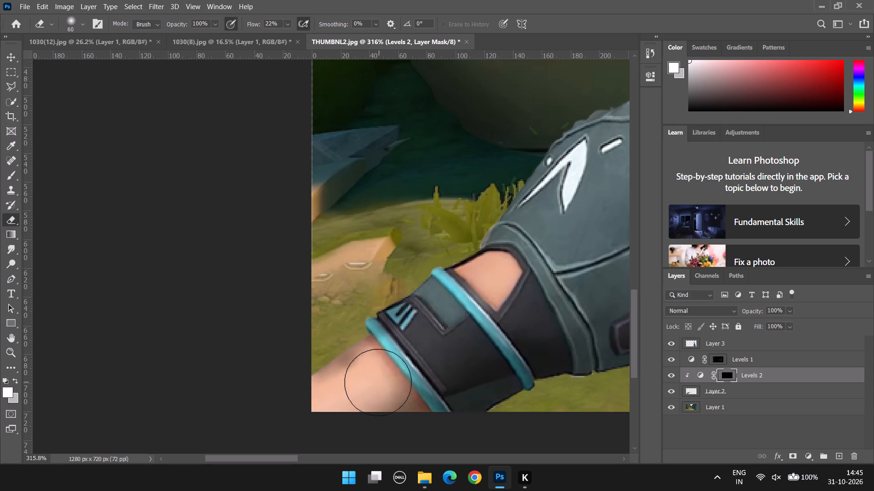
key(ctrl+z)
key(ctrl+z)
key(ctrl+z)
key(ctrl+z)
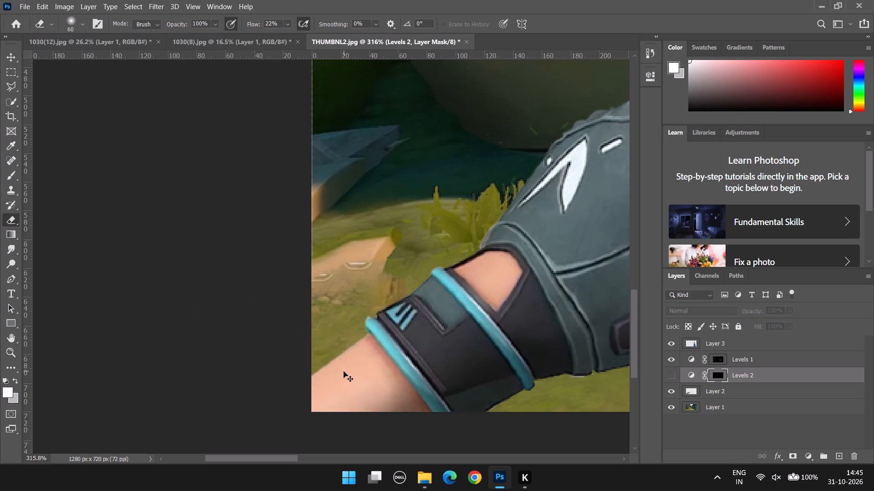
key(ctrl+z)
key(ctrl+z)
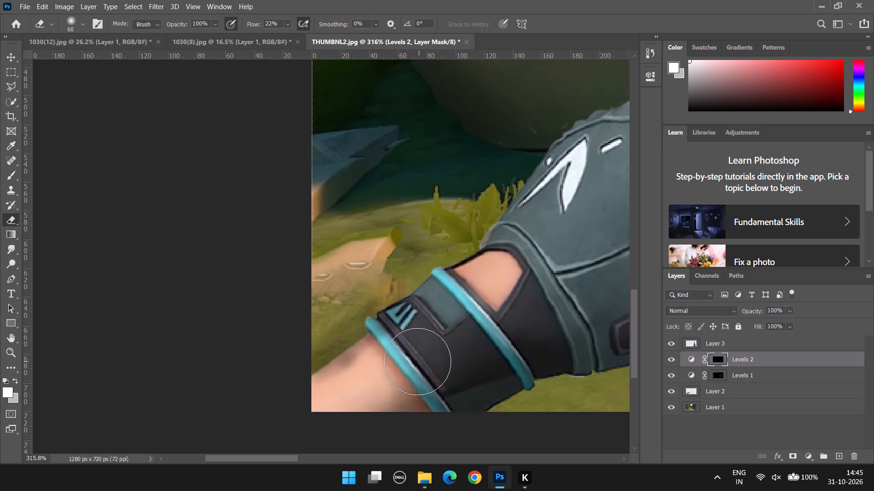
Compare the image with Levels 2 hidden and shown, and delete the Levels 2 adjustment layer.
key(ctrl+x)
key(ctrl+z)
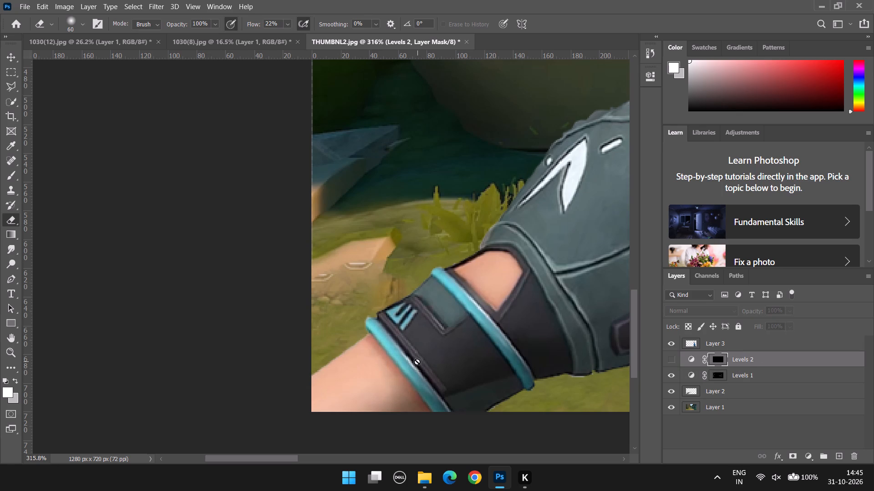
click(678, 364)
double_click(674, 362)
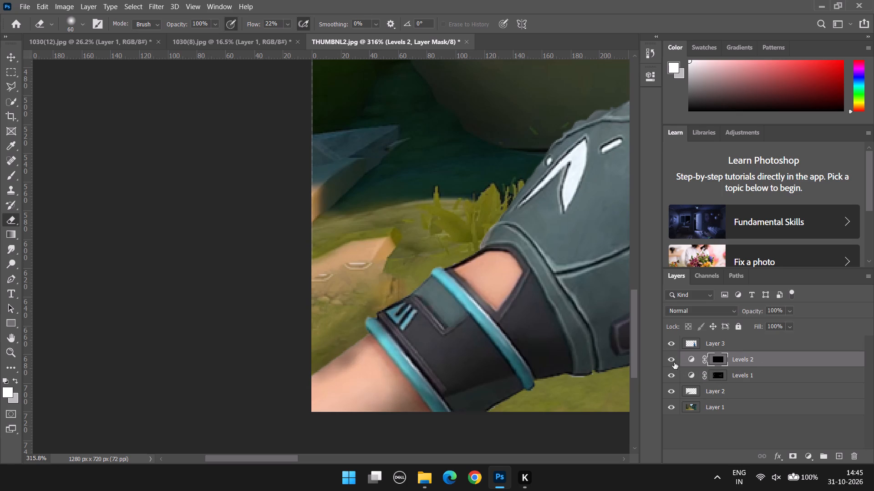
click(674, 362)
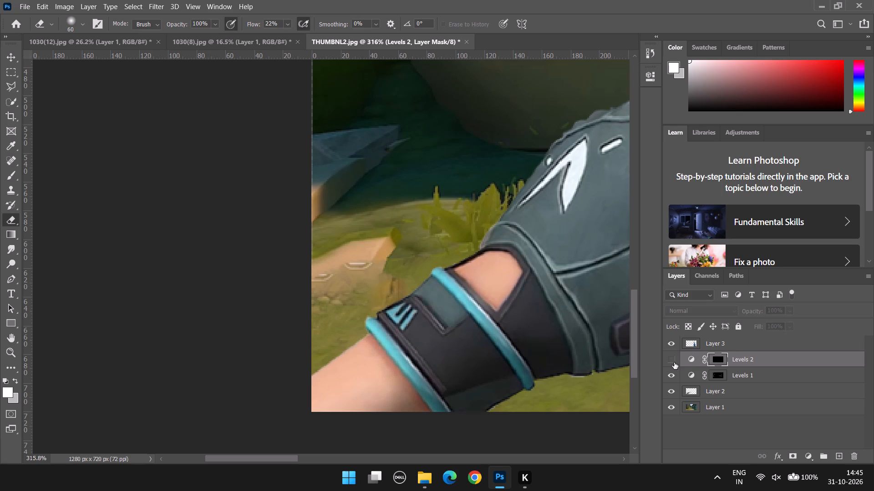
right_click(779, 360)
click(677, 60)
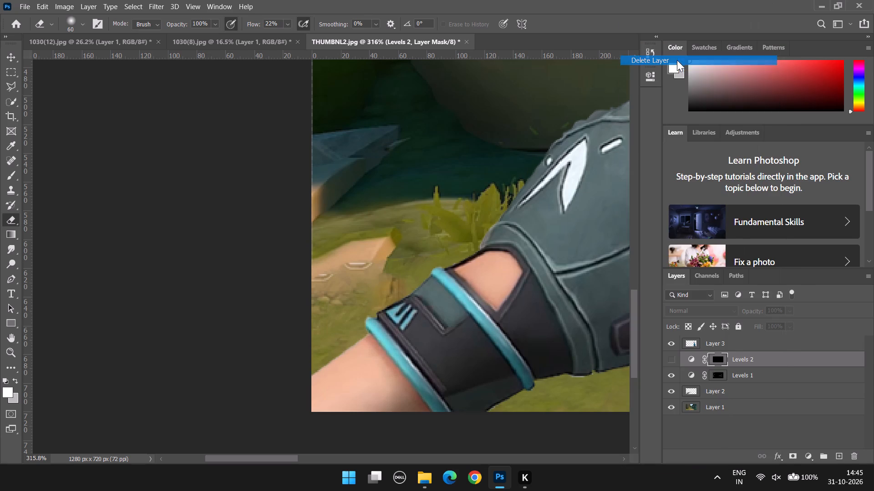
click(422, 184)
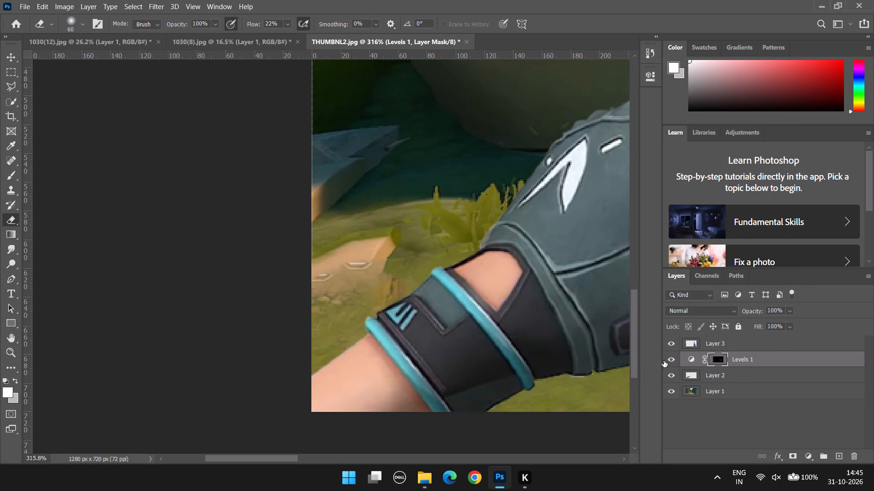
Add a new Levels adjustment directly above Layer 2 and lower its white output level to 79.
alt+scroll(664, 361, down, 6)
alt+scroll(437, 274, down, 12)
double_click(670, 361)
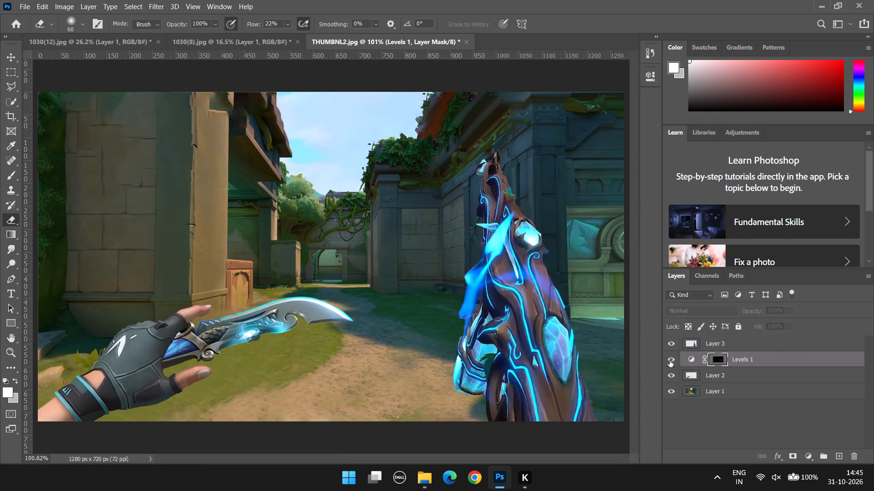
click(777, 380)
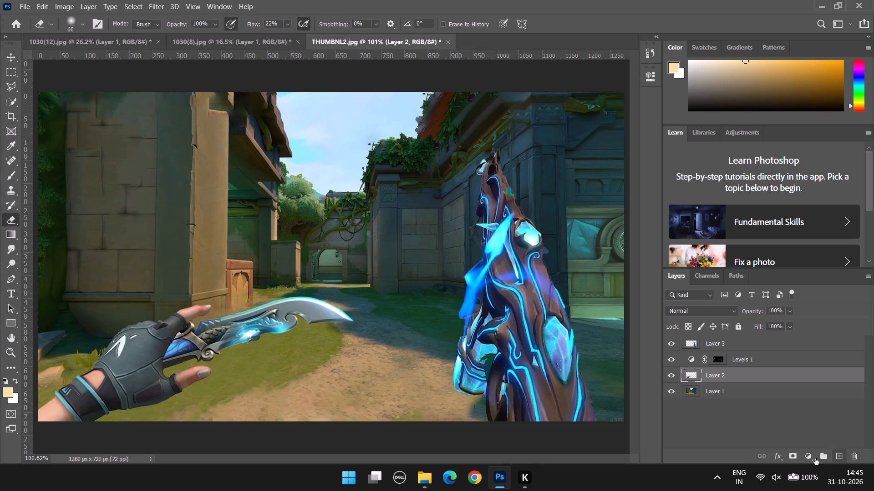
click(803, 459)
click(802, 309)
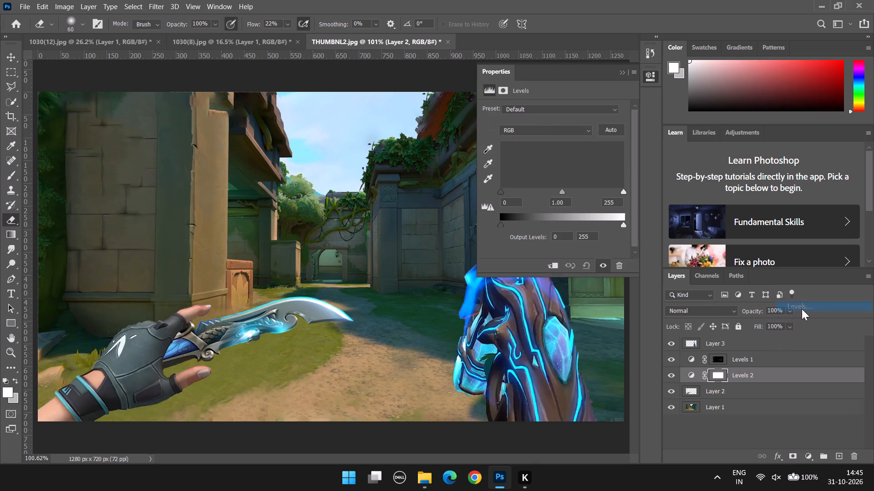
click(572, 218)
click(570, 219)
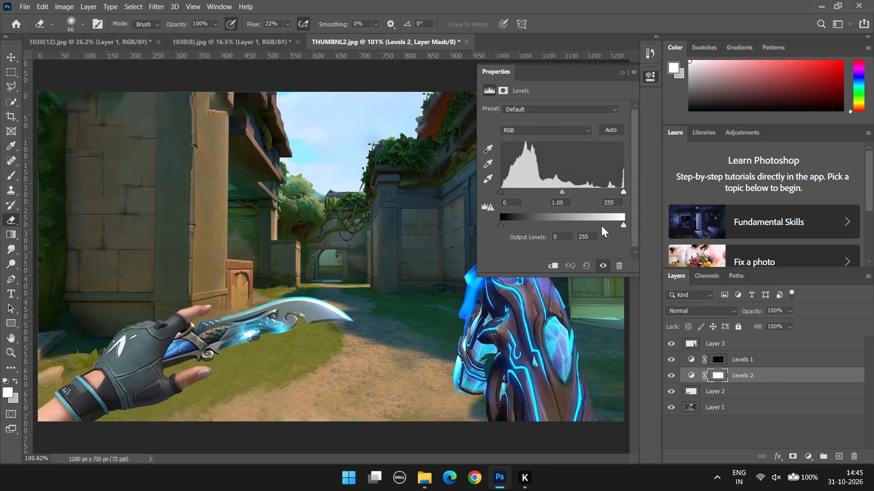
drag(622, 226, 550, 229)
drag(549, 229, 552, 228)
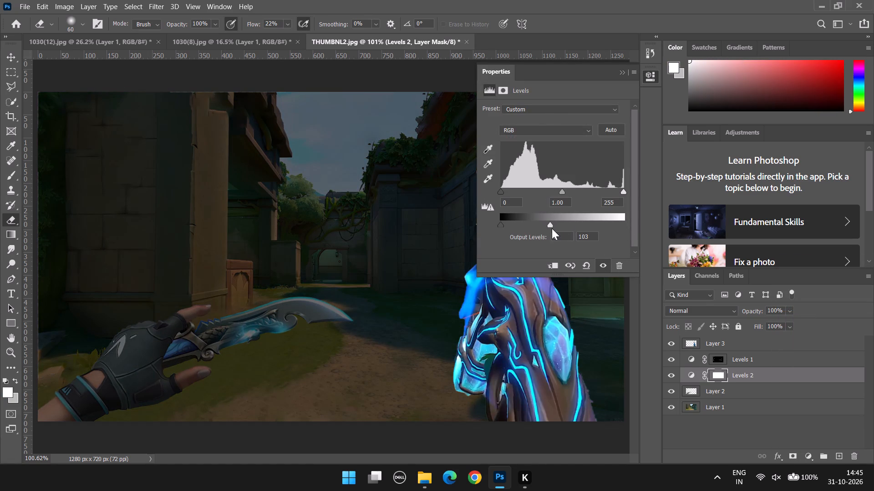
drag(552, 228, 559, 228)
drag(548, 225, 560, 224)
drag(561, 224, 556, 224)
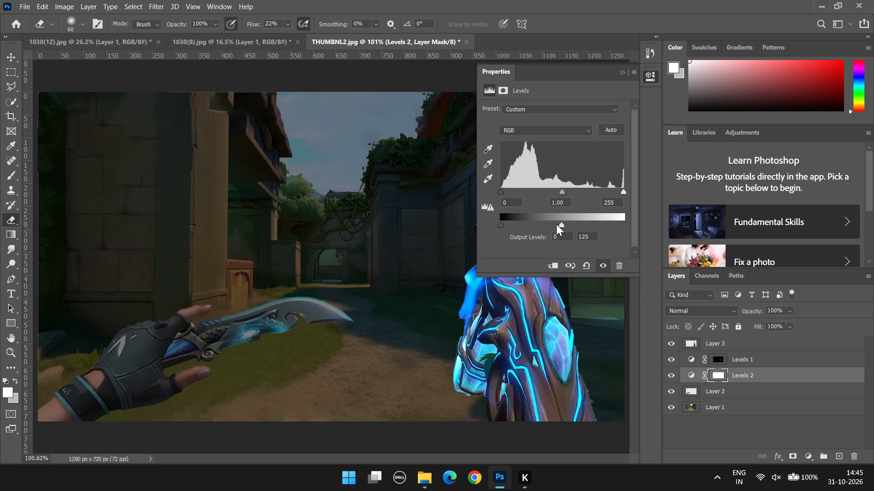
drag(556, 224, 545, 223)
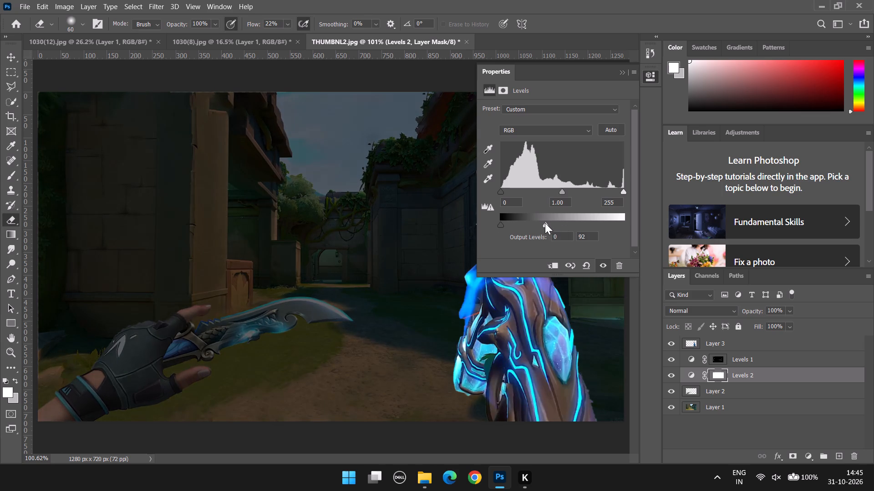
drag(545, 223, 539, 223)
click(622, 74)
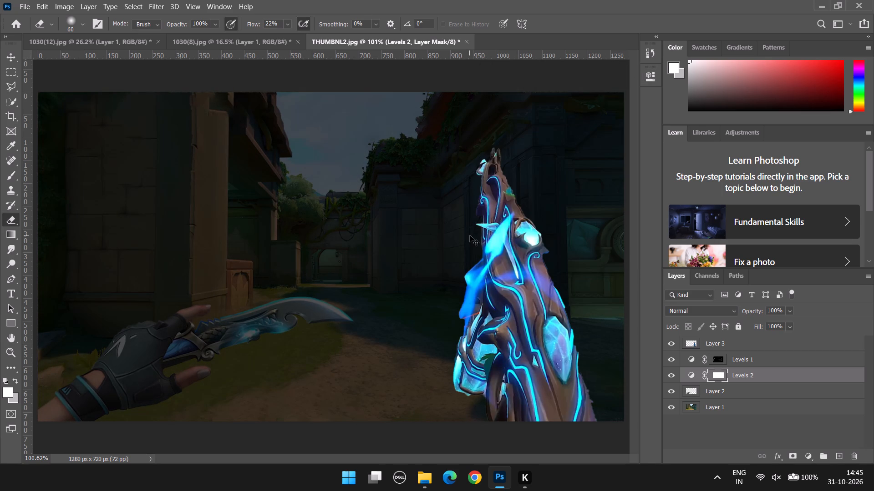
Invert the new Levels 2 mask to black and clip the adjustment to Layer 2.
key(ctrl+i)
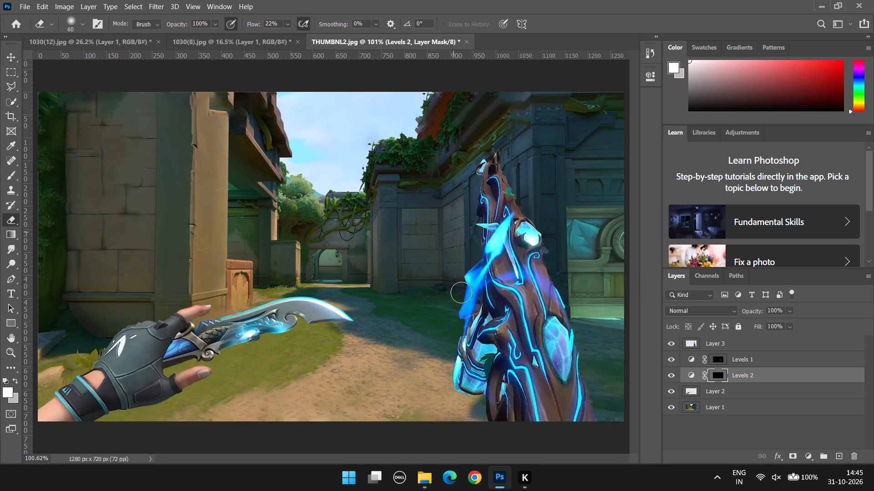
alt+click(774, 384)
Stroke the Levels 2 mask with the Eraser along the forearm's upper edge, and undo the last two strokes.
alt+scroll(158, 411, up, 8)
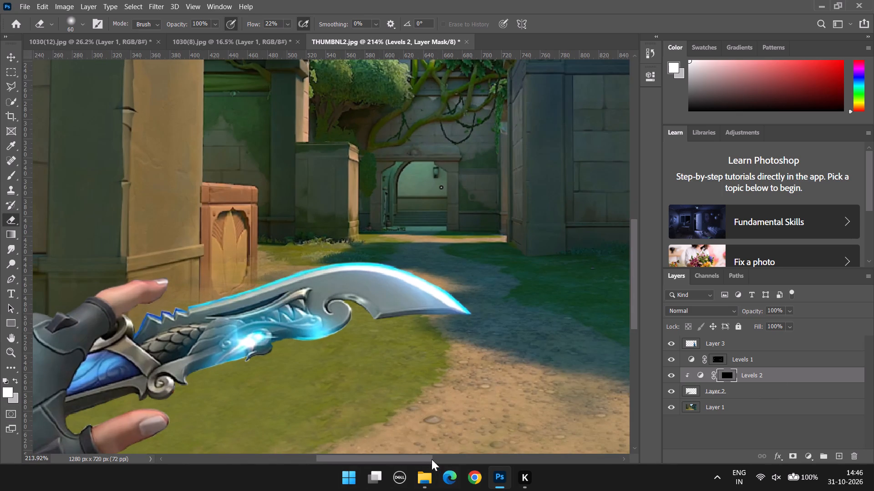
drag(412, 459, 302, 457)
scroll(278, 392, down, 14)
alt+scroll(444, 374, up, 8)
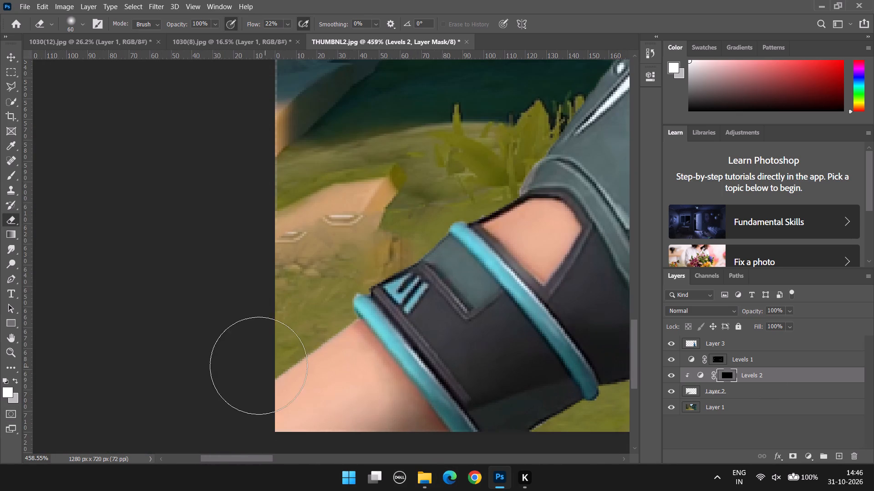
drag(273, 369, 318, 343)
drag(320, 342, 325, 340)
drag(326, 336, 208, 453)
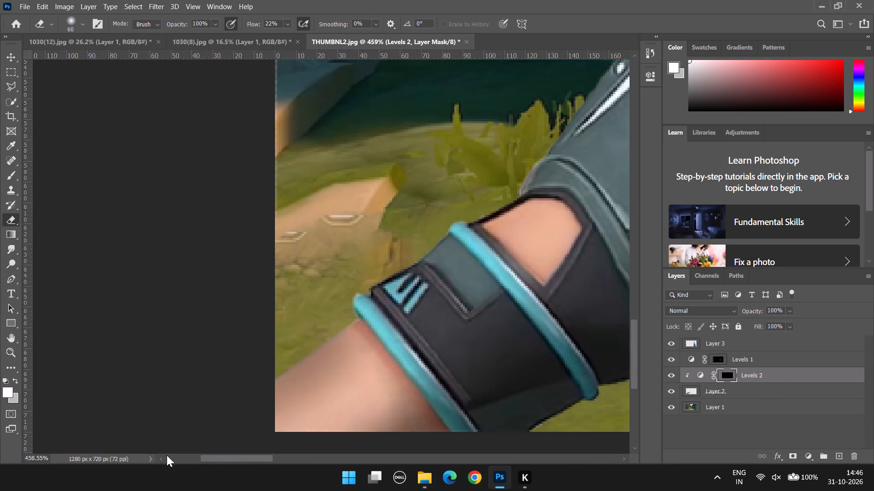
drag(323, 341, 368, 293)
alt+scroll(478, 310, down, 10)
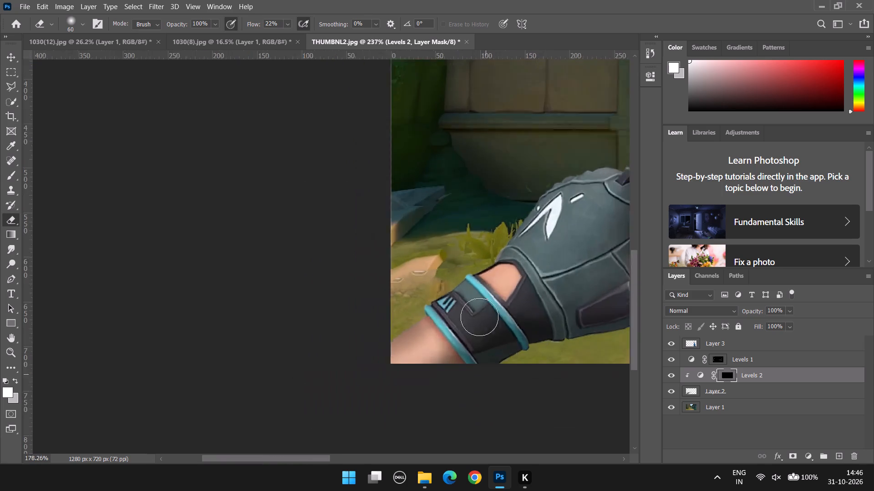
alt+scroll(479, 317, down, 1)
alt+scroll(559, 376, up, 4)
alt+scroll(408, 382, up, 3)
key(ctrl+z)
key(ctrl+z)
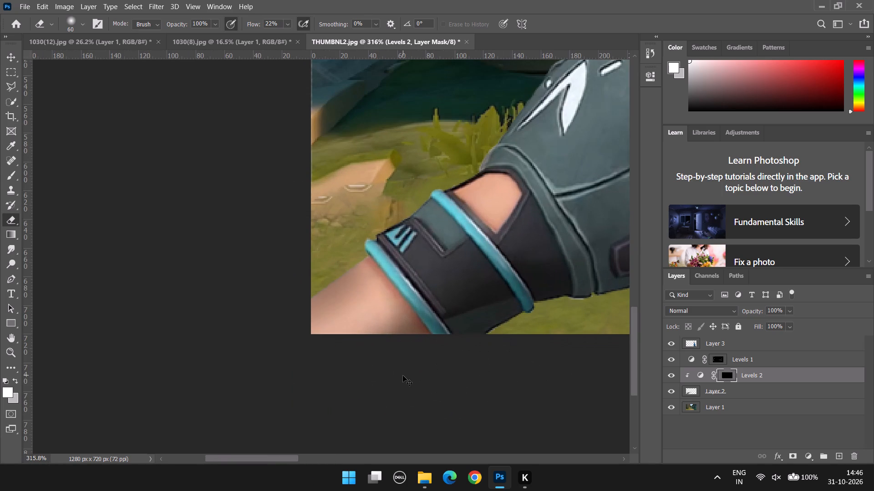
Shade the lower edge of the wrist cuff with Eraser strokes on the Levels 2 mask.
alt+scroll(421, 355, up, 5)
drag(437, 341, 493, 336)
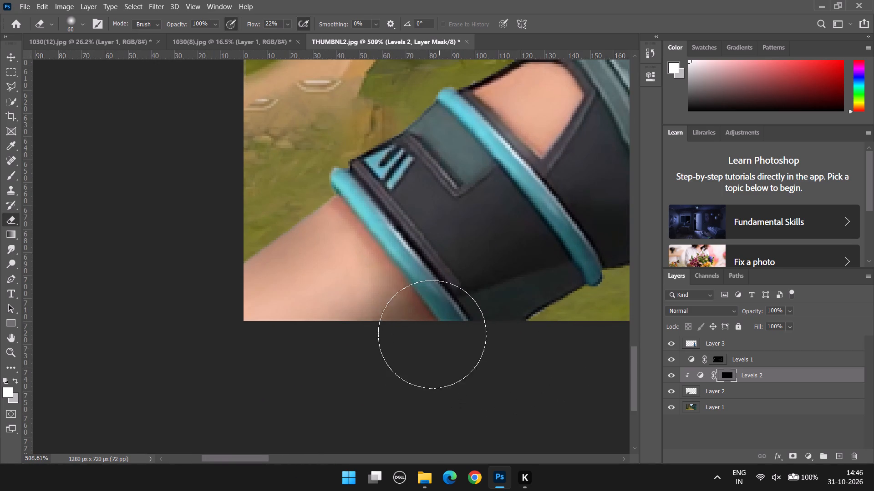
drag(437, 326, 478, 314)
drag(443, 318, 553, 306)
drag(553, 283, 621, 248)
drag(555, 299, 600, 261)
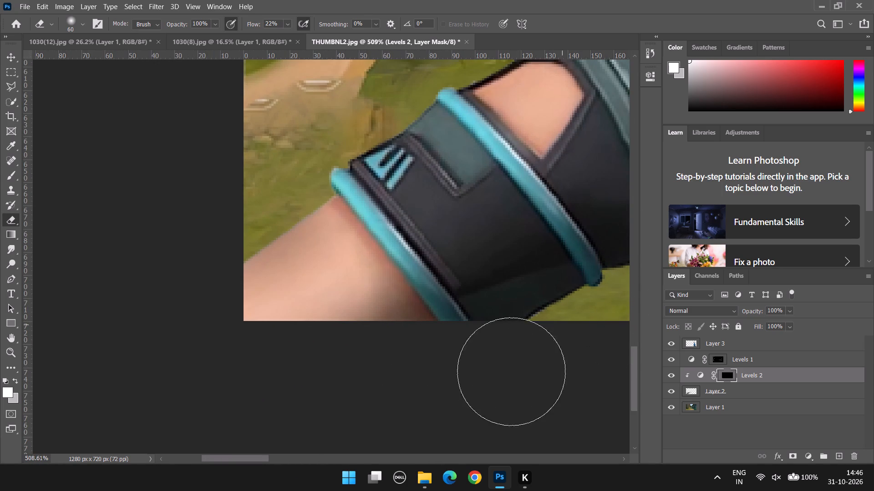
Shade the glove's lower edge from the cuff to the thumb opening with Eraser strokes on the Levels 2 mask.
drag(261, 455, 305, 452)
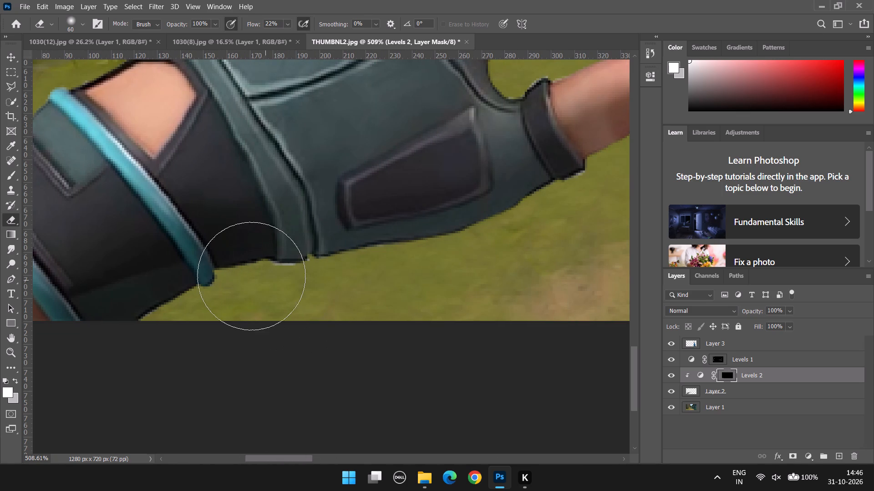
drag(251, 276, 290, 262)
drag(234, 270, 381, 255)
drag(321, 255, 431, 223)
drag(418, 234, 518, 185)
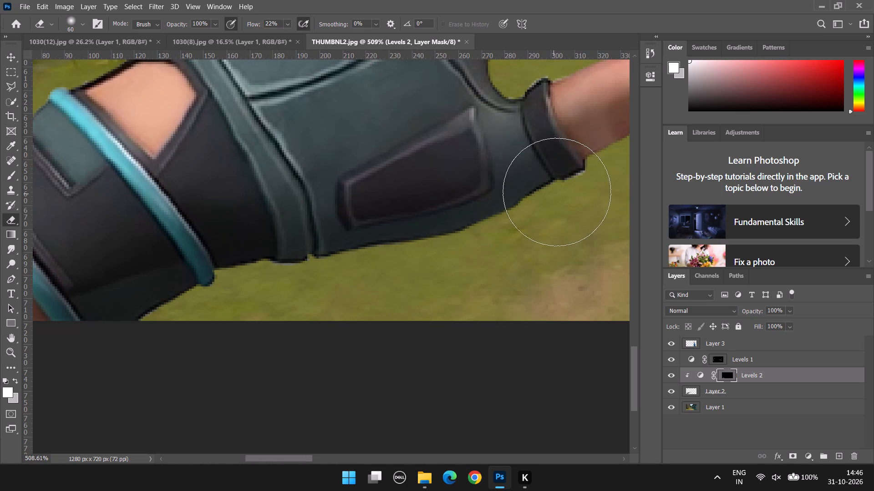
Shade the underside of the thumb out to its tip with Eraser strokes on the Levels 2 mask.
scroll(557, 191, up, 1)
alt+scroll(557, 197, down, 15)
scroll(616, 137, up, 2)
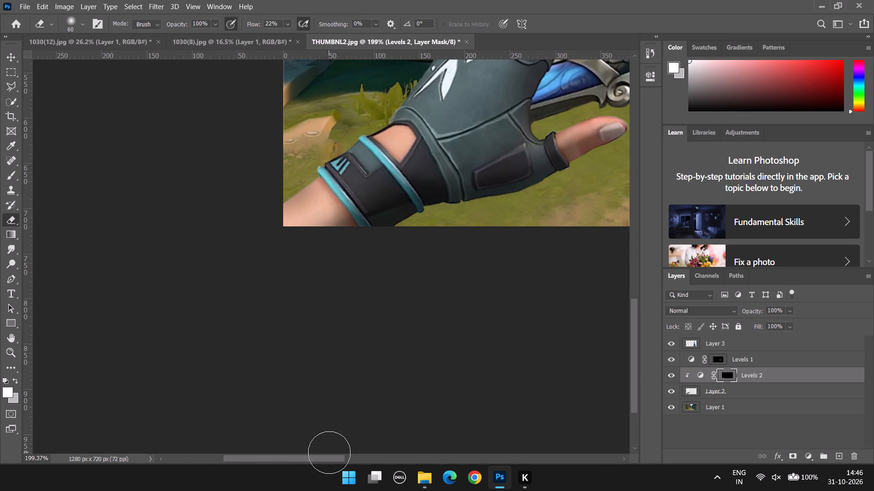
drag(329, 458, 366, 452)
scroll(433, 175, up, 7)
drag(356, 221, 427, 162)
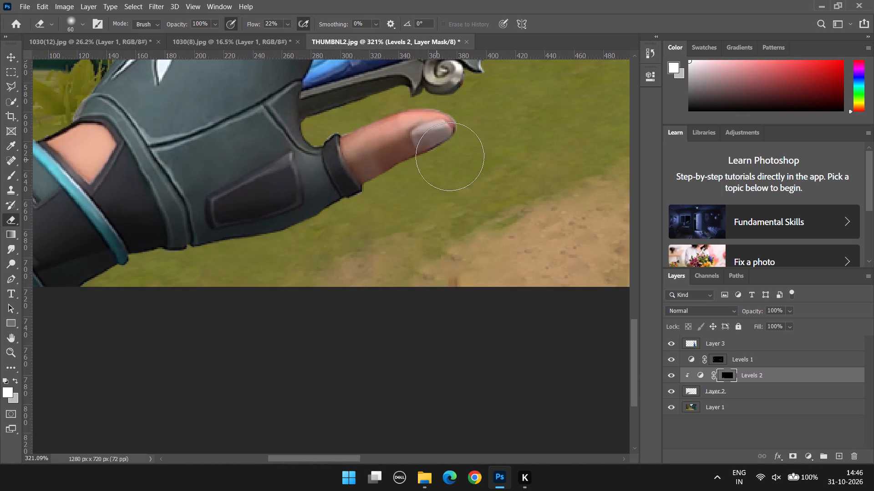
drag(354, 200, 473, 143)
Shade the glove's curve above the thumb and the knife handle's underside out to the guard scroll on the Levels 2 mask.
scroll(449, 178, down, 3)
scroll(419, 172, up, 8)
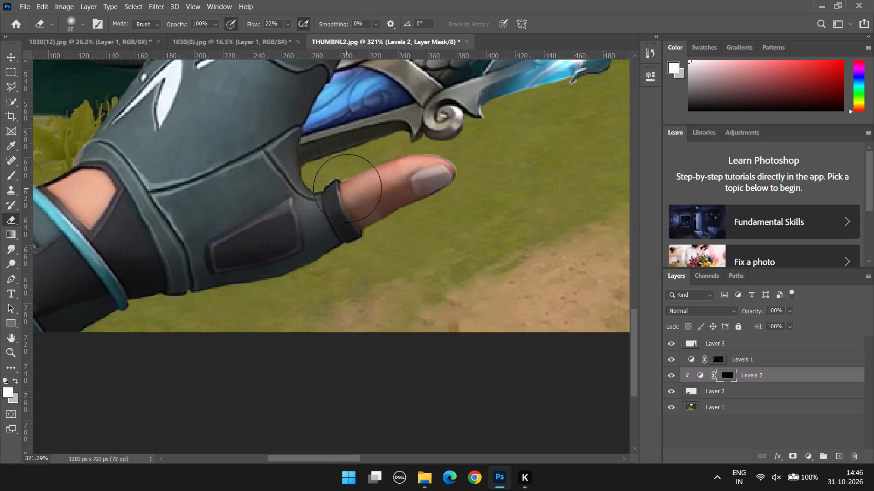
drag(307, 174, 346, 151)
drag(314, 165, 353, 147)
click(301, 174)
drag(297, 170, 296, 180)
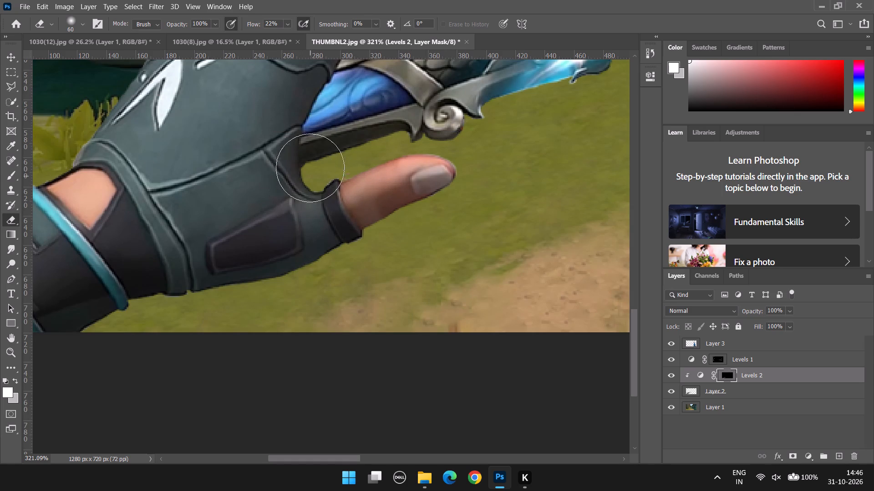
drag(304, 163, 303, 179)
drag(310, 136, 308, 176)
drag(314, 110, 293, 148)
scroll(319, 165, up, 7)
drag(290, 209, 318, 159)
drag(355, 214, 398, 205)
drag(413, 200, 482, 184)
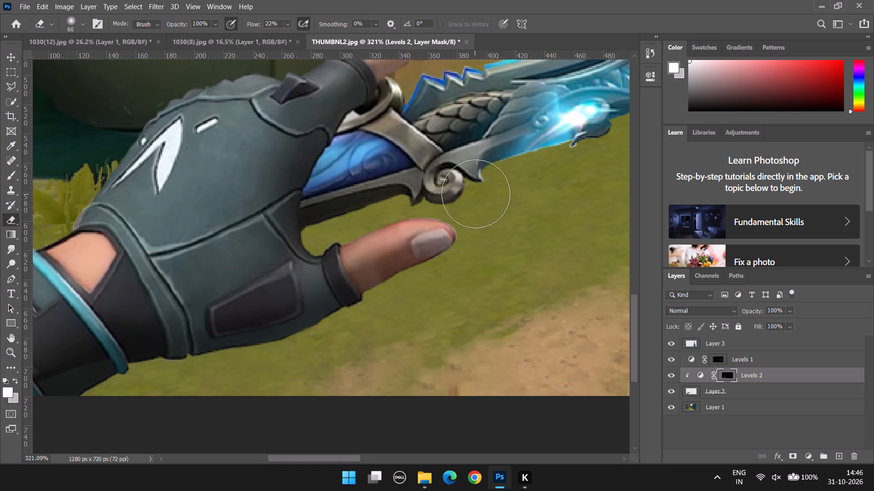
Shade the glove's edge where it meets the blue knife handle with Eraser strokes on the Levels 2 mask.
alt+scroll(476, 194, down, 3)
scroll(413, 162, up, 5)
scroll(224, 227, up, 3)
alt+scroll(408, 235, up, 3)
alt+scroll(381, 259, down, 2)
alt+scroll(366, 273, up, 3)
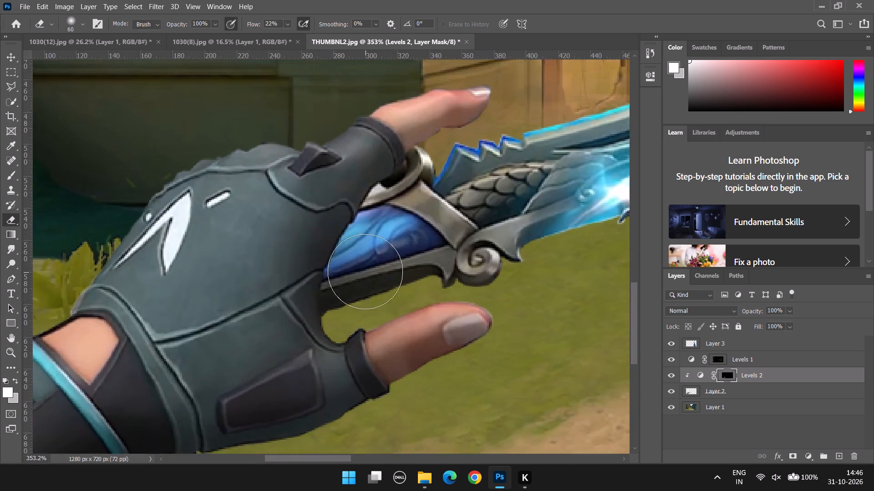
alt+scroll(365, 271, up, 6)
drag(340, 216, 309, 263)
drag(325, 195, 297, 283)
drag(339, 192, 305, 268)
alt+scroll(321, 282, down, 9)
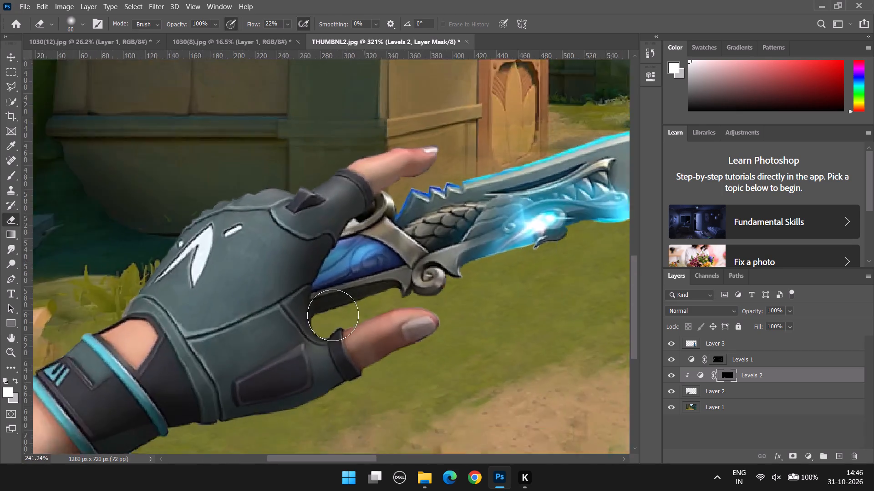
Shade the blade's lower edge near the tip and the inner curve beside its hook on the Levels 2 mask.
alt+scroll(333, 315, down, 9)
alt+scroll(441, 319, down, 3)
alt+scroll(225, 354, up, 4)
alt+scroll(273, 349, up, 18)
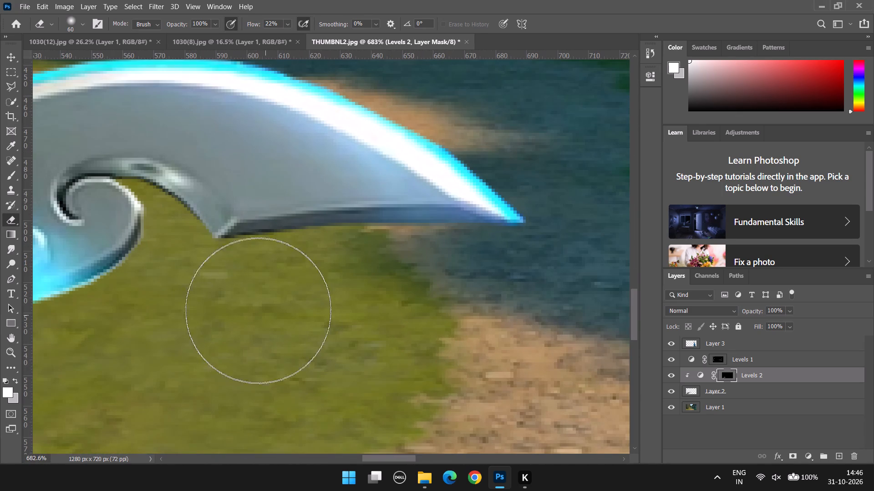
drag(229, 300, 244, 280)
drag(244, 276, 304, 271)
drag(249, 272, 299, 271)
drag(246, 274, 357, 268)
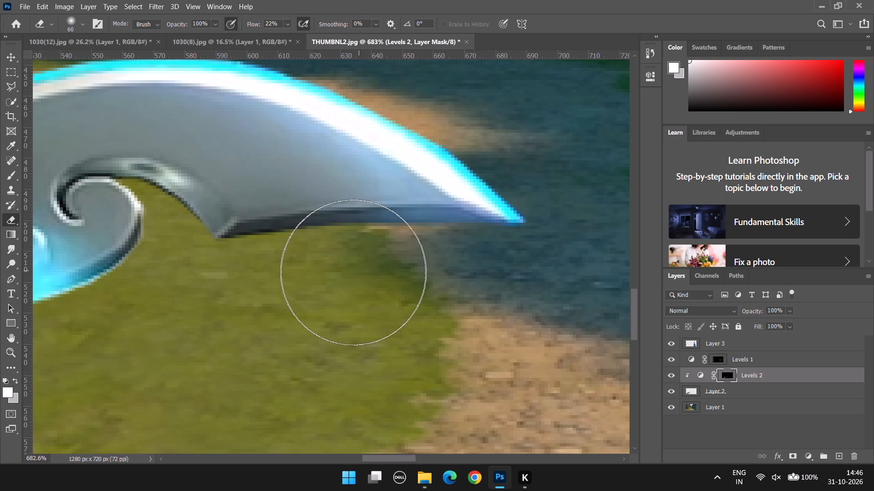
drag(194, 271, 181, 239)
drag(179, 235, 160, 203)
drag(163, 235, 124, 181)
drag(171, 227, 127, 193)
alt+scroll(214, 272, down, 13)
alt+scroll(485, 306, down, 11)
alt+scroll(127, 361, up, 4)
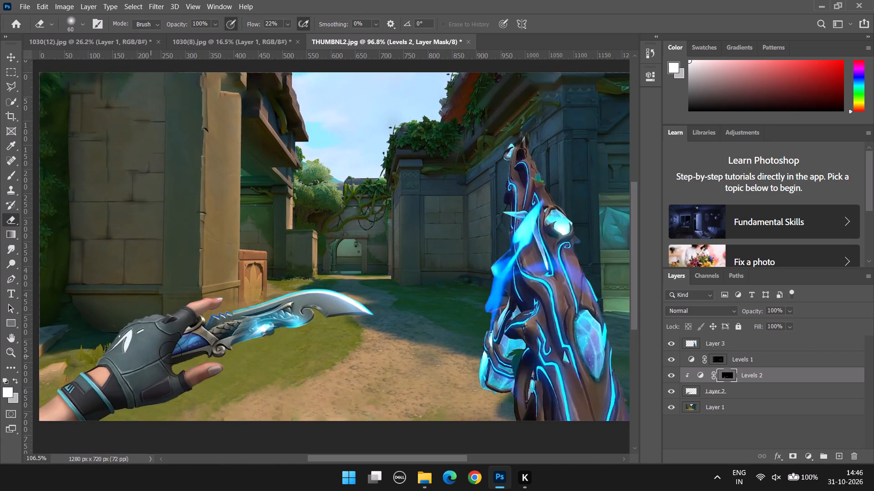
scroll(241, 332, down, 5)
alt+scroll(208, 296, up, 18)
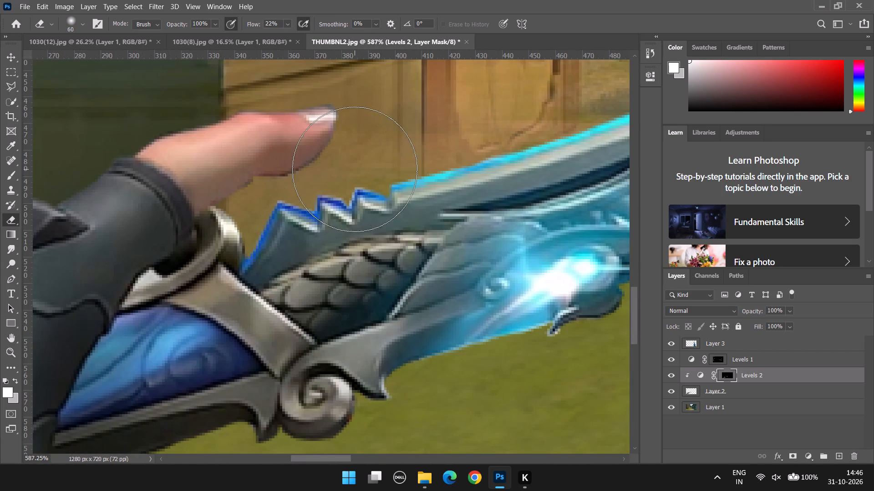
Shade the underside of the upper fingertip on the Levels 2 mask with the Eraser at size 15.
key(bracketleft)
key(bracketleft)
key(bracketleft)
key(bracketleft)
key(bracketleft)
key(bracketleft)
key(bracketleft)
key(bracketleft)
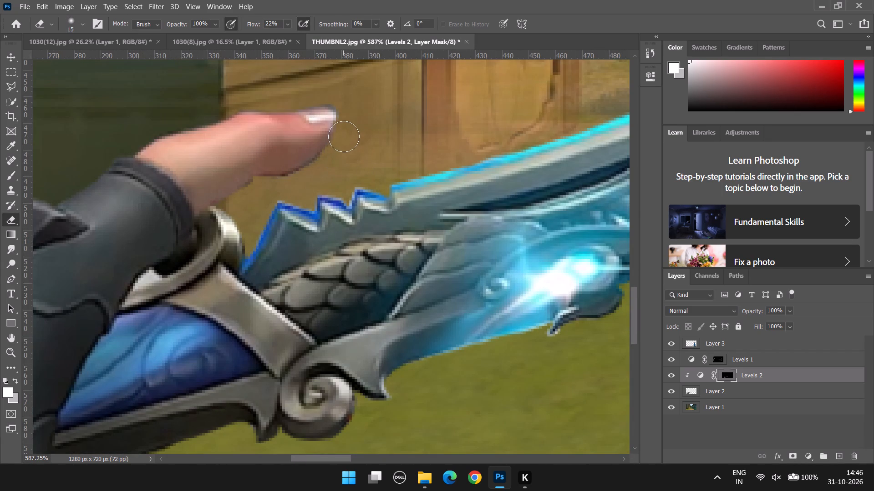
drag(344, 135, 317, 157)
drag(300, 171, 295, 176)
drag(332, 142, 220, 214)
Shade the upper finger's lower edge along the base and glove opening, and back out to the fingertip, on the Levels 2 mask.
drag(305, 171, 224, 193)
drag(249, 190, 174, 252)
drag(221, 210, 181, 245)
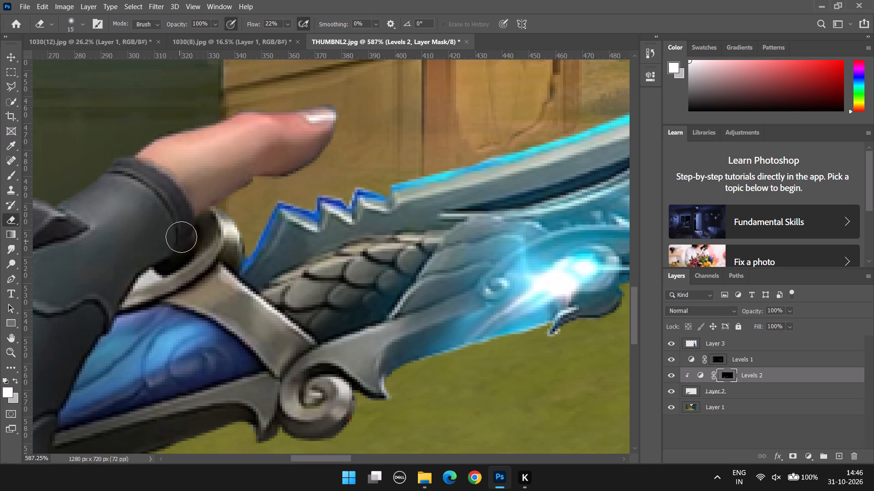
drag(189, 221, 261, 180)
drag(258, 187, 261, 169)
drag(250, 190, 259, 152)
drag(252, 173, 259, 153)
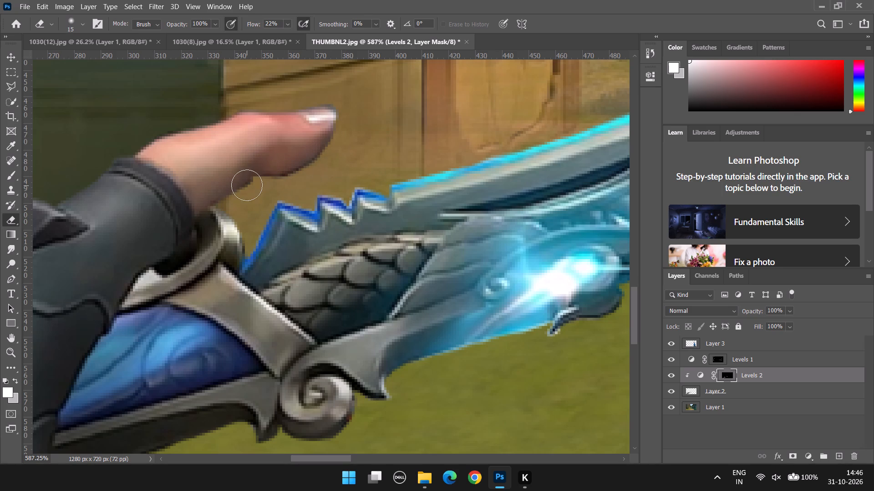
drag(250, 180, 323, 149)
drag(325, 146, 371, 89)
Examine the shaded hand and knife against the whole thumbnail composition.
alt+scroll(391, 168, down, 16)
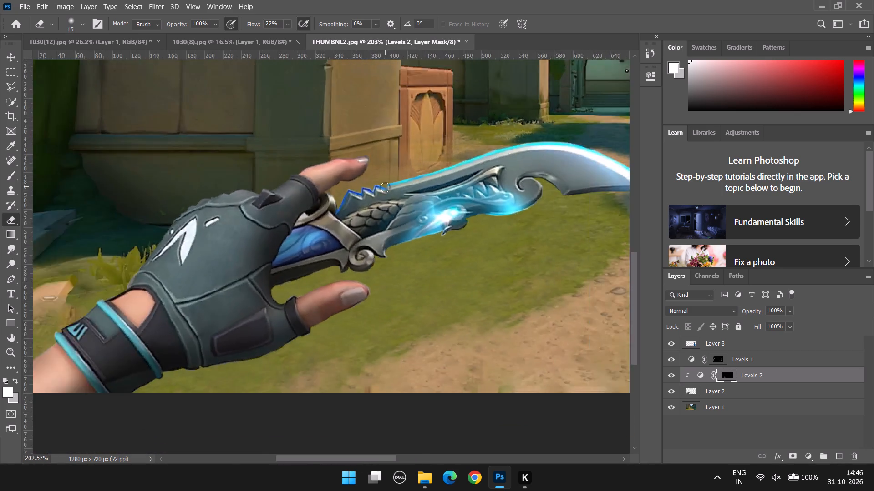
alt+scroll(385, 187, down, 5)
alt+scroll(84, 344, up, 4)
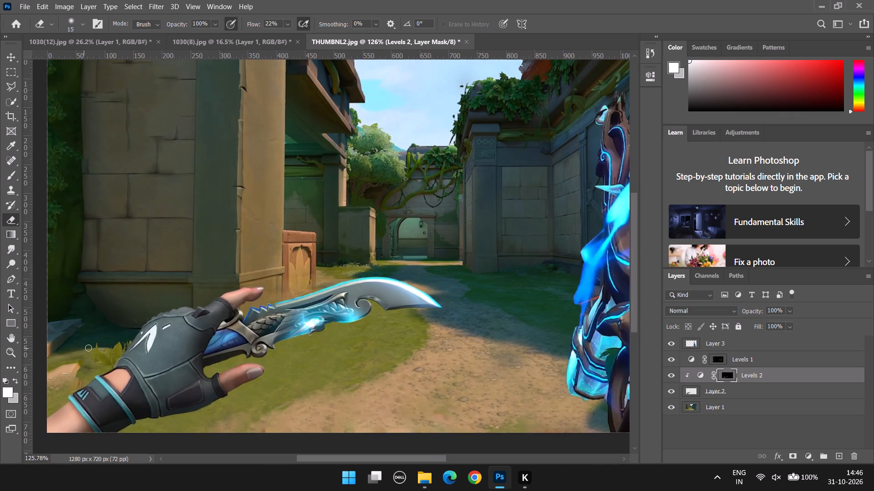
alt+scroll(142, 336, down, 5)
scroll(101, 407, up, 1)
alt+scroll(152, 359, down, 3)
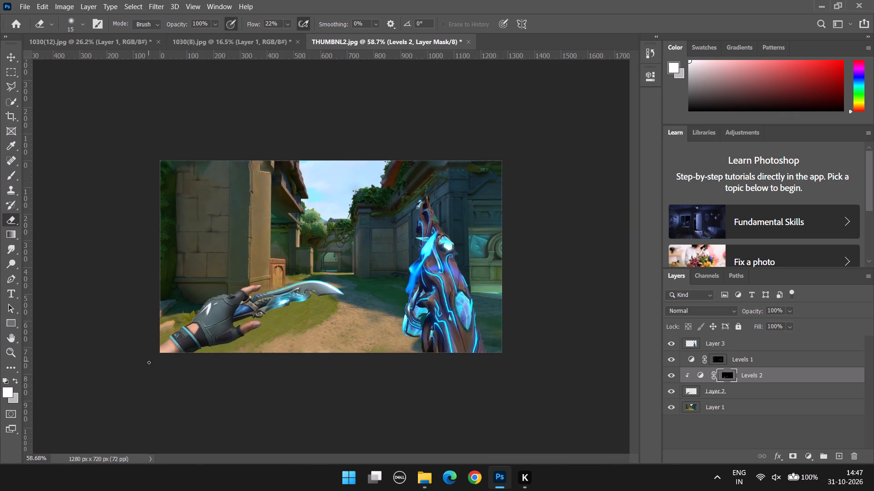
alt+scroll(167, 368, up, 7)
alt+scroll(660, 379, down, 2)
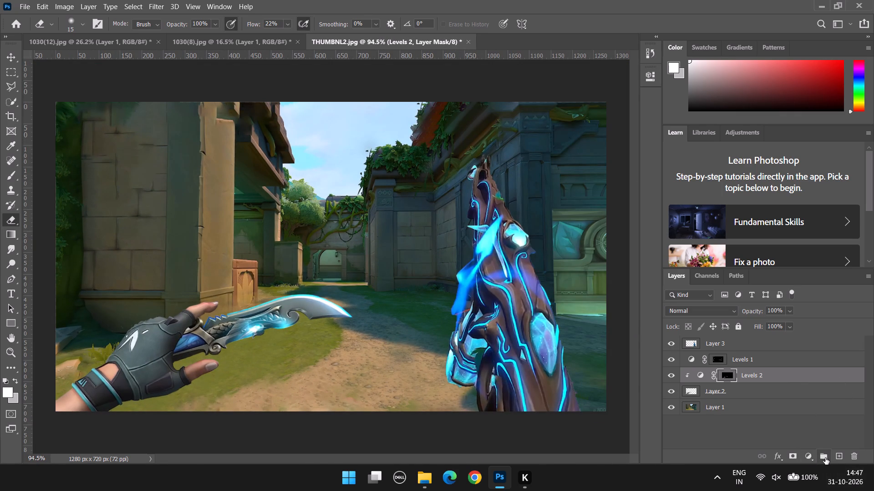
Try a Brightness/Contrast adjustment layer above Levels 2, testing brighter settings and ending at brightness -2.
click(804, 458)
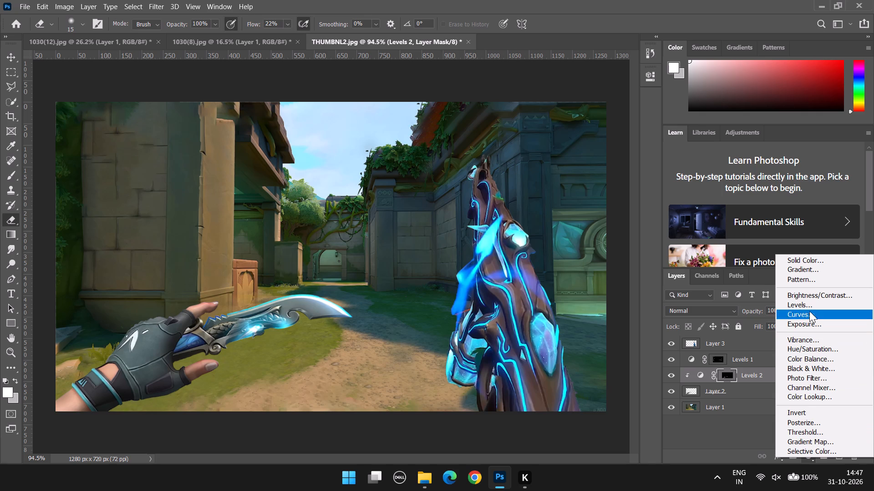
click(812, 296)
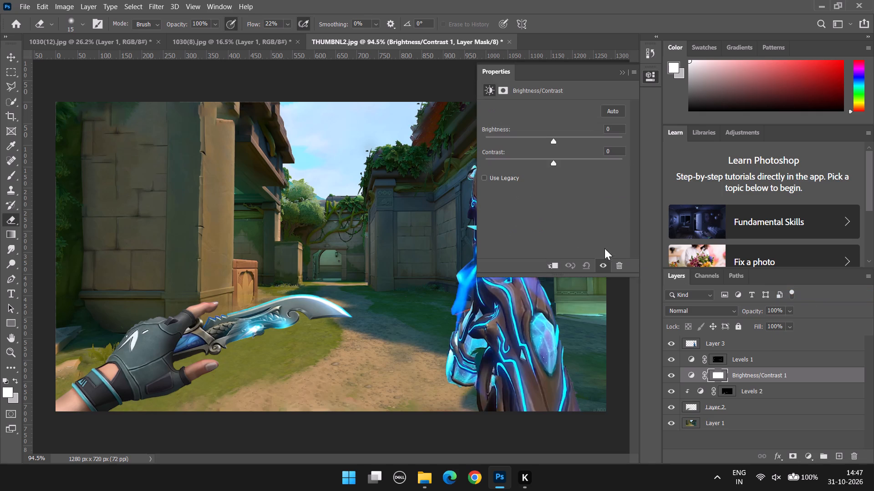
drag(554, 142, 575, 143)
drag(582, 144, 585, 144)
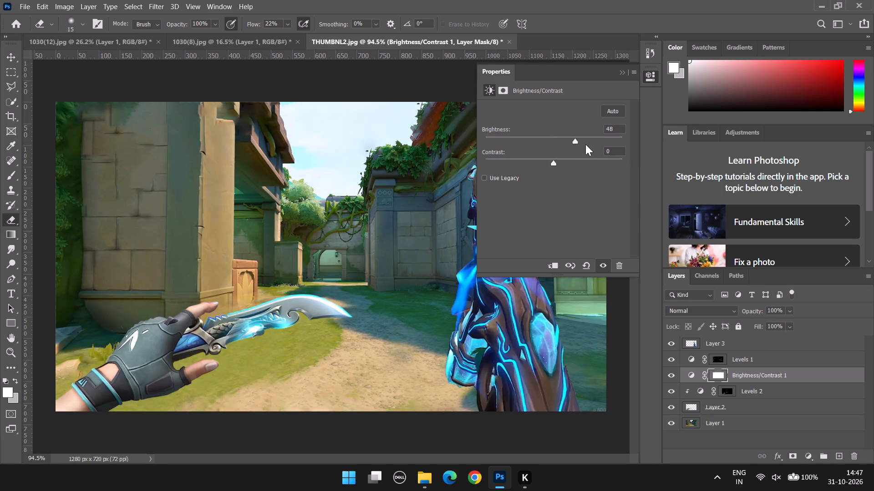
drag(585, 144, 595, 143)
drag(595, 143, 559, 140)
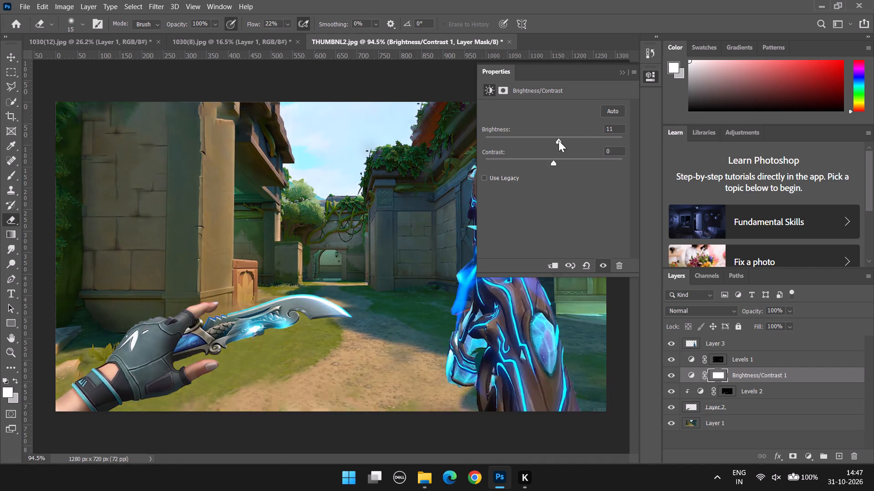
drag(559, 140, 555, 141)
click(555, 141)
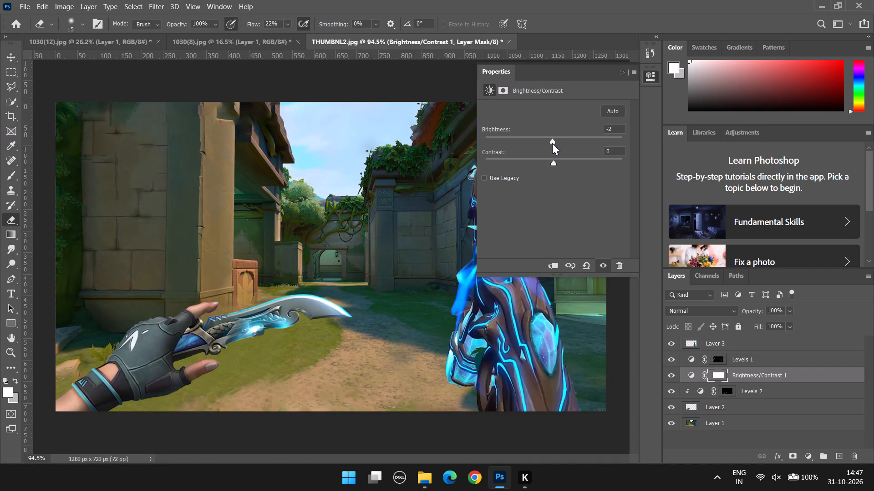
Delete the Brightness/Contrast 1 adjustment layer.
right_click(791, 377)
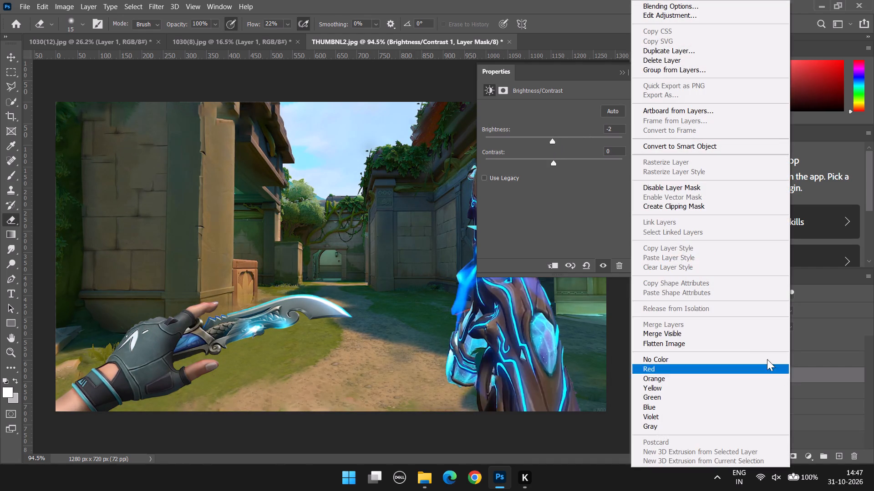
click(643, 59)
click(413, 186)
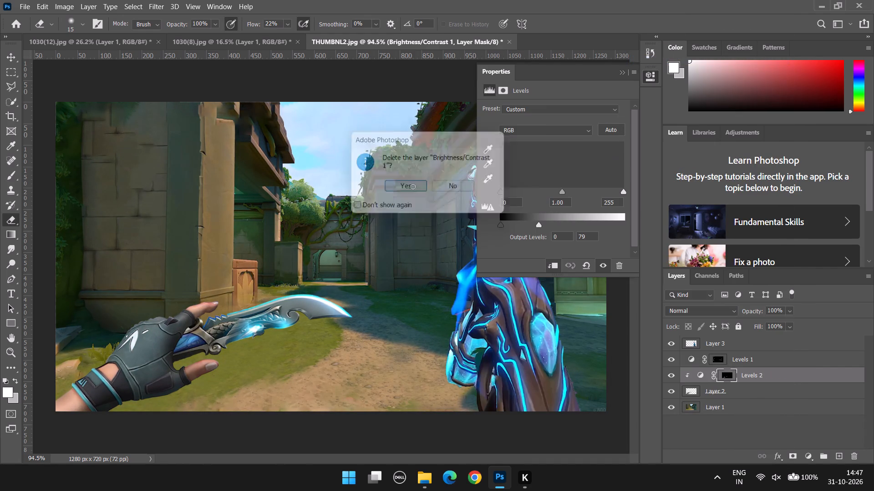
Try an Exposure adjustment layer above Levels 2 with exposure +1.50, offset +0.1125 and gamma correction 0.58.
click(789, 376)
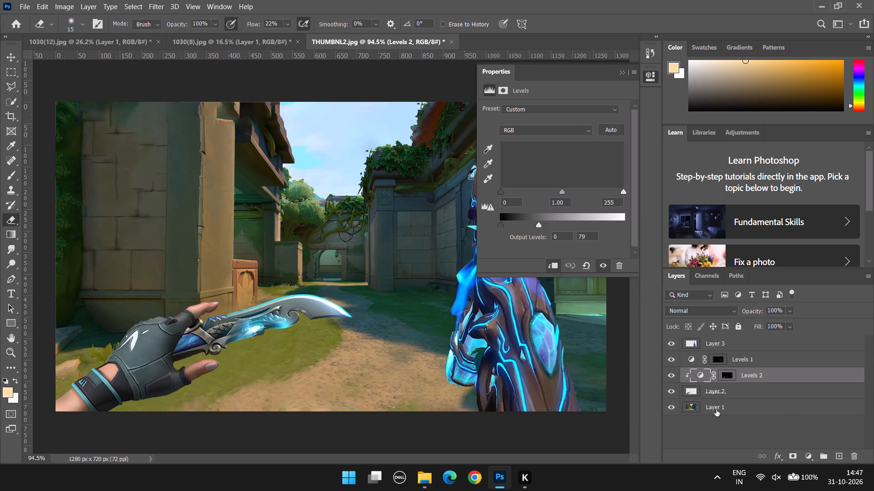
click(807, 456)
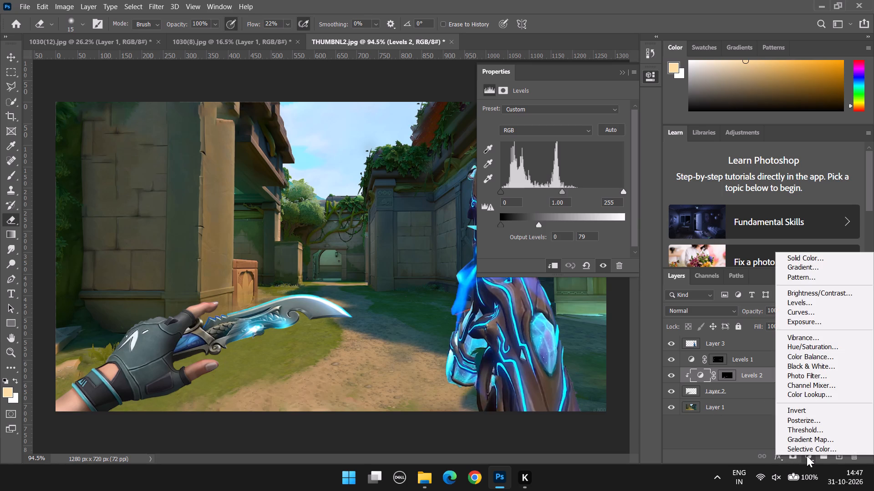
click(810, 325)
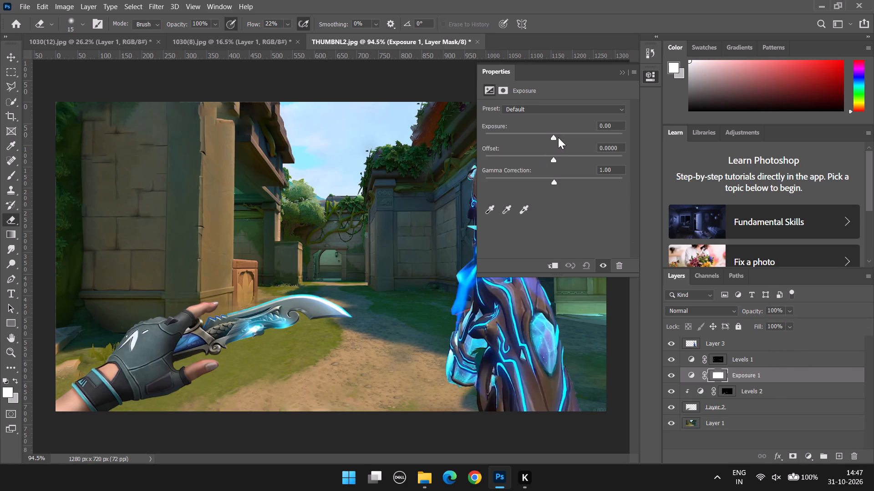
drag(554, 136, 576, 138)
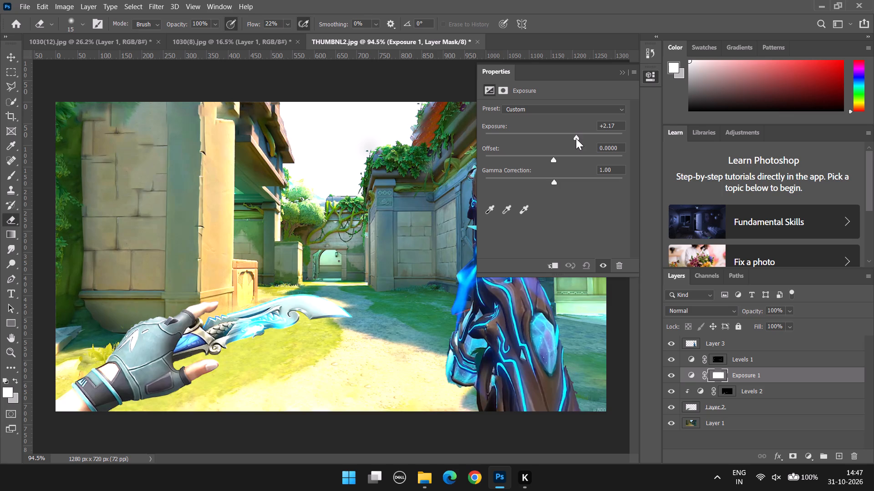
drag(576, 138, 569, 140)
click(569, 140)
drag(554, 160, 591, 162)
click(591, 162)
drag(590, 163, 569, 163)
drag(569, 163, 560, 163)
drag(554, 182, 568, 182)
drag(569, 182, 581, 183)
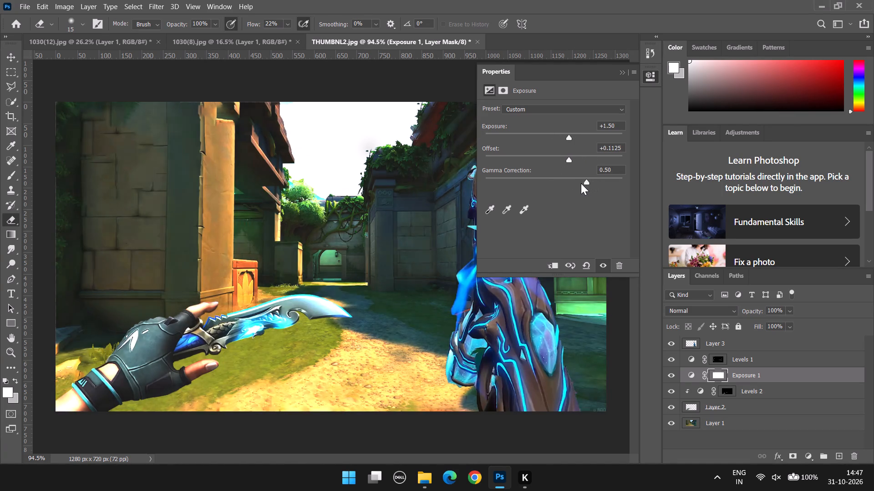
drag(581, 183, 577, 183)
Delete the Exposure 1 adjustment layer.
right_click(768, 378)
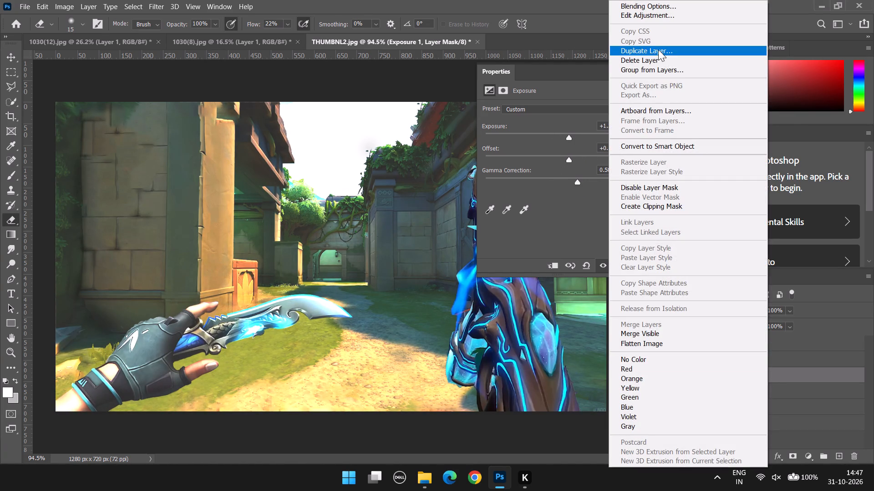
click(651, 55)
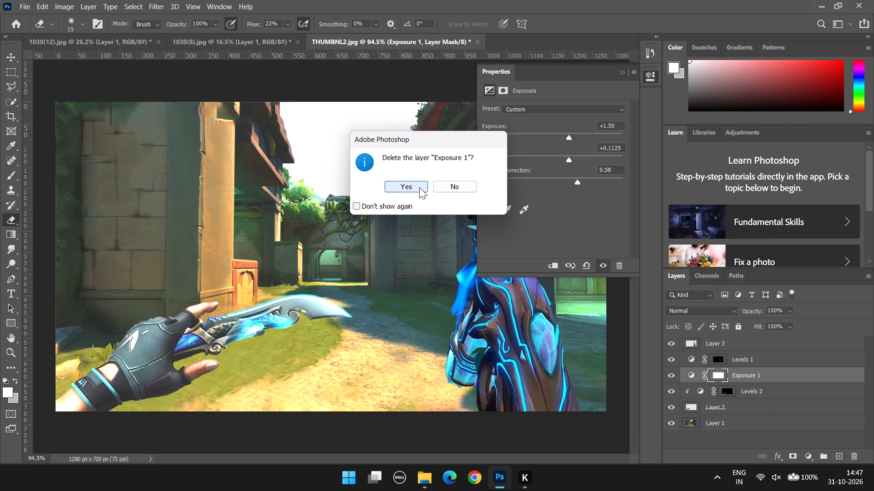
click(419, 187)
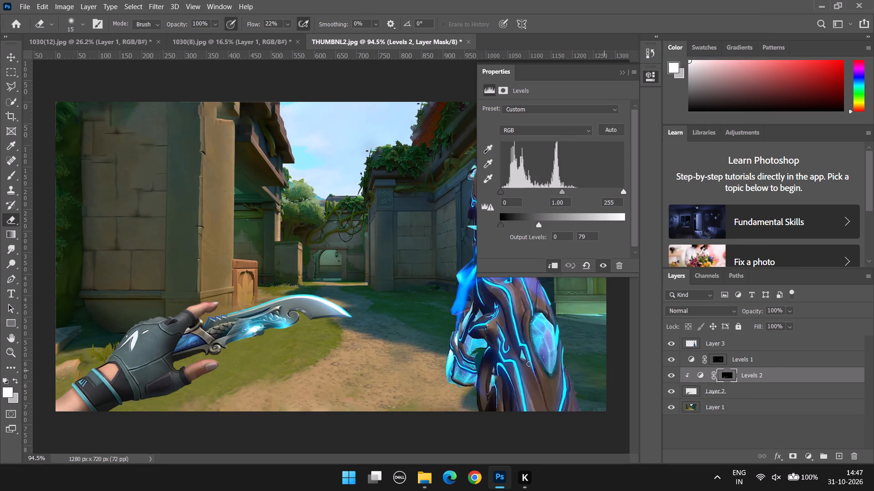
Add a Brightness/Contrast adjustment layer above Levels 2 with brightness 83.
click(808, 456)
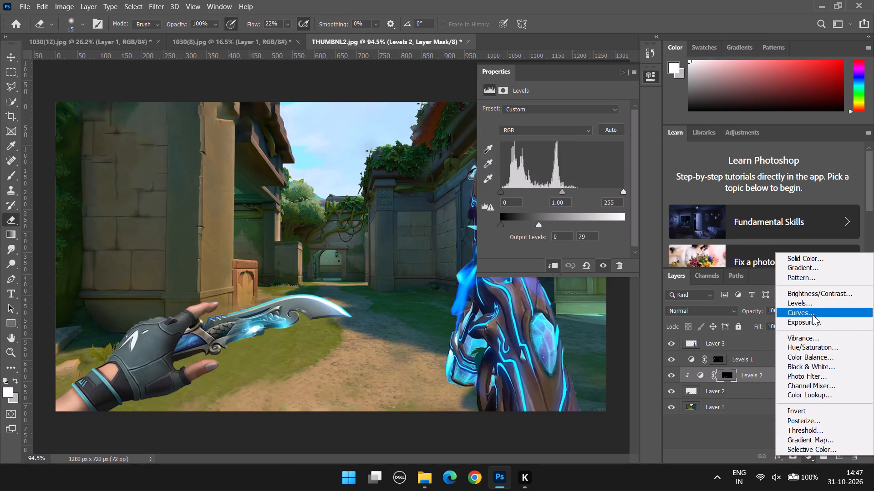
click(800, 298)
drag(551, 140, 571, 142)
drag(571, 142, 591, 140)
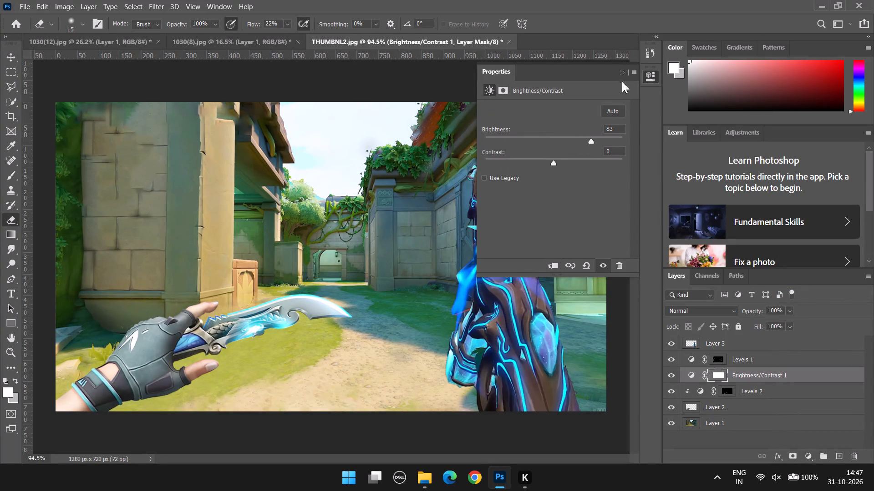
click(622, 73)
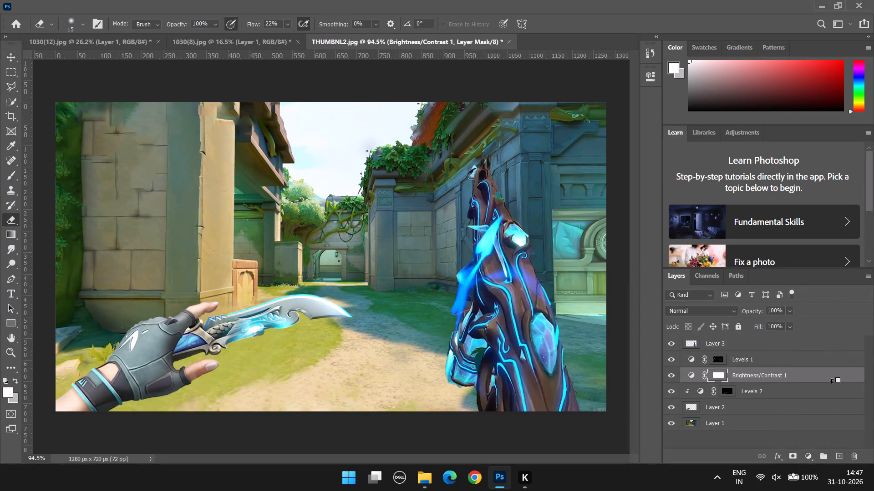
Clip the Brightness/Contrast layer to the hand-and-knife layer and invert its mask to black.
alt+click(829, 384)
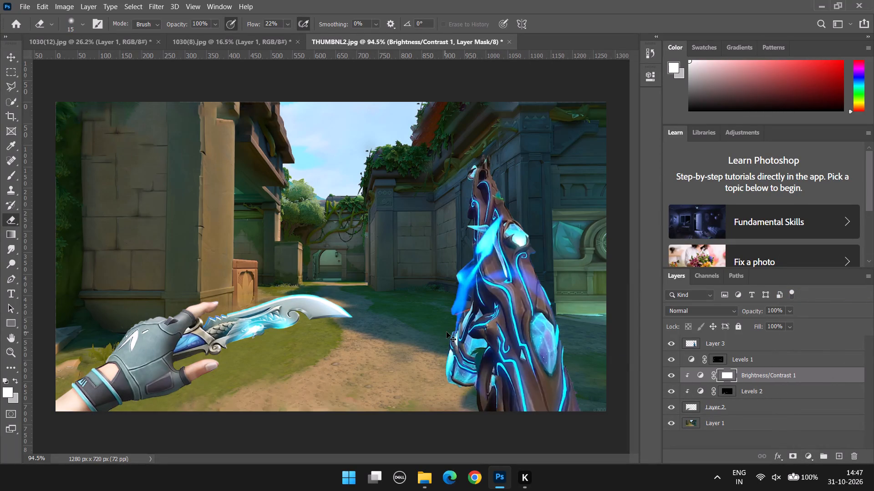
key(ctrl+i)
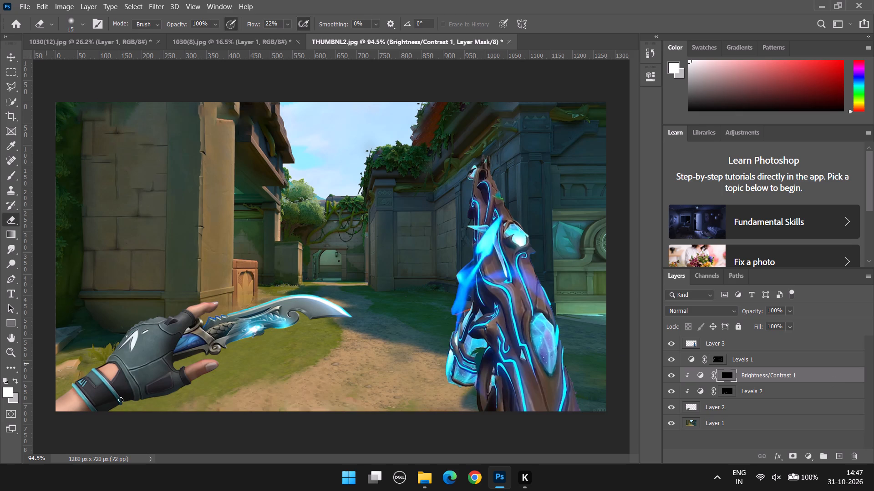
Brighten the forearm's upper edge up to the cuff on the Brightness/Contrast 1 mask with the Eraser at size 30.
click(283, 466)
alt+scroll(71, 398, up, 5)
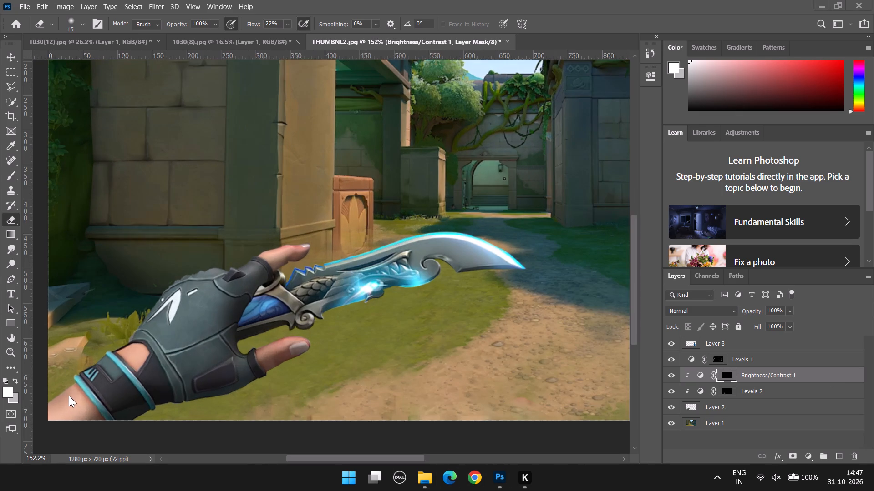
drag(326, 459, 264, 460)
drag(333, 459, 285, 459)
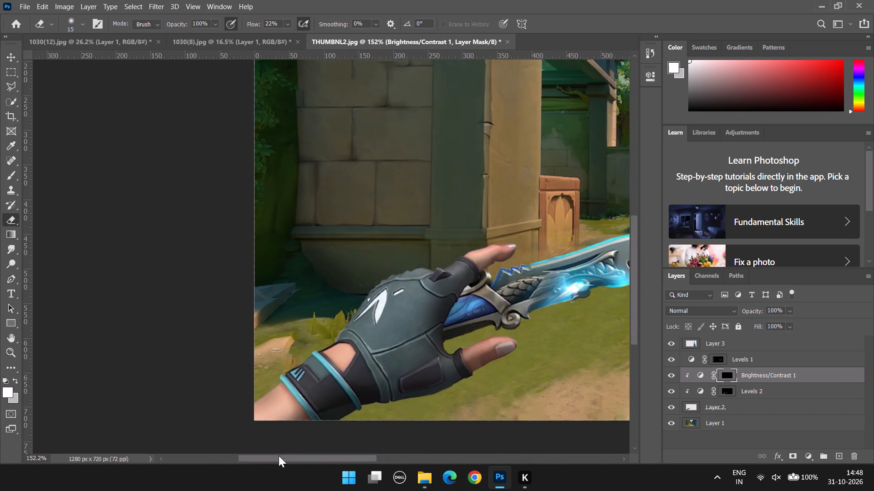
alt+scroll(220, 395, up, 7)
alt+scroll(286, 369, up, 2)
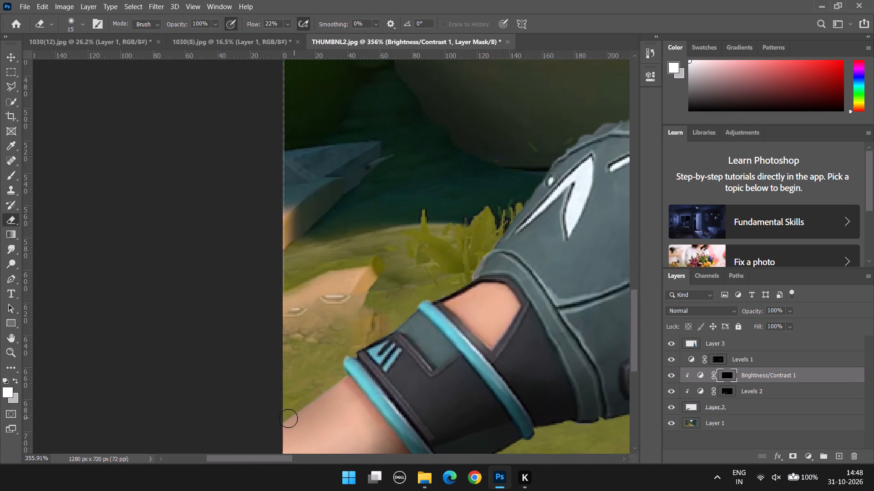
key(bracketright)
key(bracketright)
key(bracketright)
drag(276, 416, 323, 368)
click(324, 368)
drag(267, 417, 356, 358)
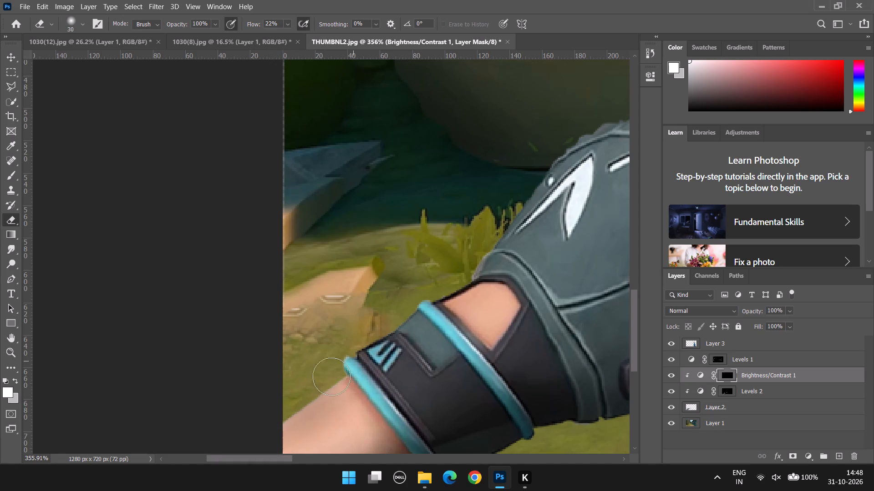
Brighten the wristband's upper edge between the two cyan bands on the Brightness/Contrast 1 mask with the Eraser at size 10.
alt+scroll(340, 380, up, 8)
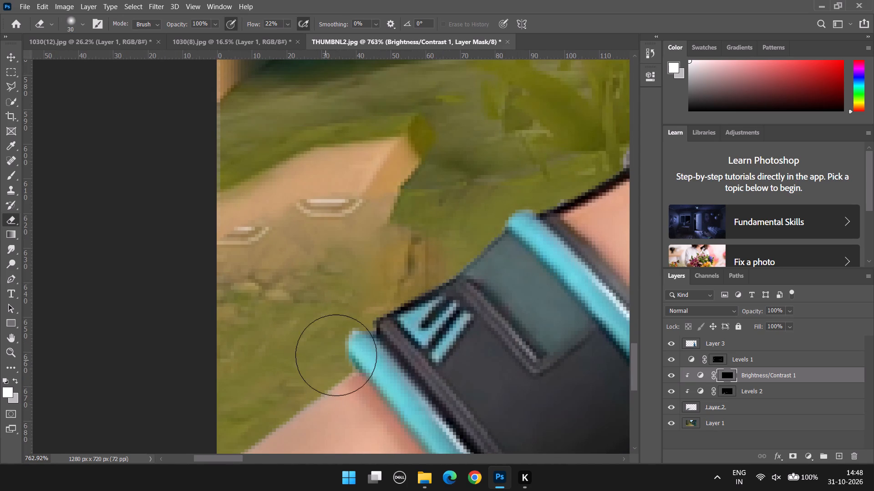
key(bracketleft)
key(bracketleft)
key(bracketleft)
key(bracketleft)
drag(341, 366, 342, 338)
drag(345, 364, 354, 331)
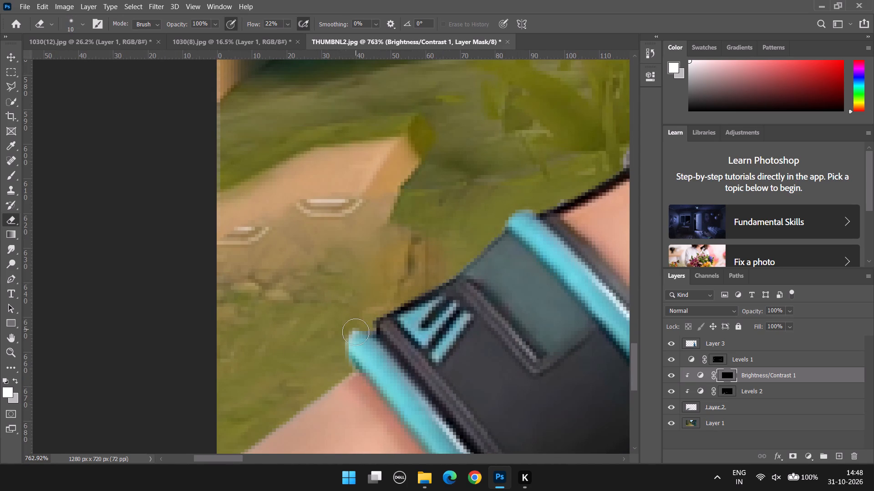
drag(349, 357, 362, 319)
drag(352, 328, 396, 335)
drag(369, 329, 401, 298)
drag(374, 320, 458, 285)
drag(386, 309, 478, 257)
drag(431, 291, 524, 220)
drag(469, 270, 525, 214)
drag(502, 229, 441, 289)
Brighten the edge from the upper cyan band past the wrist opening to the glove's hem with the size 10 Eraser.
alt+scroll(460, 277, down, 6)
scroll(557, 225, up, 4)
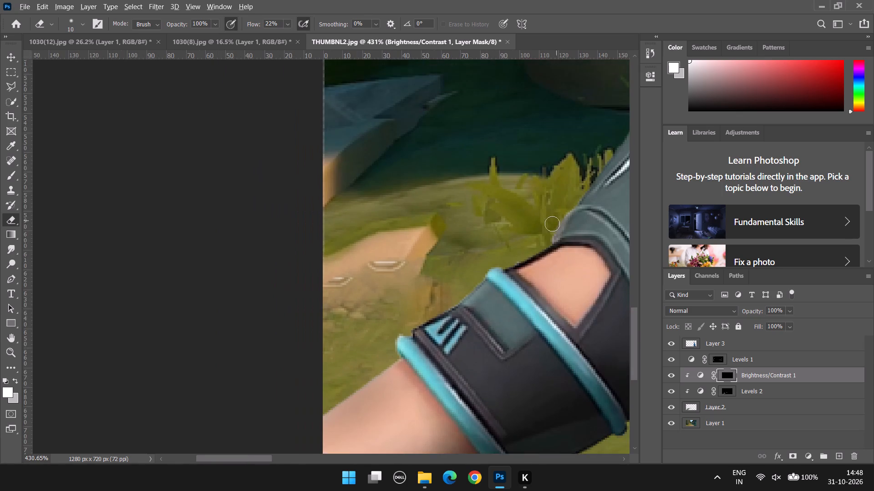
scroll(552, 224, up, 3)
drag(463, 290, 581, 230)
drag(499, 266, 592, 205)
drag(559, 244, 579, 203)
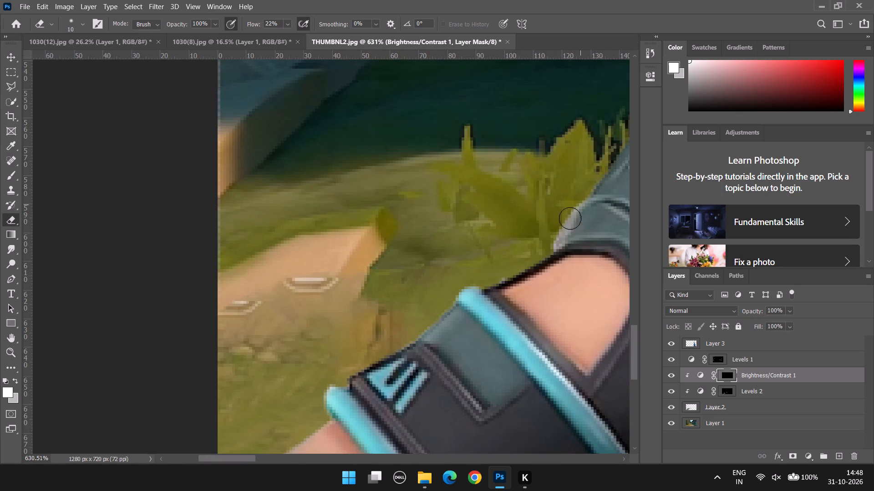
drag(558, 233, 579, 190)
drag(554, 251, 579, 200)
drag(549, 242, 587, 190)
drag(568, 224, 619, 165)
drag(574, 197, 619, 152)
drag(589, 192, 638, 144)
Go over the wristband's upper edge again from the lower cyan band past the blue logo with the size 10 Eraser.
drag(251, 458, 240, 458)
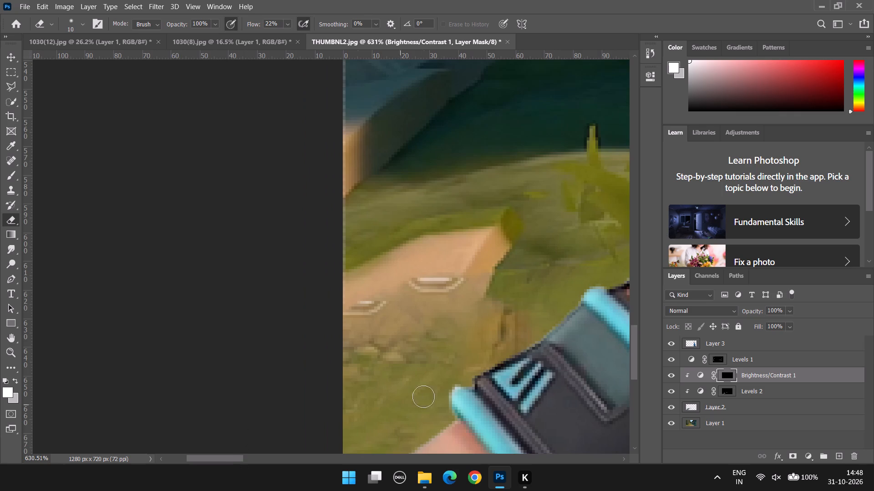
alt+scroll(462, 373, up, 4)
drag(477, 391, 528, 375)
drag(469, 385, 530, 369)
drag(465, 393, 533, 377)
alt+scroll(544, 380, down, 5)
drag(559, 363, 595, 319)
drag(555, 357, 610, 316)
drag(560, 355, 603, 322)
drag(558, 362, 602, 336)
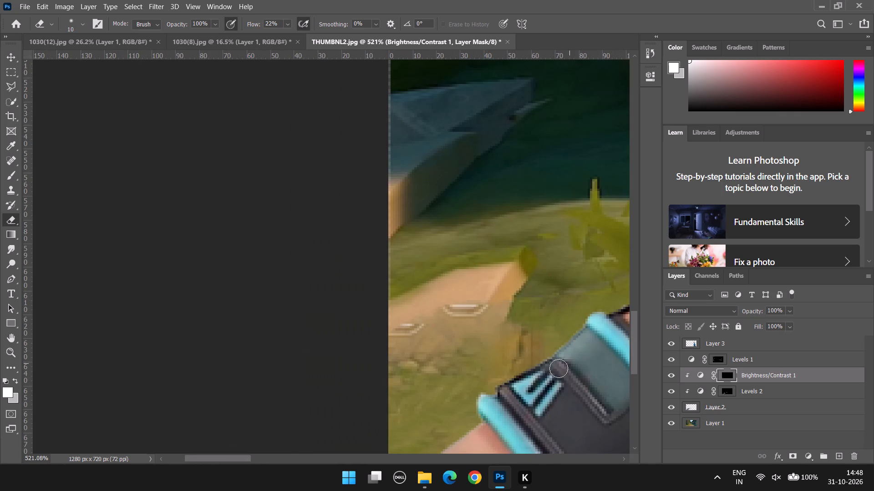
drag(574, 363, 615, 341)
Brighten the wristband around the upper cyan band with broader Eraser strokes at size 40.
key(bracketright)
key(bracketright)
text(]]]])
drag(583, 365, 607, 319)
drag(567, 320, 651, 281)
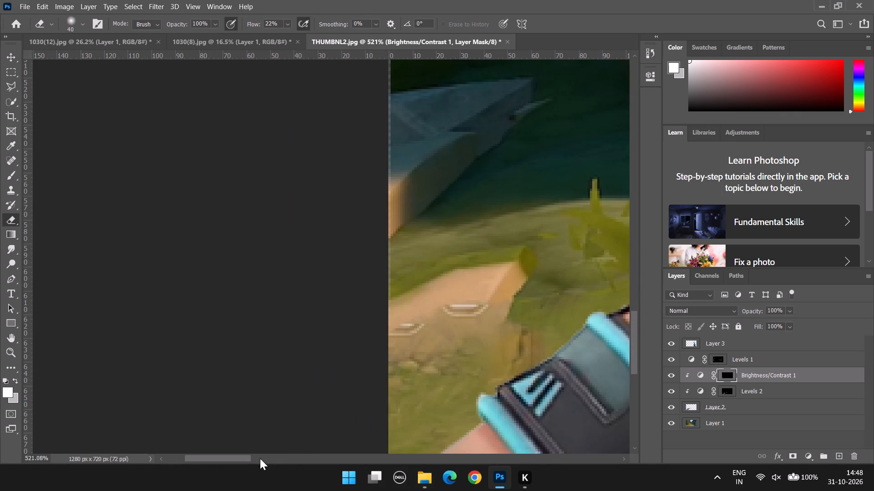
Brighten the curved seam along the glove's hem above the wrist opening with the Eraser at size 6.
drag(244, 458, 311, 457)
scroll(192, 301, up, 7)
scroll(57, 314, up, 3)
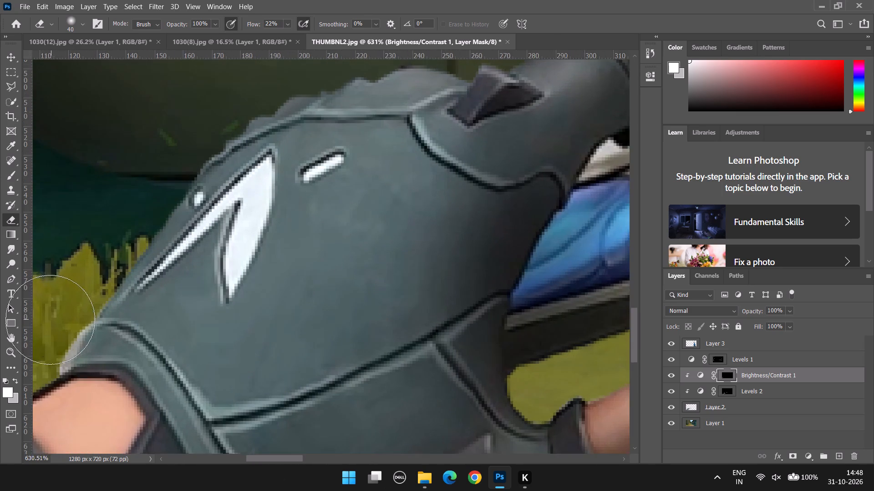
scroll(50, 320, up, 3)
scroll(121, 322, up, 1)
alt+scroll(121, 326, down, 9)
drag(321, 455, 307, 457)
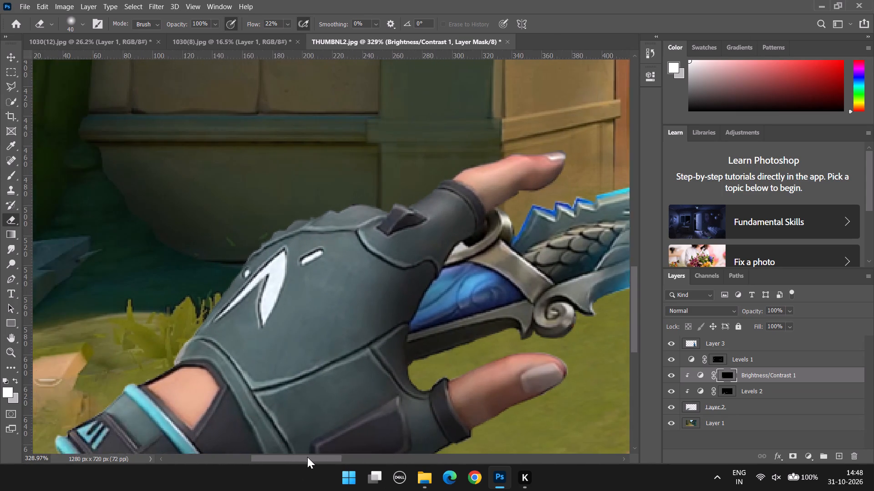
drag(307, 457, 295, 458)
alt+scroll(268, 360, up, 10)
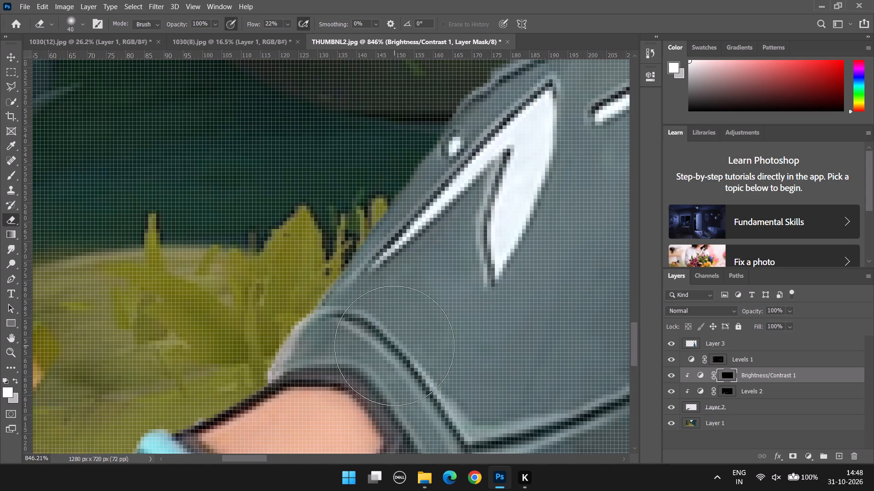
key(bracketleft)
key(bracketleft)
key(bracketleft)
key(bracketleft)
key(bracketleft)
key(bracketleft)
key(bracketleft)
key(bracketleft)
key(bracketleft)
key(bracketleft)
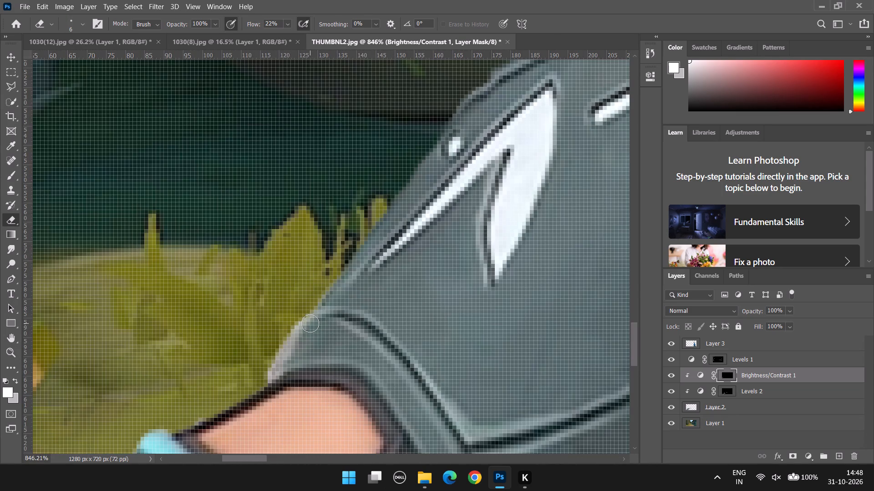
alt+scroll(310, 323, down, 3)
drag(306, 325, 352, 324)
drag(315, 316, 359, 326)
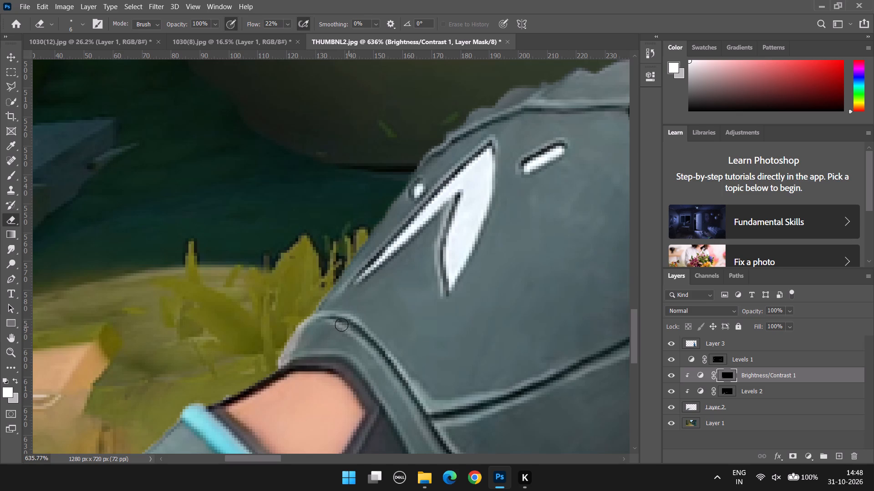
drag(315, 316, 367, 338)
drag(331, 316, 370, 335)
drag(290, 334, 295, 330)
Softly brighten the glove's hem at its outer edge with the Eraser at size 35 and 77% opacity.
text(]])
key(bracketright)
key(bracketright)
text(]]]])
key(bracketright)
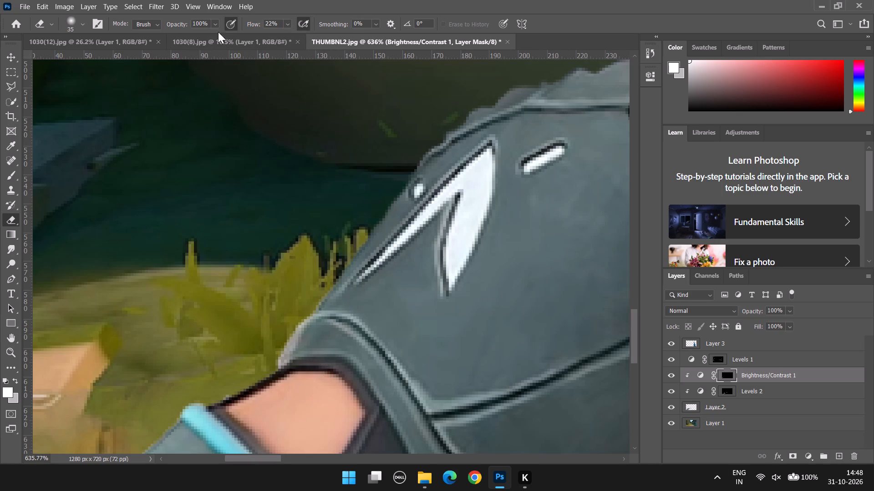
click(208, 23)
click(213, 24)
click(215, 34)
drag(276, 360, 298, 348)
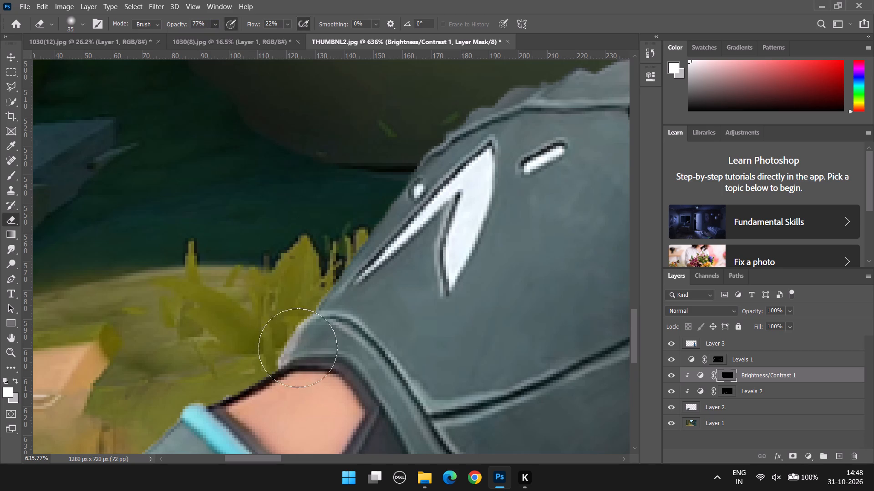
drag(298, 348, 335, 328)
drag(301, 357, 352, 296)
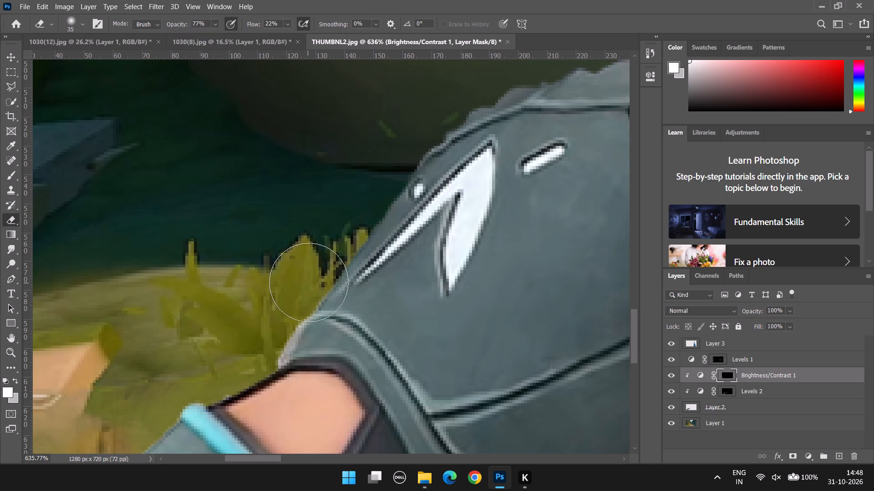
Brighten the glove's outer edge from the hem up past the white logo with the Eraser at size 10 and 100% opacity.
text([[[)
key(bracketleft)
key(bracketleft)
click(214, 25)
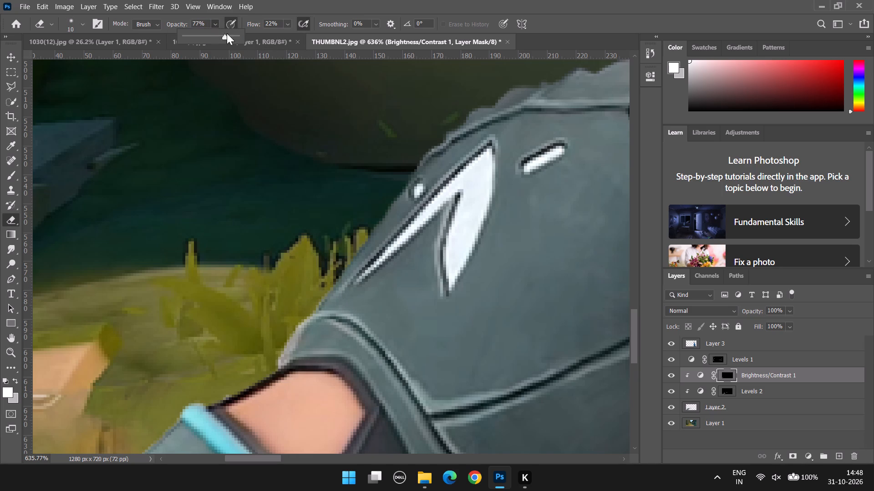
drag(229, 35, 259, 40)
drag(302, 308, 344, 275)
drag(315, 291, 368, 234)
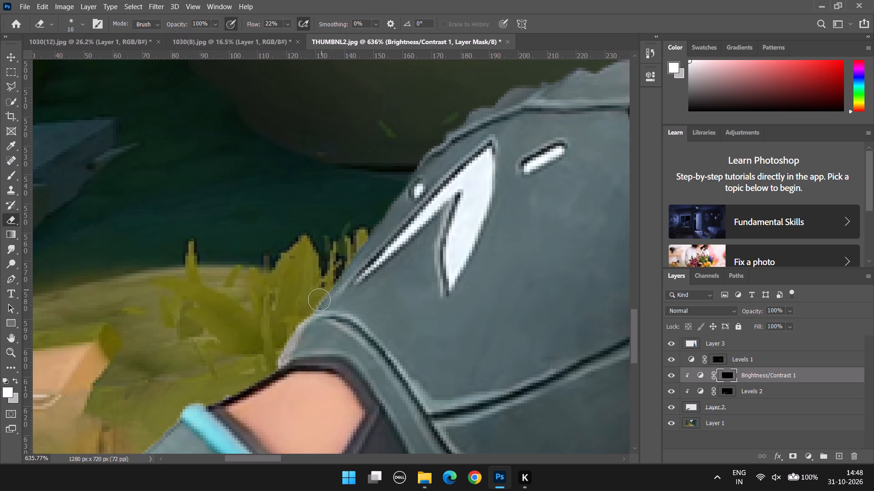
drag(319, 300, 382, 218)
drag(329, 286, 405, 180)
drag(364, 235, 432, 143)
drag(389, 204, 468, 116)
drag(417, 156, 475, 109)
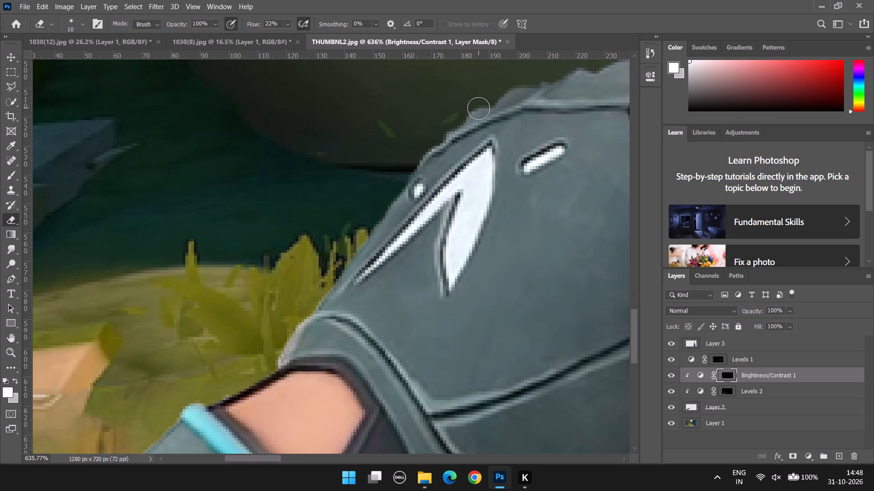
Brighten the jagged knuckle ridges along the glove's top edge with the size 10 Eraser.
scroll(477, 115, up, 8)
drag(422, 207, 450, 206)
drag(436, 205, 448, 205)
drag(437, 184, 452, 168)
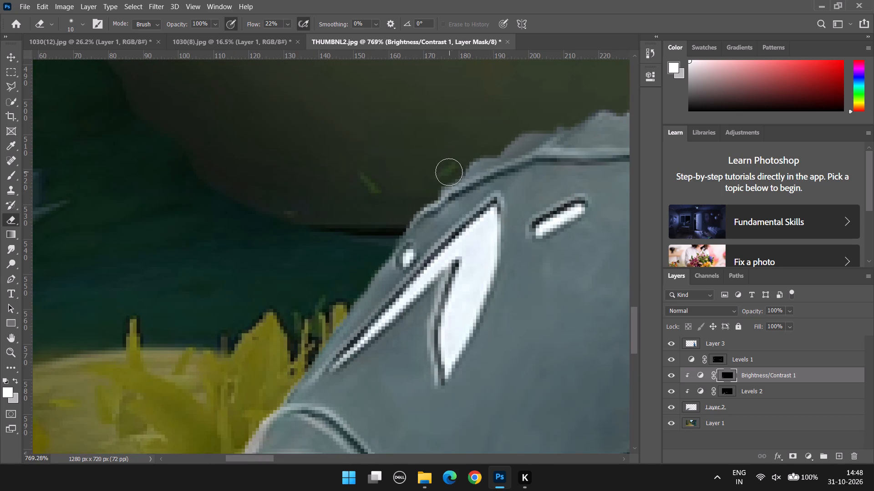
drag(450, 174, 469, 167)
drag(465, 169, 473, 155)
drag(465, 168, 478, 154)
drag(475, 156, 505, 165)
drag(480, 153, 514, 163)
drag(485, 155, 542, 119)
drag(508, 133, 510, 130)
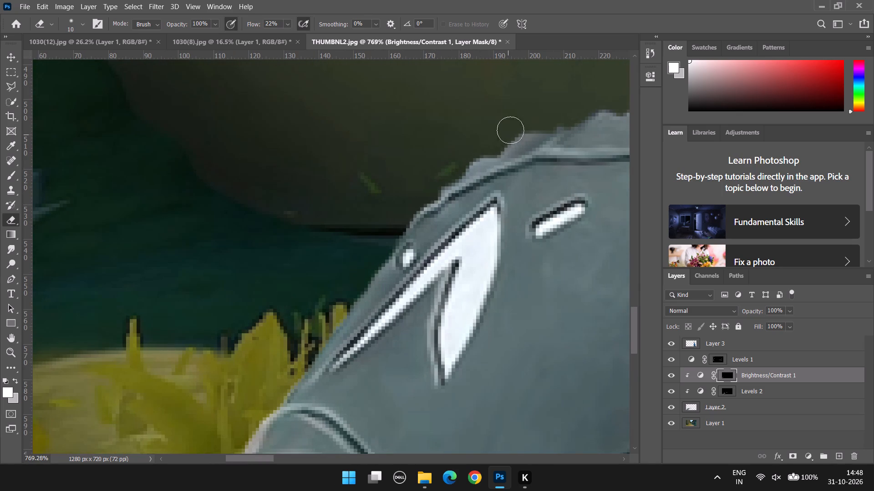
drag(510, 130, 582, 125)
drag(534, 127, 599, 100)
drag(564, 129, 630, 93)
Brighten the bare forearm's upper edge below the lower cyan band with the size 10 Eraser.
alt+scroll(572, 218, down, 17)
alt+scroll(601, 224, up, 3)
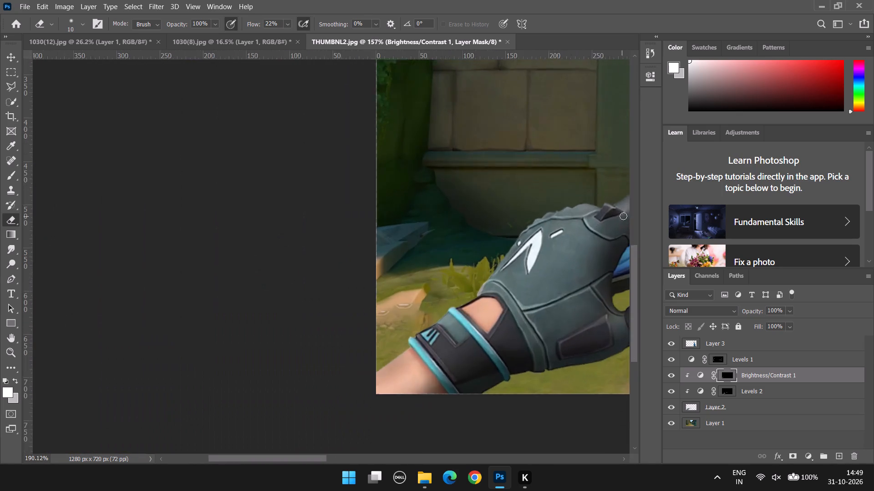
alt+scroll(623, 216, up, 5)
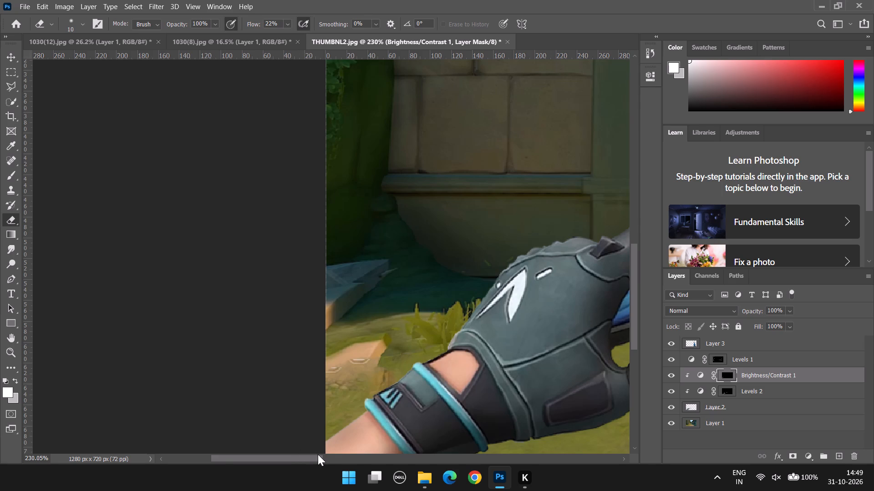
drag(310, 456, 306, 459)
scroll(336, 401, down, 10)
alt+scroll(357, 362, up, 8)
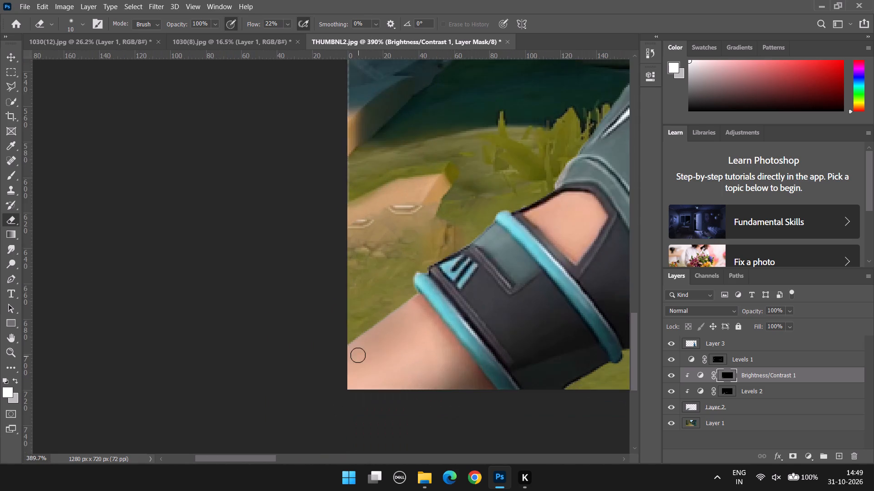
alt+scroll(358, 355, up, 3)
drag(318, 357, 402, 281)
drag(322, 350, 415, 275)
drag(301, 372, 427, 302)
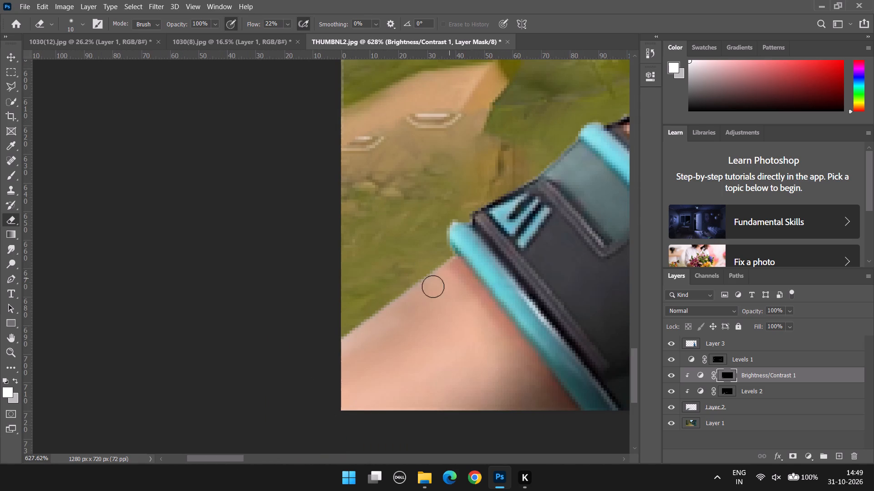
Spread the forearm highlight along and below its upper edge with the Eraser at size 35.
text(]])
key(bracketright)
key(bracketright)
key(bracketright)
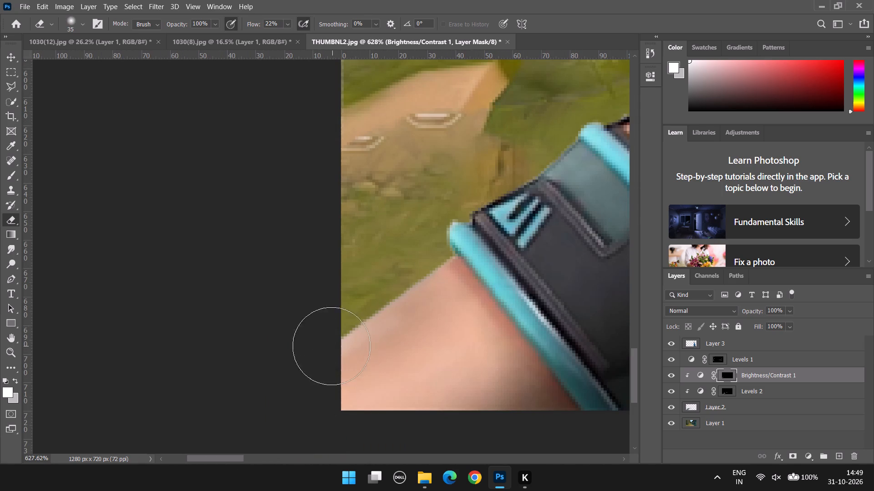
drag(331, 346, 427, 271)
drag(317, 344, 468, 266)
drag(335, 370, 495, 328)
Brighten the glove's whole outer edge from the hem over the knuckles to the dark knuckle tab with the size 35 Eraser.
alt+scroll(419, 380, down, 6)
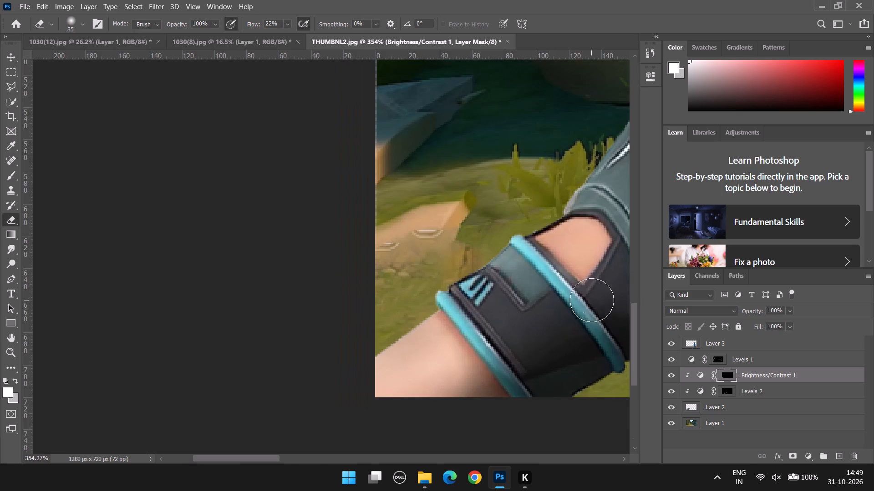
scroll(591, 300, up, 1)
alt+scroll(592, 306, down, 10)
scroll(592, 296, up, 6)
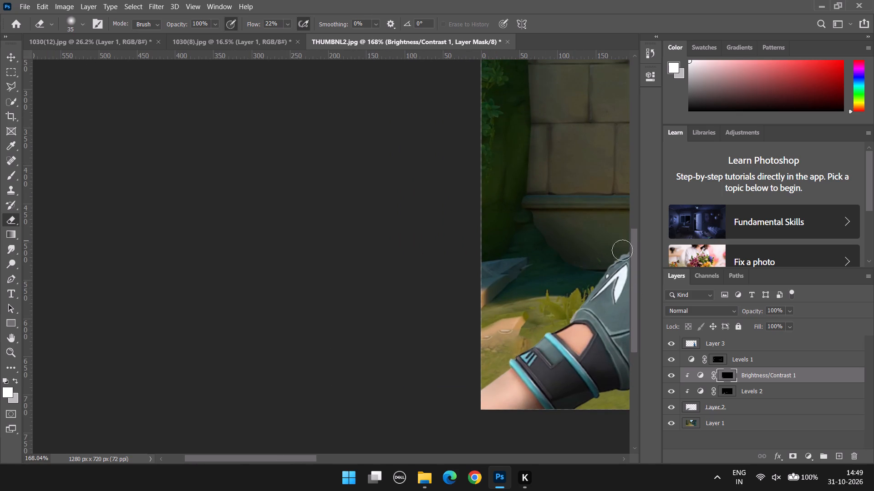
drag(567, 313, 622, 255)
drag(585, 304, 660, 234)
drag(311, 460, 329, 460)
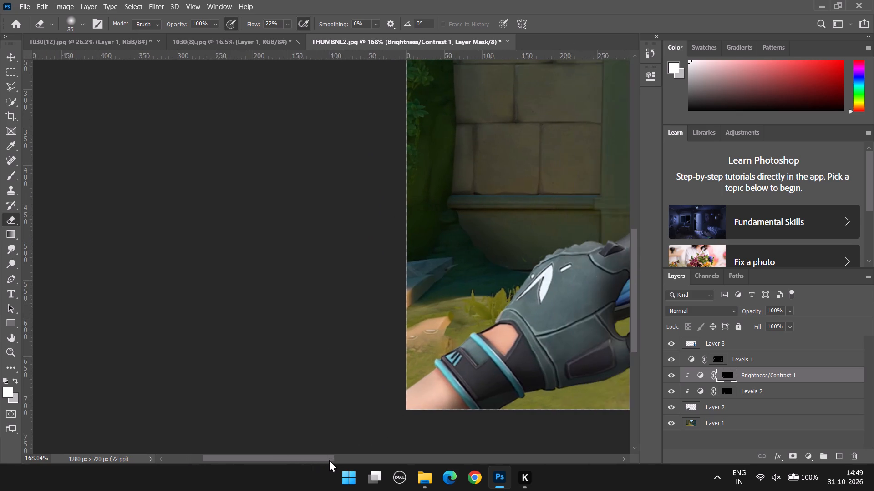
drag(329, 460, 362, 460)
scroll(458, 272, up, 7)
drag(371, 288, 457, 259)
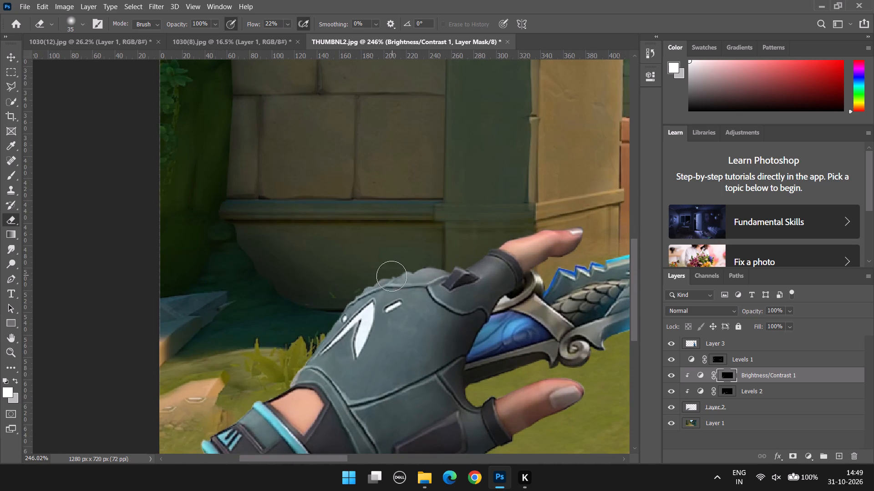
drag(392, 276, 451, 274)
click(455, 271)
drag(460, 270, 484, 249)
drag(445, 268, 488, 256)
drag(435, 267, 485, 251)
Brighten the upper edge of the upper finger from the knuckle tab to the fingertip with the size 35 Eraser.
drag(454, 268, 496, 239)
drag(481, 257, 524, 231)
drag(488, 251, 551, 222)
drag(505, 239, 587, 229)
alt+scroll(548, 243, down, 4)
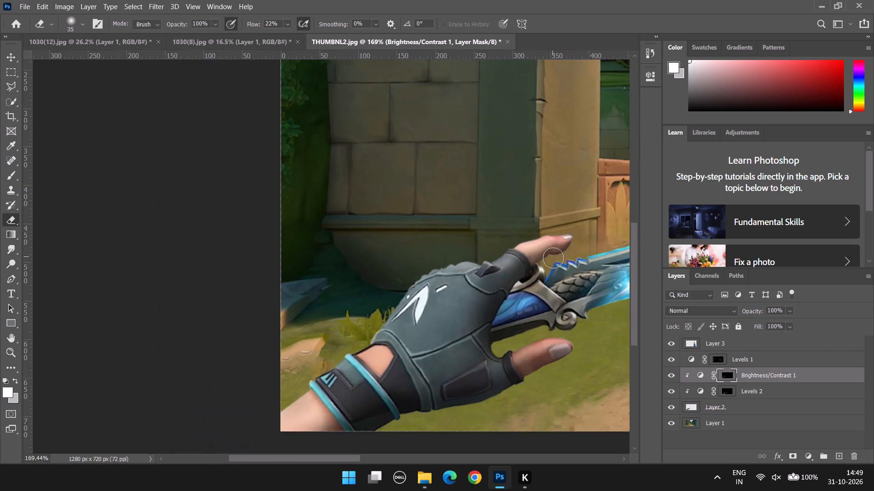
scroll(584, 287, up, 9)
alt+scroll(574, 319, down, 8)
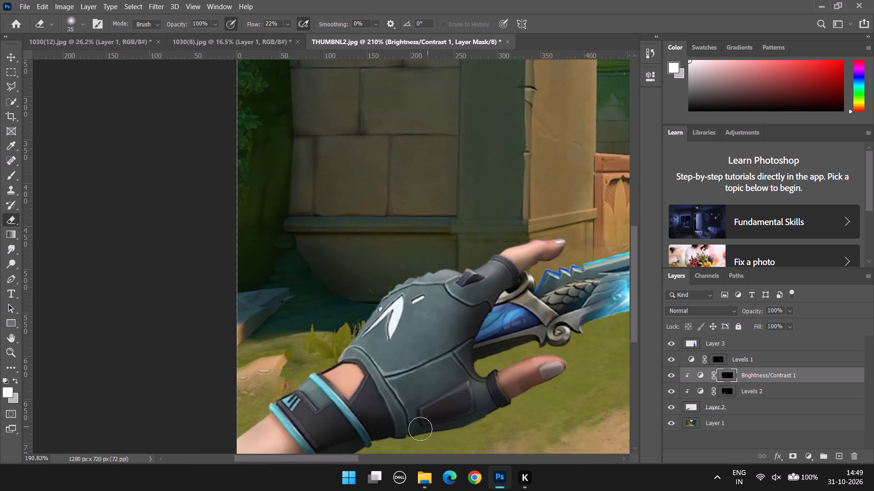
Brighten the knife's upper edge from the serrations along the straight part of the blade with the size 35 Eraser.
drag(344, 459, 392, 461)
alt+scroll(424, 230, up, 7)
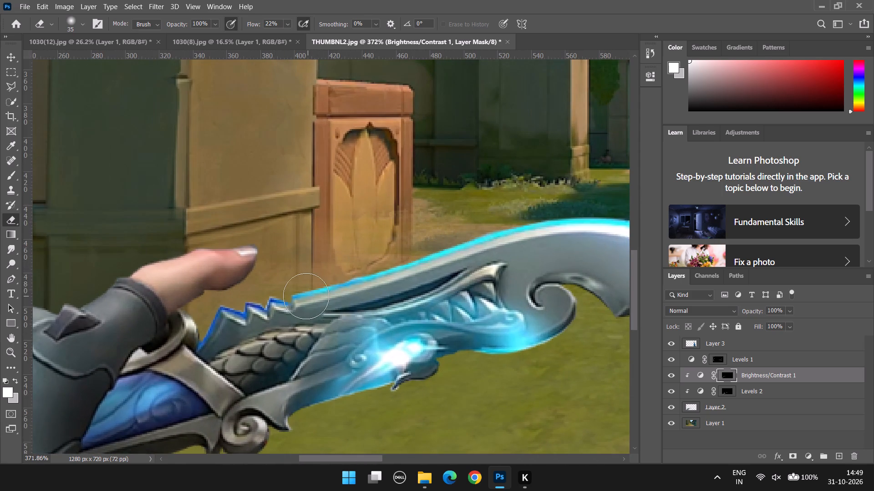
alt+scroll(304, 296, up, 3)
drag(302, 295, 450, 250)
drag(322, 290, 701, 140)
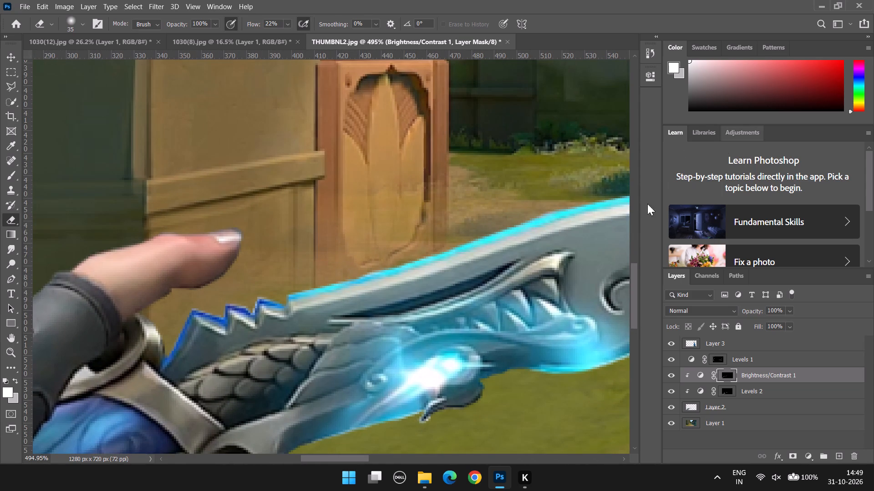
drag(264, 303, 276, 302)
drag(272, 298, 291, 300)
drag(269, 295, 469, 239)
drag(426, 250, 718, 162)
Brighten the glowing upper edge over the crest of the curved blade on the Brightness/Contrast mask.
drag(352, 459, 376, 461)
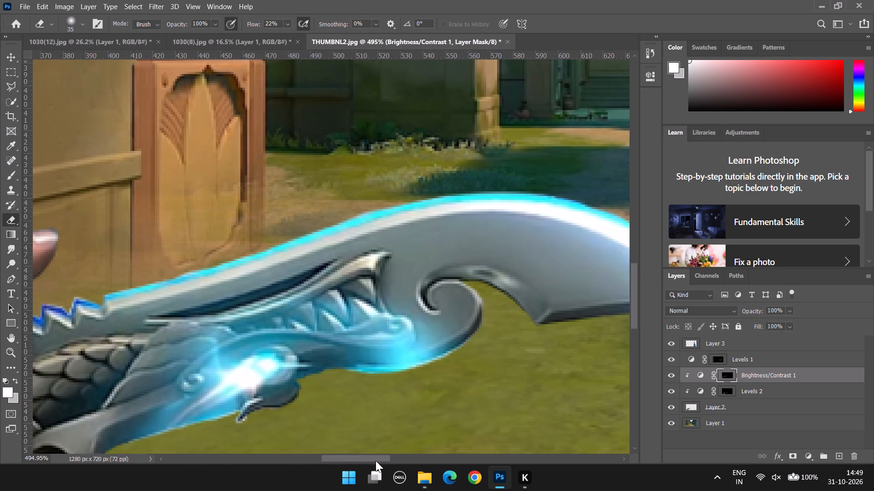
drag(376, 461, 376, 460)
drag(349, 217, 521, 188)
drag(432, 196, 610, 222)
drag(473, 193, 694, 241)
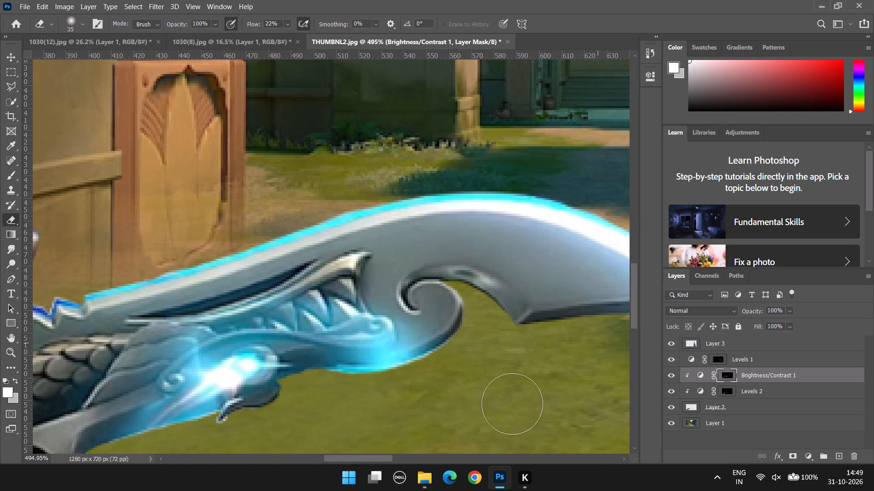
Brighten the blade's outer edge from the crest down to the pointed tip with the size 35 Eraser.
drag(376, 452, 391, 456)
drag(376, 457, 401, 460)
drag(371, 228, 544, 285)
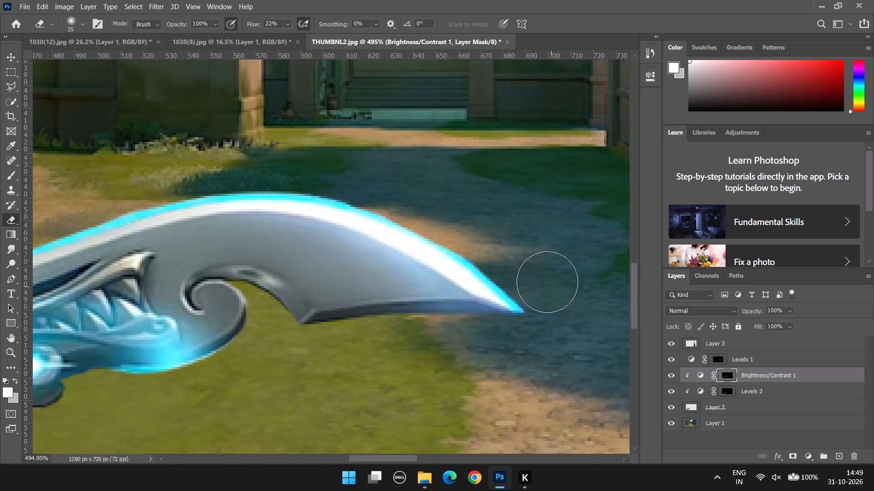
drag(426, 252, 526, 313)
drag(453, 268, 590, 318)
drag(460, 266, 639, 335)
drag(504, 316, 374, 253)
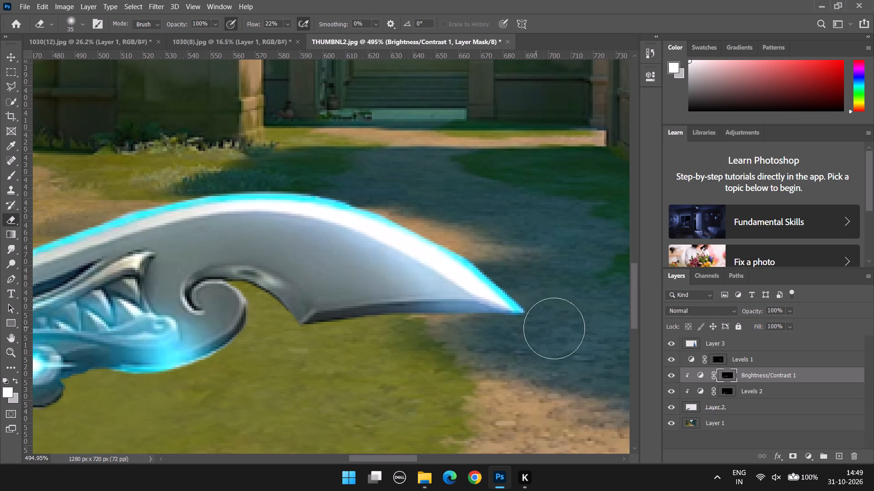
Lower the Eraser opacity to 83% and brighten the inner face of the blade from near the tip back past the crest.
click(214, 23)
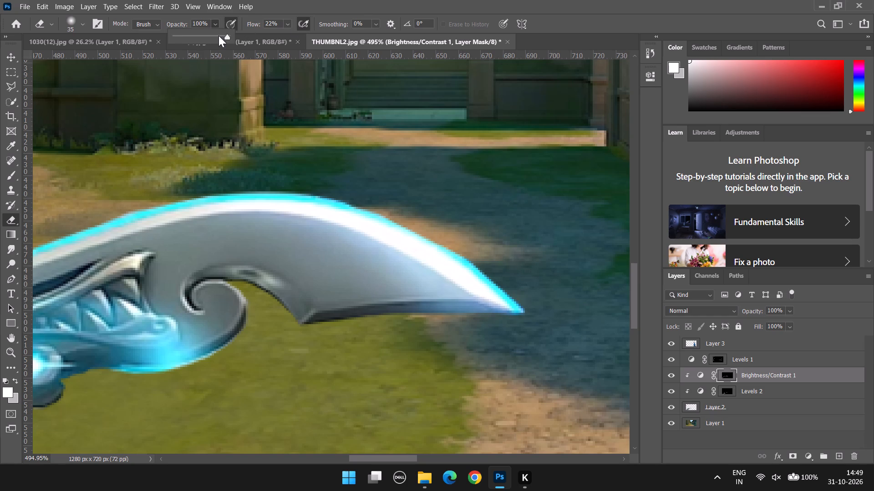
click(218, 36)
drag(453, 283, 224, 228)
drag(408, 271, 163, 232)
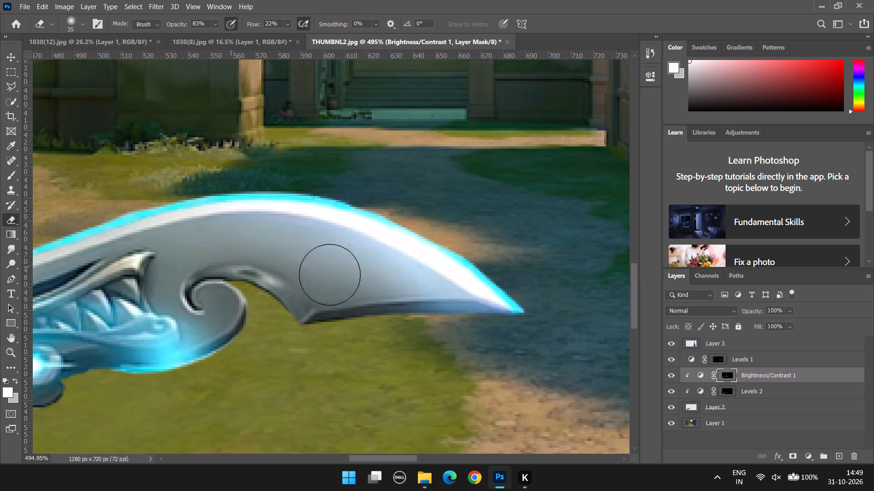
drag(444, 285, 134, 244)
Review the whole composition, comparing it with the gun layer (Layer 3) hidden and shown.
alt+scroll(371, 279, down, 20)
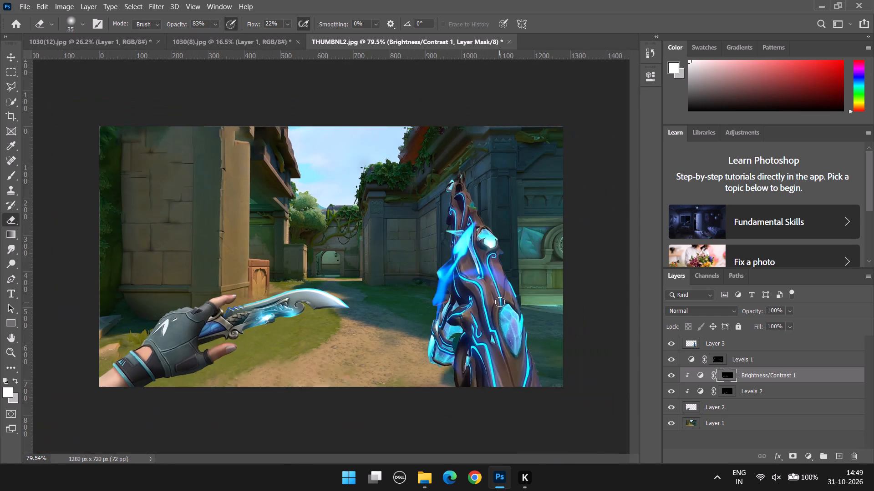
alt+scroll(556, 301, up, 2)
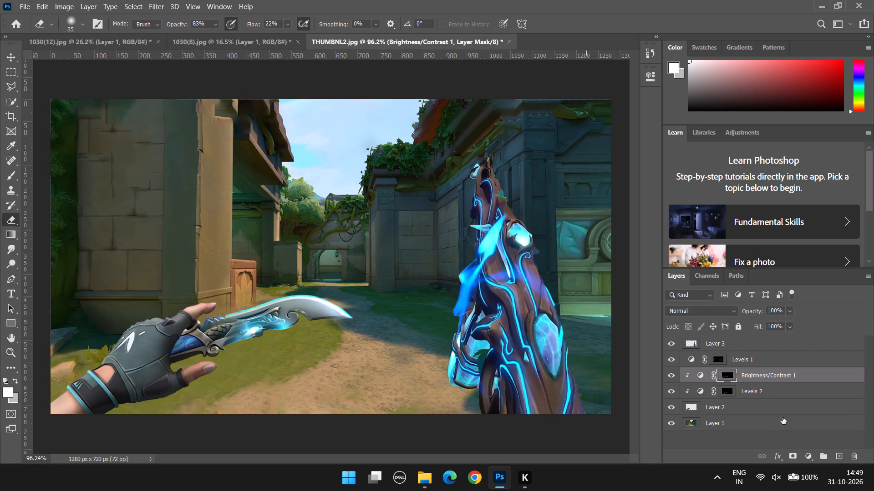
click(677, 360)
click(677, 360)
click(671, 346)
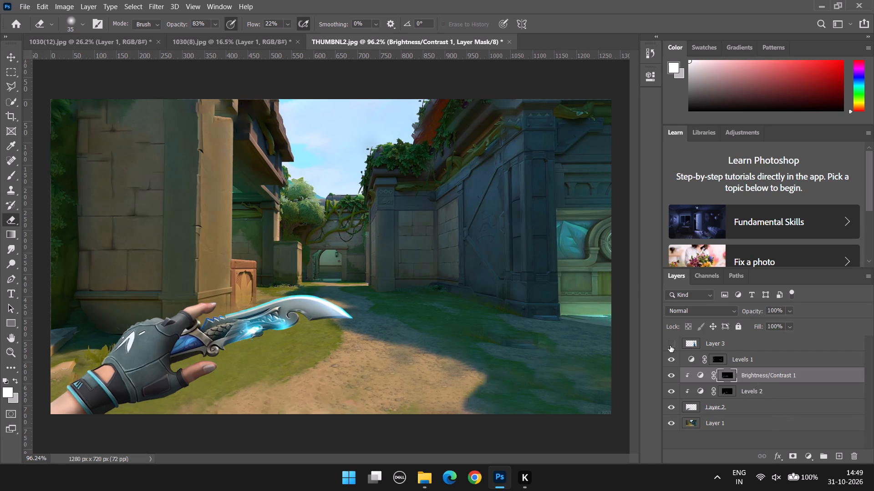
click(670, 346)
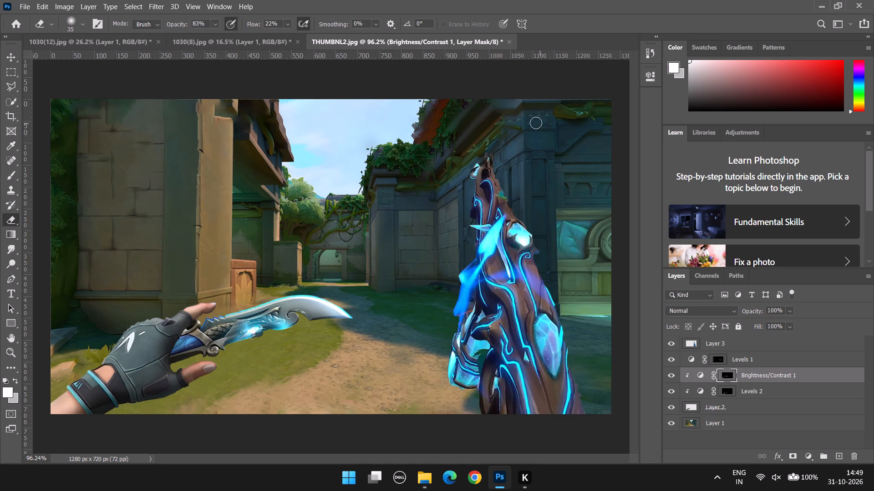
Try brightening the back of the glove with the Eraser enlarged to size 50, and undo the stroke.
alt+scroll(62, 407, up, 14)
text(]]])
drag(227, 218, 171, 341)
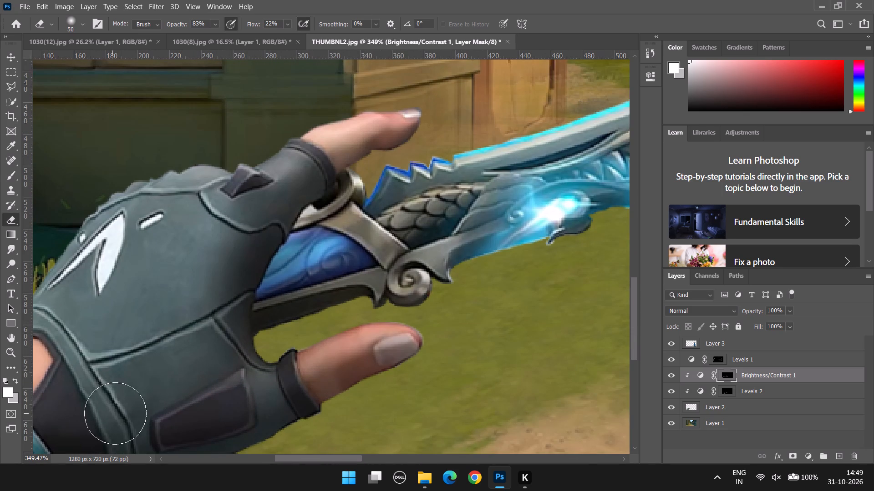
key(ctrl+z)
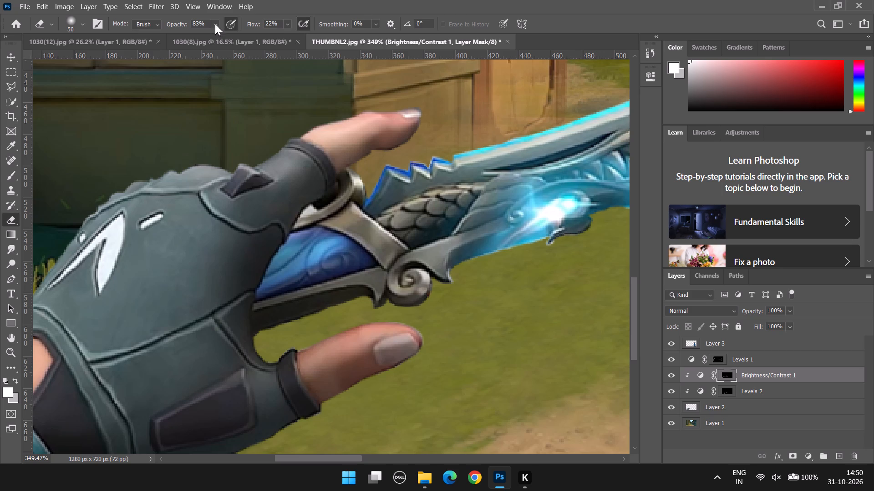
Set the Eraser opacity to 56% and brighten the back of the glove from below the knuckle tab toward the wrist.
click(215, 23)
click(212, 35)
drag(239, 221, 192, 299)
drag(192, 299, 157, 393)
alt+scroll(141, 361, down, 15)
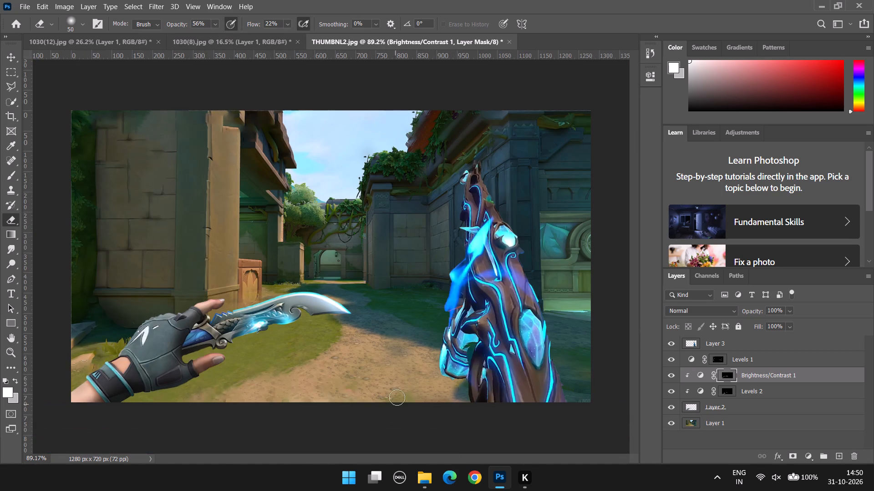
scroll(397, 396, down, 1)
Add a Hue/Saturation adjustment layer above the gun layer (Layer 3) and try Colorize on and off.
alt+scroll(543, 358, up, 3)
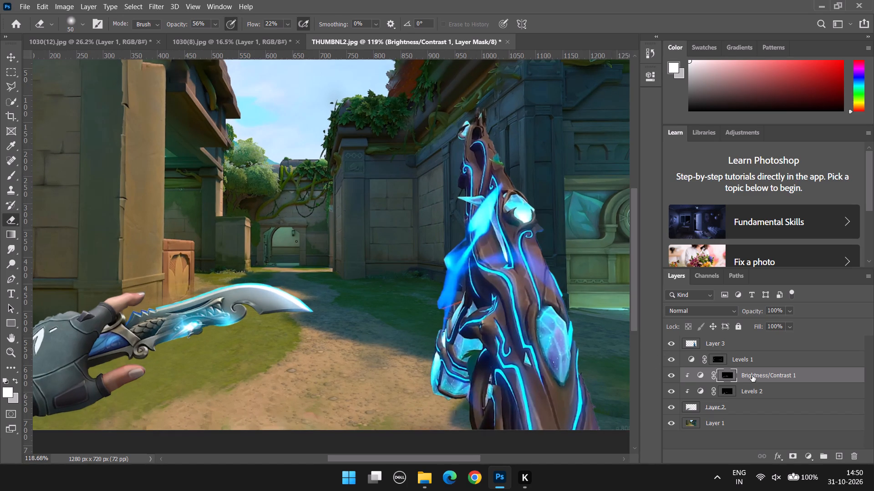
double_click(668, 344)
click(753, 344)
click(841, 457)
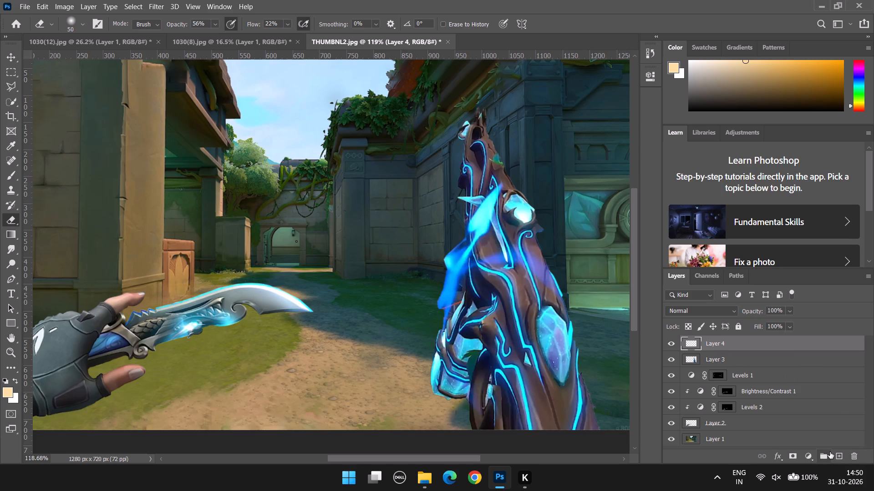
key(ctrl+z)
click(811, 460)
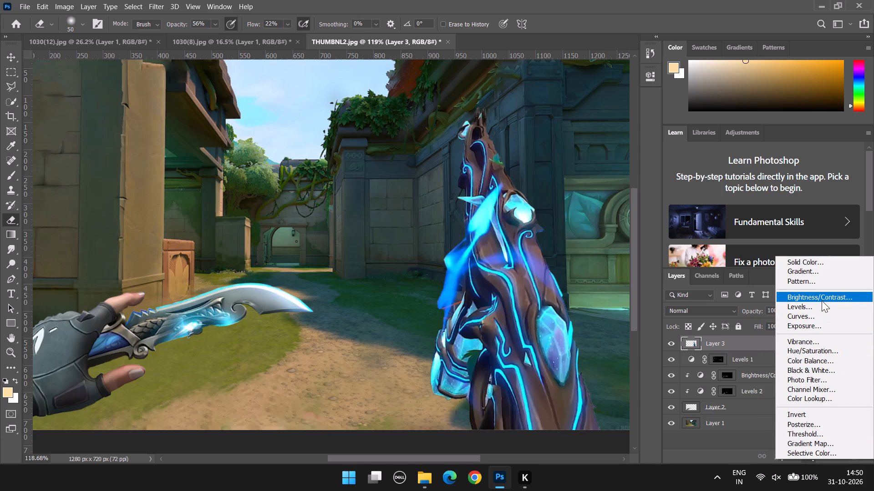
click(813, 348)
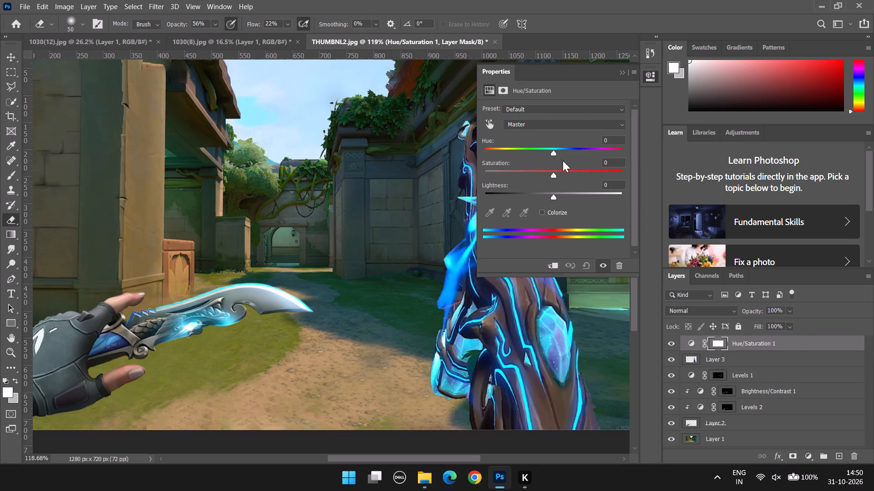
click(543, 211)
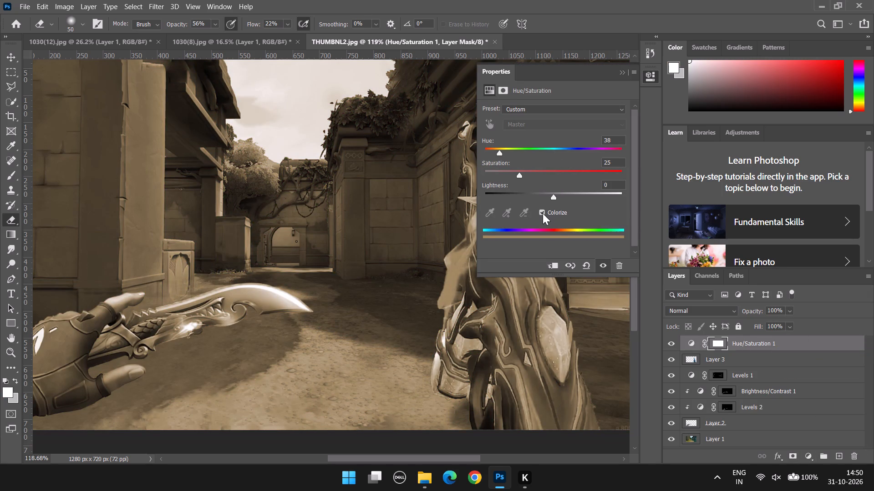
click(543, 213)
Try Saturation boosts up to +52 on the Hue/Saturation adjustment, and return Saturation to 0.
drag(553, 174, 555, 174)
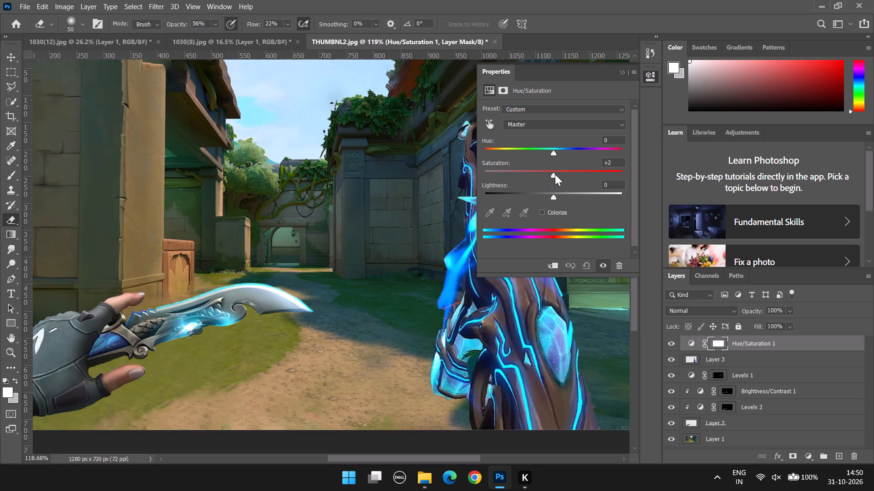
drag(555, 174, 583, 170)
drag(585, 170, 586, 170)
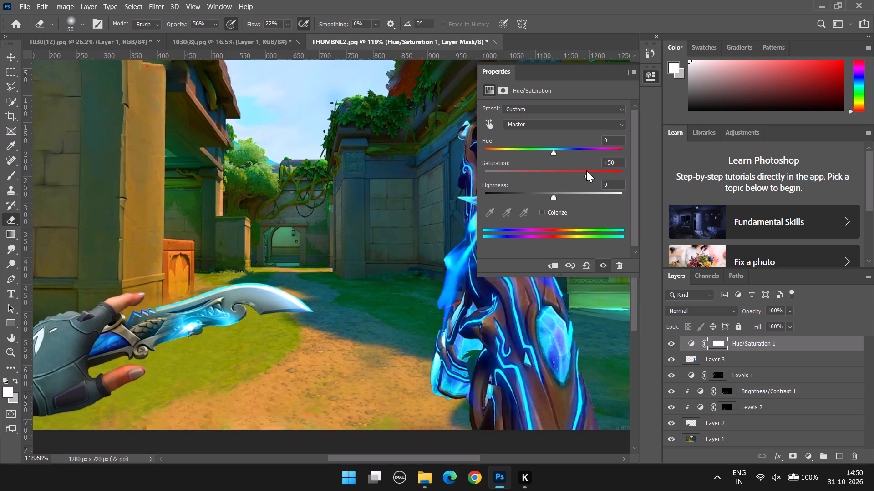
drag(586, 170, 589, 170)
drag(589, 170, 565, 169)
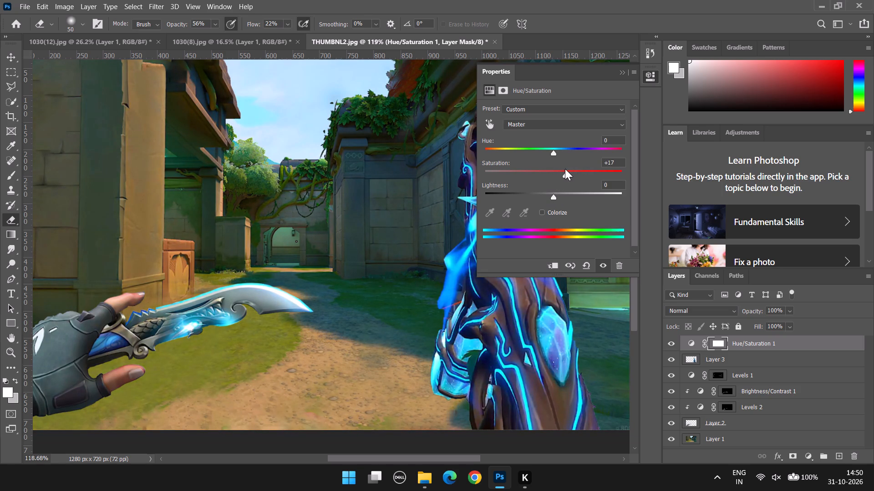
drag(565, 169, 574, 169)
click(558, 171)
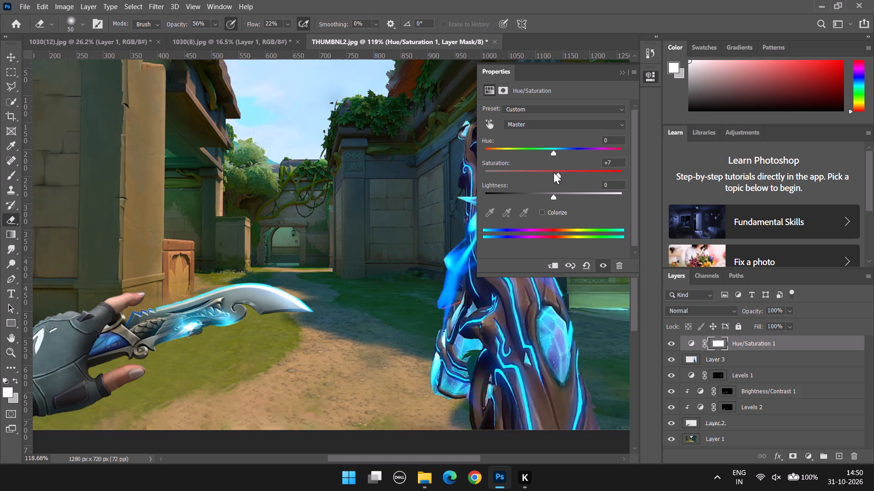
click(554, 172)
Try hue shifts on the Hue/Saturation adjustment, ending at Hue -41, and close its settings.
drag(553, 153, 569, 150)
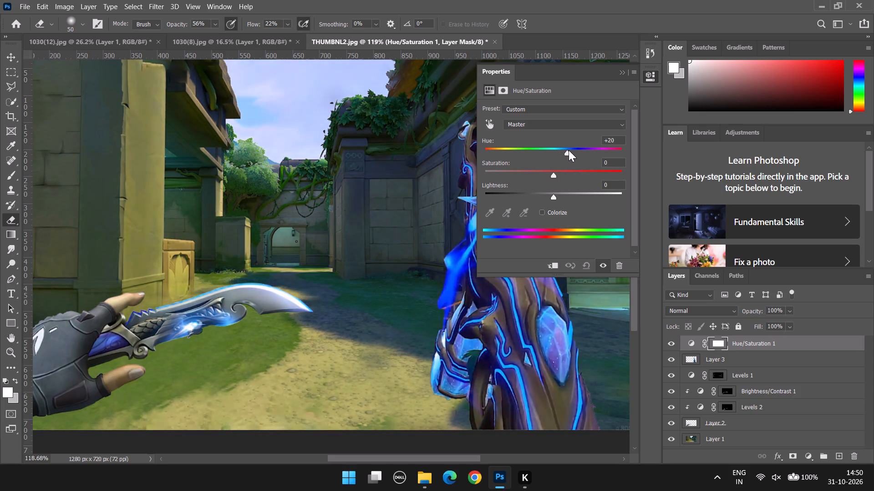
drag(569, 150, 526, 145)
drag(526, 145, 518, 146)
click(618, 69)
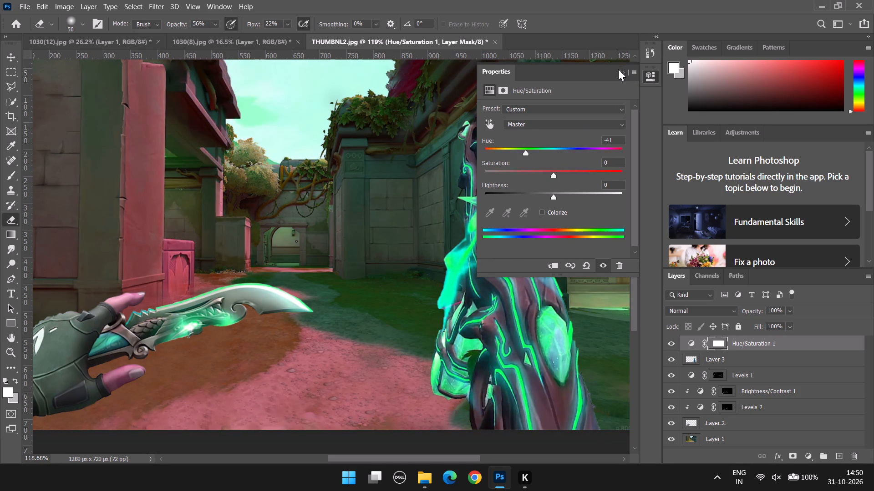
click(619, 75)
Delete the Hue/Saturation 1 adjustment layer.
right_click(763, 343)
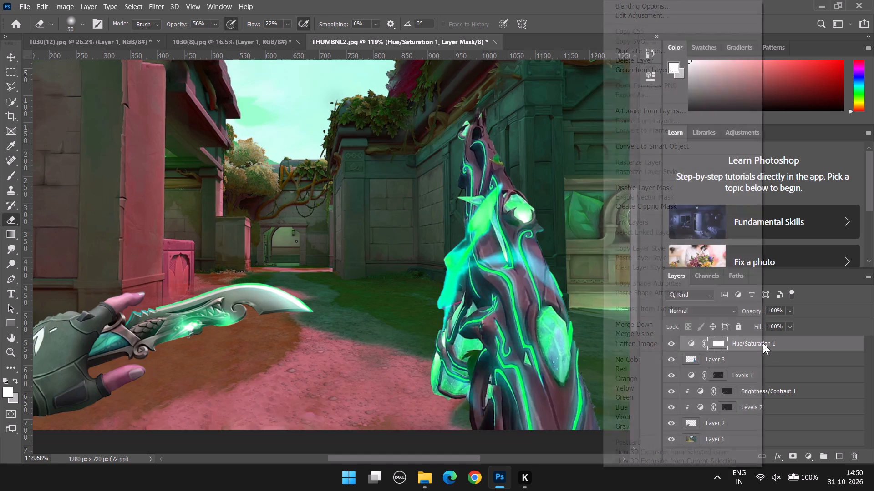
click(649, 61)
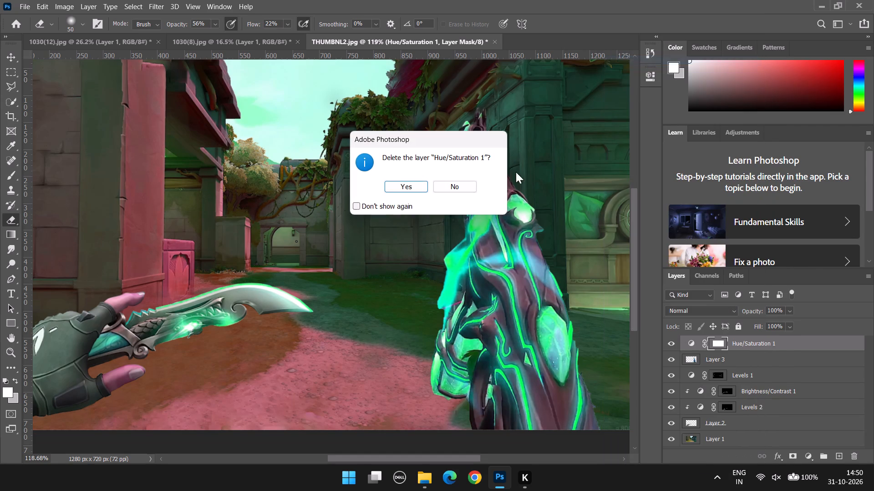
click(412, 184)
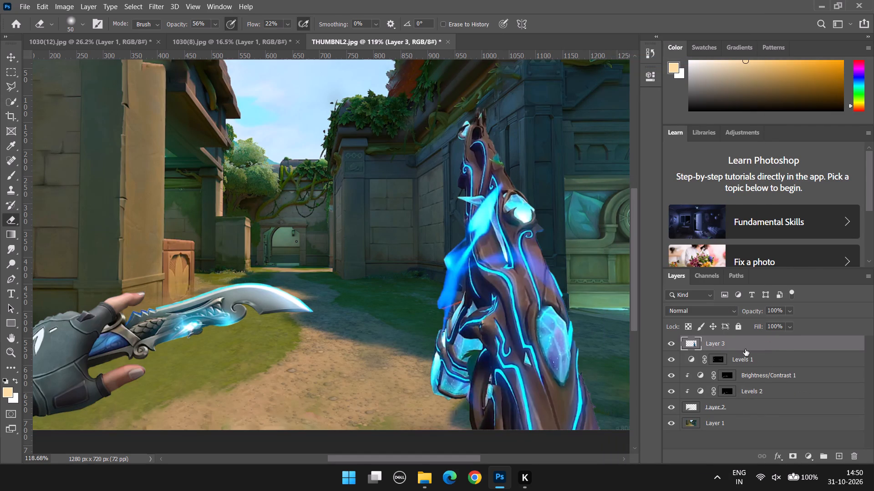
Add a Brightness/Contrast adjustment with Brightness 104 clipped to the gun layer (Layer 3), and invert its mask.
click(744, 348)
click(808, 456)
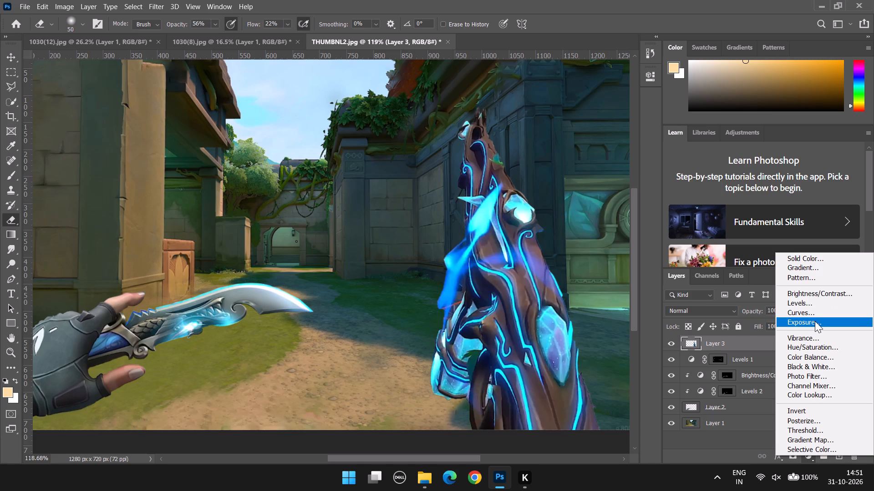
click(817, 294)
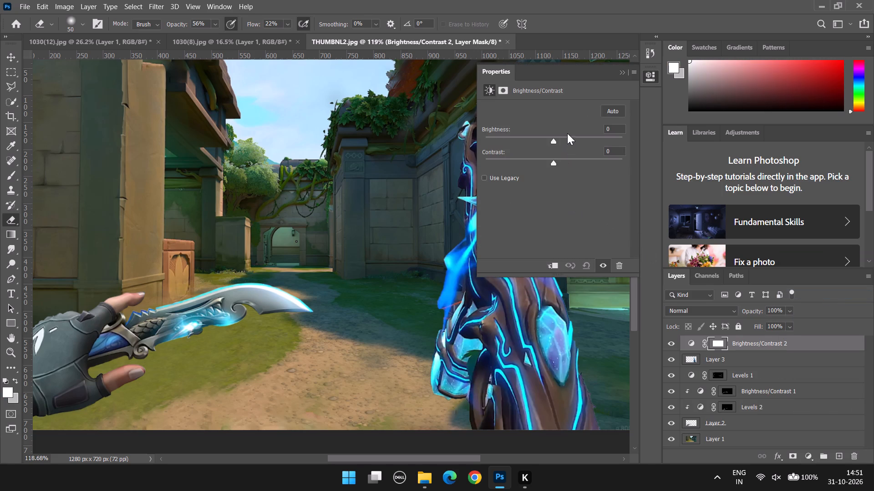
drag(554, 138, 572, 141)
drag(573, 141, 577, 141)
drag(577, 141, 584, 141)
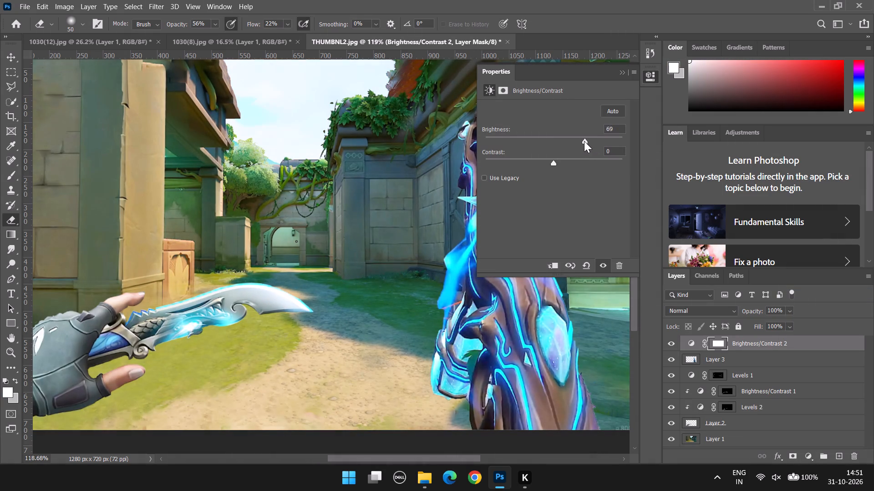
drag(584, 141, 599, 141)
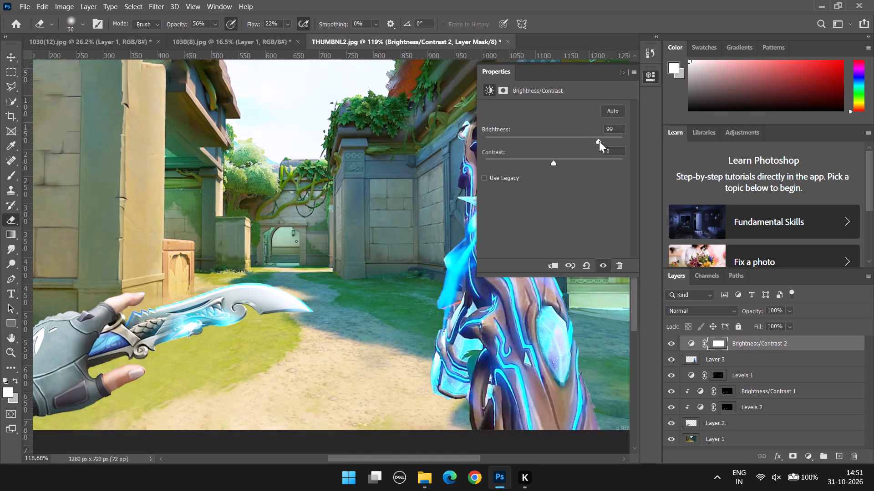
drag(599, 141, 601, 141)
click(557, 268)
click(622, 75)
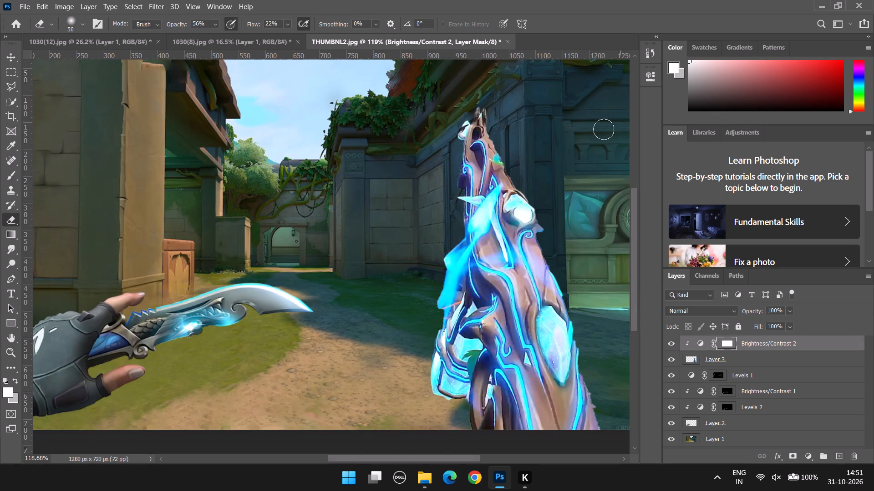
key(ctrl+i)
Erase the new adjustment's mask with a size 25 eraser over the upper part of the gun's blue flame.
alt+scroll(483, 247, up, 6)
alt+scroll(489, 164, up, 3)
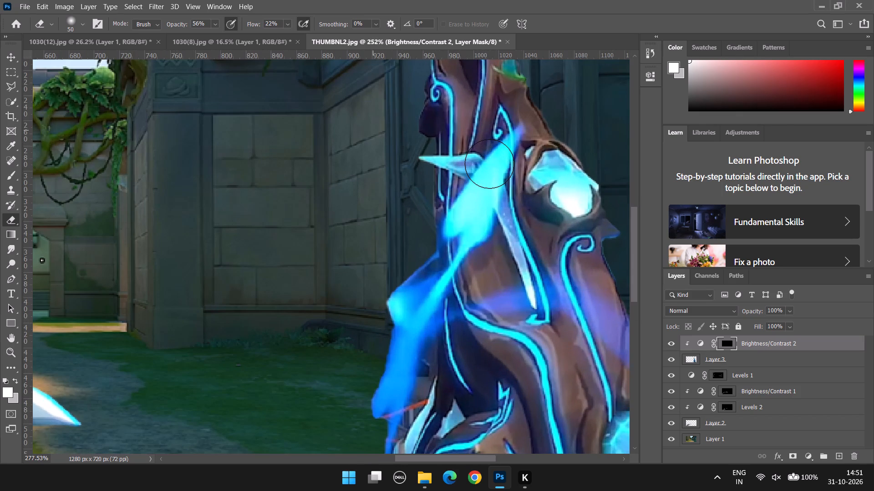
key(bracketleft)
key(bracketleft)
key(bracketleft)
key(bracketleft)
key(bracketleft)
drag(452, 230, 491, 180)
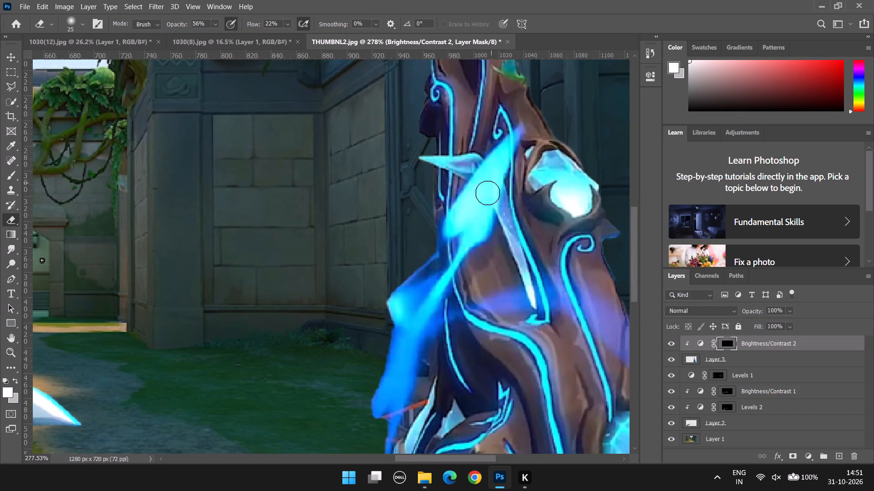
drag(472, 210, 506, 165)
drag(505, 169, 483, 222)
drag(489, 190, 470, 230)
drag(496, 193, 479, 237)
drag(507, 183, 477, 253)
Erase the Brightness/Contrast 2 mask down the lower part of the blue flame beside the gun.
drag(505, 218, 423, 306)
drag(467, 242, 406, 309)
drag(437, 276, 426, 249)
click(431, 246)
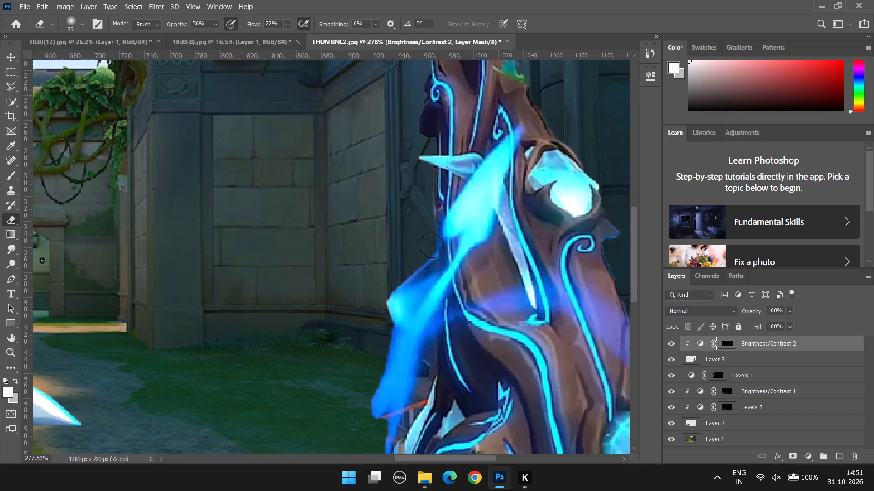
drag(427, 250, 399, 301)
drag(428, 264, 406, 357)
drag(434, 301, 369, 408)
drag(429, 319, 388, 416)
drag(419, 344, 389, 436)
Erase the Brightness/Contrast 2 mask along the purple glow across the gun body and over the flame's upper tip.
drag(425, 323, 574, 287)
drag(482, 309, 621, 321)
drag(580, 306, 691, 367)
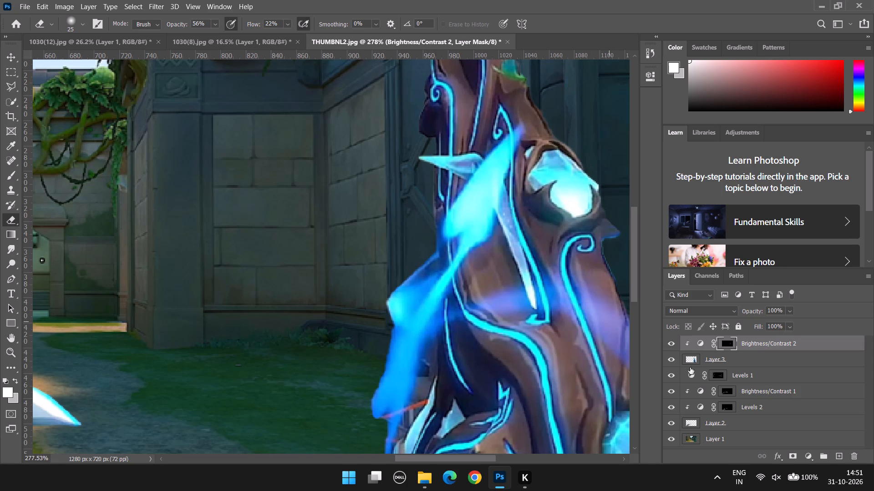
scroll(538, 227, up, 9)
drag(510, 199, 533, 161)
drag(506, 204, 535, 157)
drag(524, 195, 544, 139)
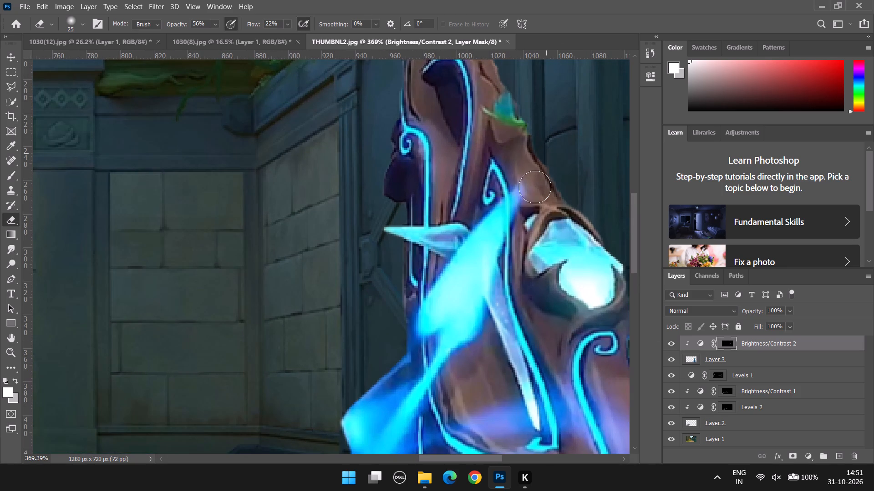
Erase the mask with a size 8 eraser along the glowing blue line and curl on the upper gun's outer edge.
scroll(533, 190, up, 5)
scroll(443, 219, up, 3)
alt+scroll(410, 190, up, 7)
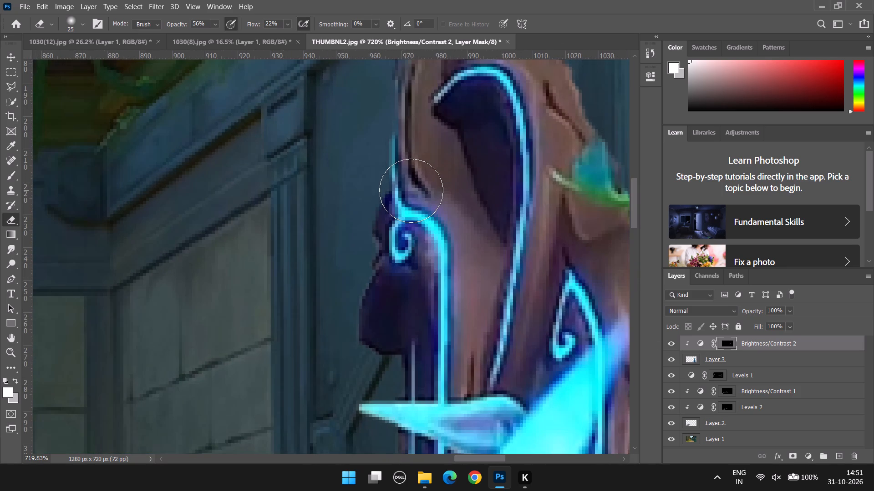
key(bracketleft)
key(bracketleft)
key(bracketleft)
key(bracketleft)
key(bracketleft)
drag(397, 150, 415, 222)
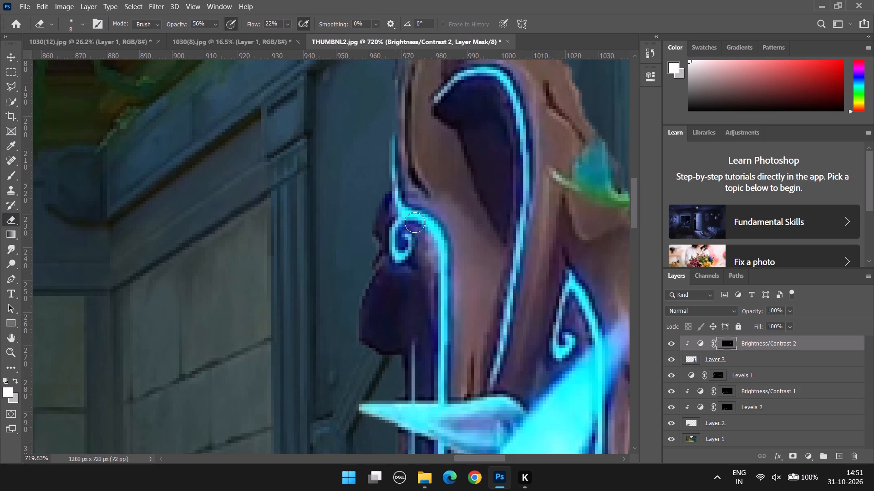
drag(415, 222, 442, 257)
drag(433, 220, 437, 378)
drag(444, 254, 434, 431)
drag(399, 209, 408, 222)
Erase the mask over the small crystal near the gun's tip and the curved glowing line beneath it.
scroll(466, 222, up, 14)
drag(410, 150, 407, 95)
drag(393, 145, 446, 88)
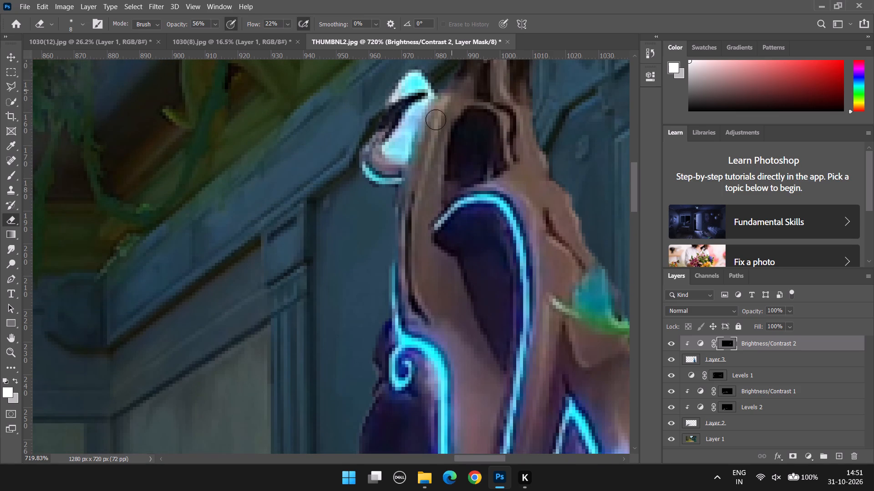
drag(415, 124, 428, 88)
drag(412, 113, 419, 95)
drag(398, 98, 418, 70)
drag(407, 86, 441, 88)
drag(441, 220, 478, 198)
drag(456, 195, 539, 263)
drag(518, 225, 527, 361)
Dab the Brightness/Contrast 2 mask with a size 175 eraser over the large crystal on the gun's body.
alt+scroll(537, 293, down, 9)
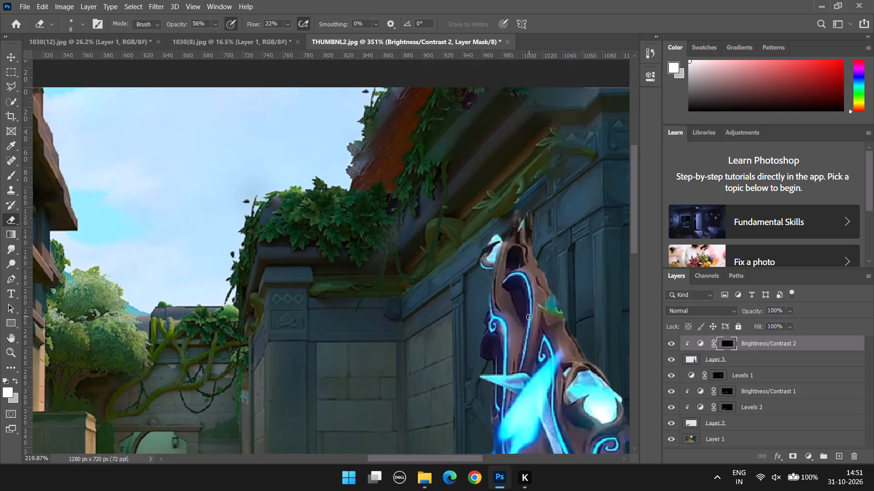
alt+scroll(529, 317, down, 20)
alt+scroll(529, 317, down, 4)
alt+scroll(543, 341, up, 9)
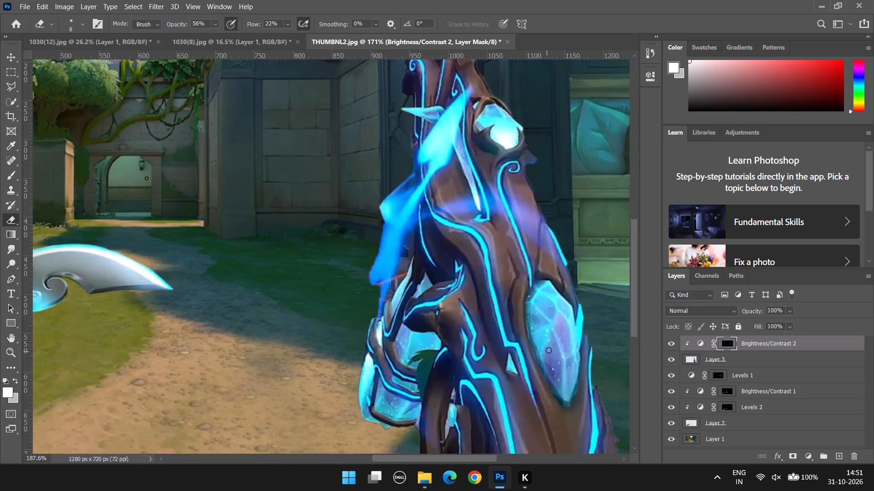
alt+scroll(549, 350, up, 8)
text(]]]]]])
text(]])
key(bracketright)
key(bracketright)
key(bracketright)
key(bracketright)
key(bracketright)
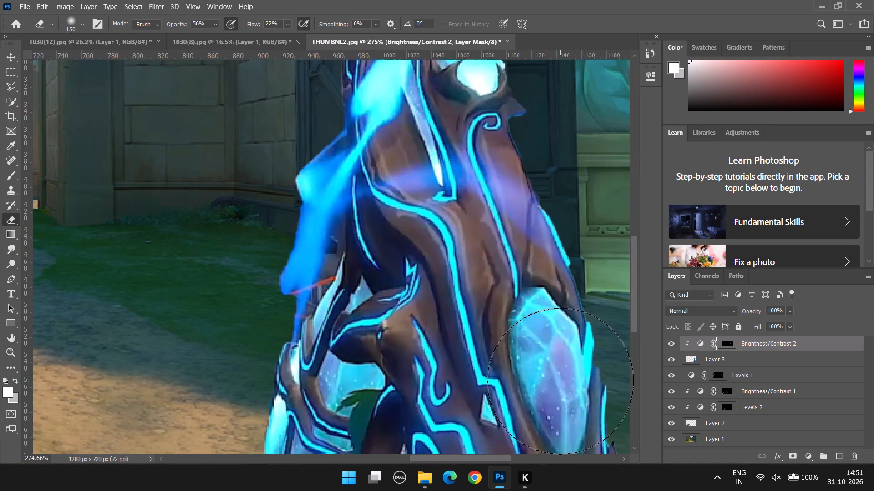
key(bracketright)
click(547, 365)
click(545, 361)
Erase the mask with a size 30 eraser along the gun's outer edge beside and below the large crystal.
alt+scroll(496, 254, down, 9)
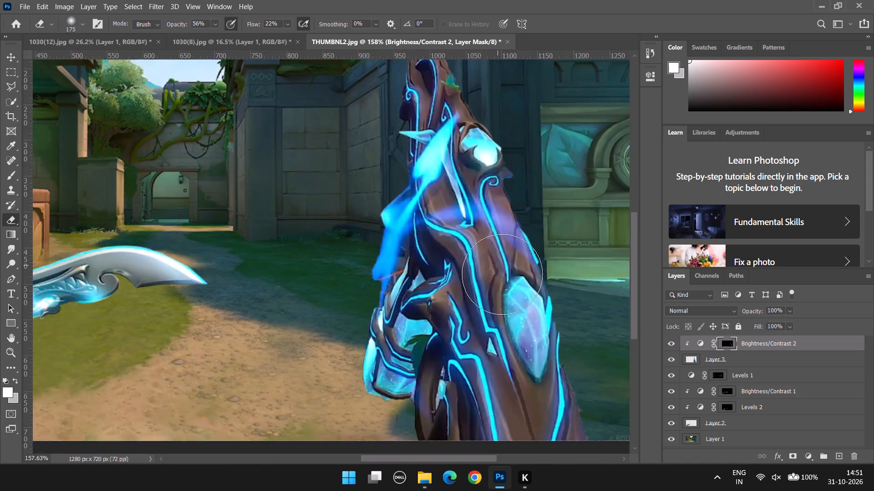
alt+scroll(502, 274, down, 3)
scroll(565, 383, up, 7)
text([[)
key(bracketleft)
key(bracketleft)
key(bracketleft)
key(bracketleft)
key(bracketleft)
text([[[[[)
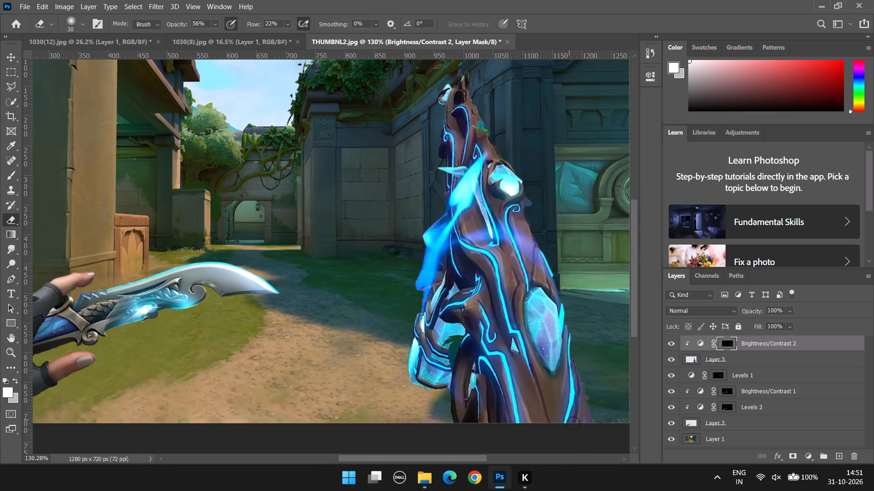
alt+scroll(573, 423, up, 14)
drag(552, 403, 551, 417)
drag(550, 367, 530, 437)
drag(560, 322, 550, 377)
drag(556, 265, 557, 319)
drag(556, 313, 559, 160)
scroll(555, 178, up, 9)
drag(552, 182, 553, 258)
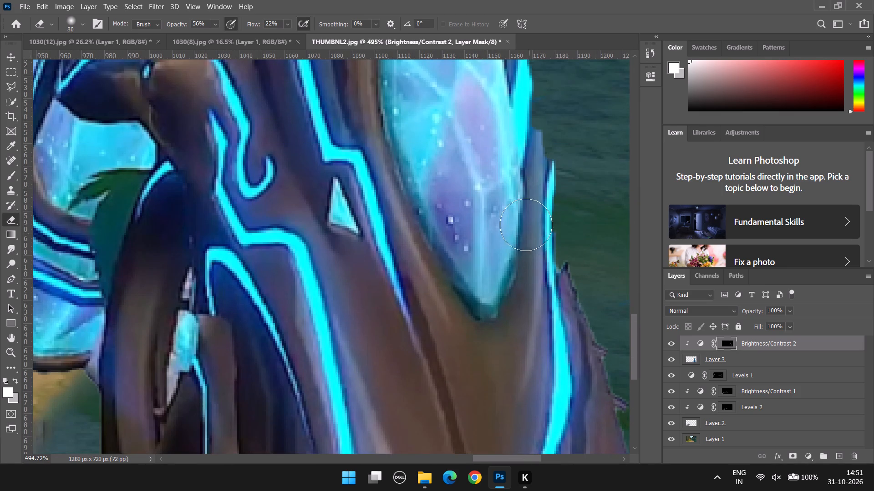
Erase more of the mask along the purple glow crossing the middle of the gun.
alt+scroll(524, 224, down, 7)
scroll(495, 159, up, 16)
drag(386, 139, 426, 149)
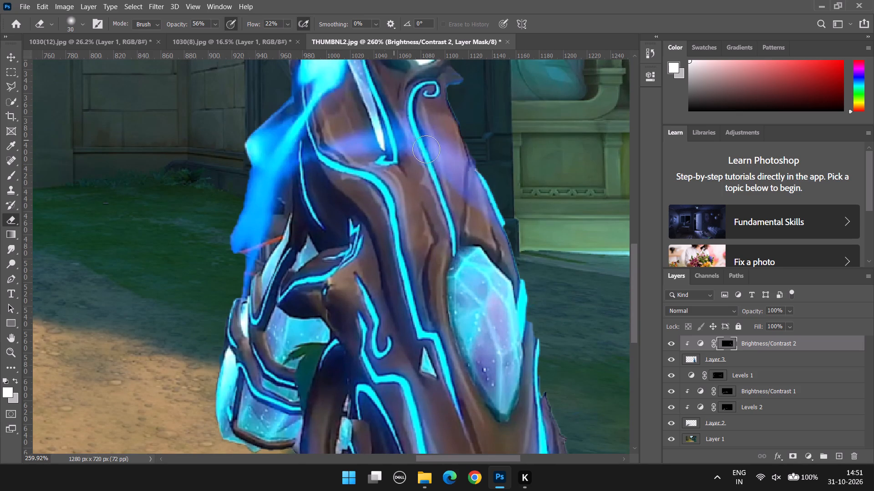
drag(426, 149, 500, 208)
drag(436, 156, 514, 215)
Erase the mask over the crystal and glowing lines at the gun's lower side, below the blue flame.
alt+scroll(463, 208, down, 5)
scroll(313, 320, up, 9)
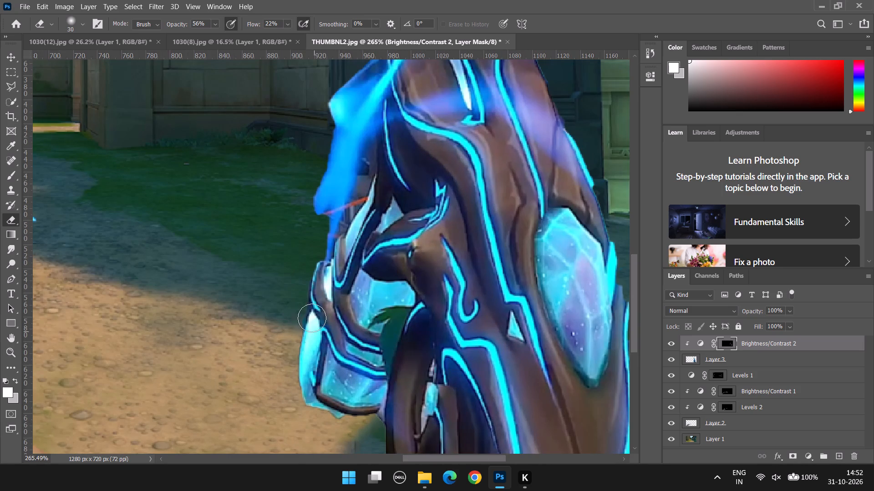
drag(312, 318, 307, 369)
drag(328, 320, 327, 412)
drag(317, 350, 364, 393)
Create a new layer above Brightness/Contrast 2 and clip it to the gun layer.
alt+scroll(365, 317, down, 10)
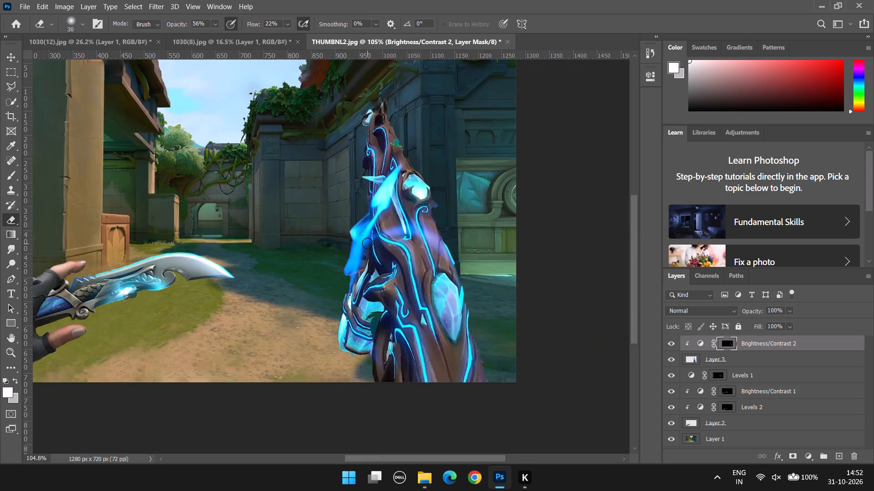
alt+scroll(367, 243, down, 4)
click(781, 362)
click(785, 346)
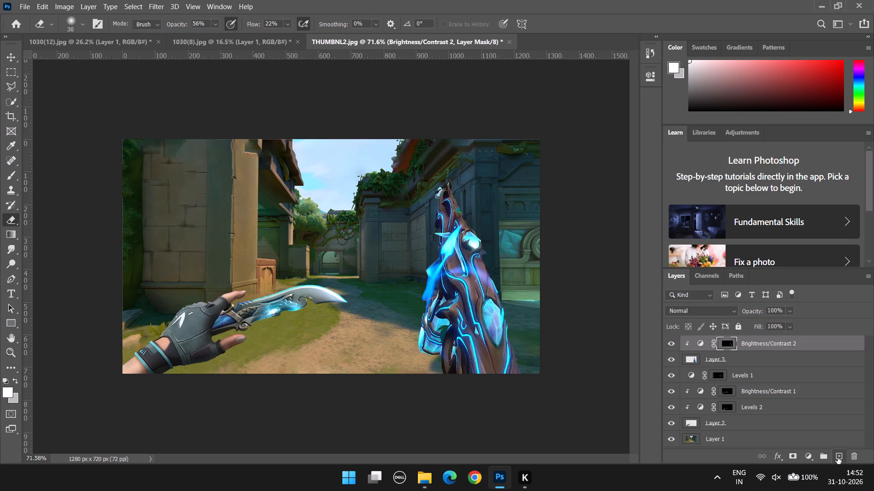
click(838, 457)
alt+click(824, 354)
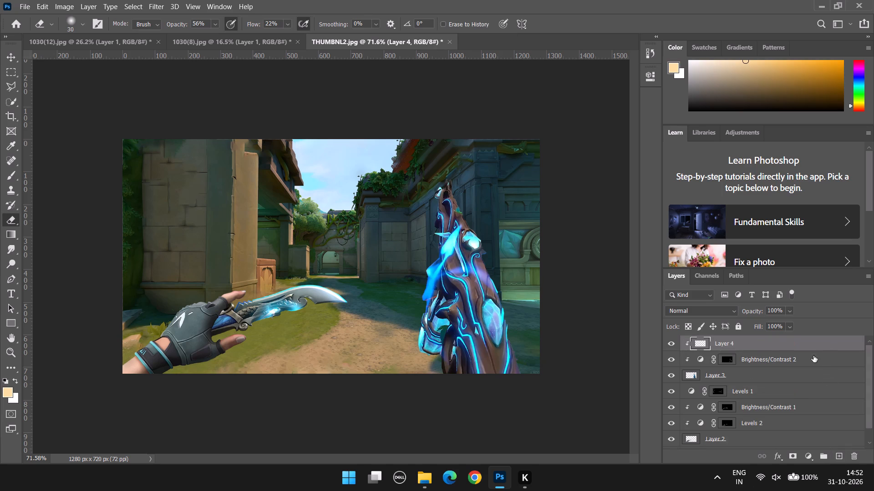
Sample cyan from the blue flame on the gun as the brush colour and lighten it to a pale cyan.
alt+scroll(544, 326, up, 6)
key(b)
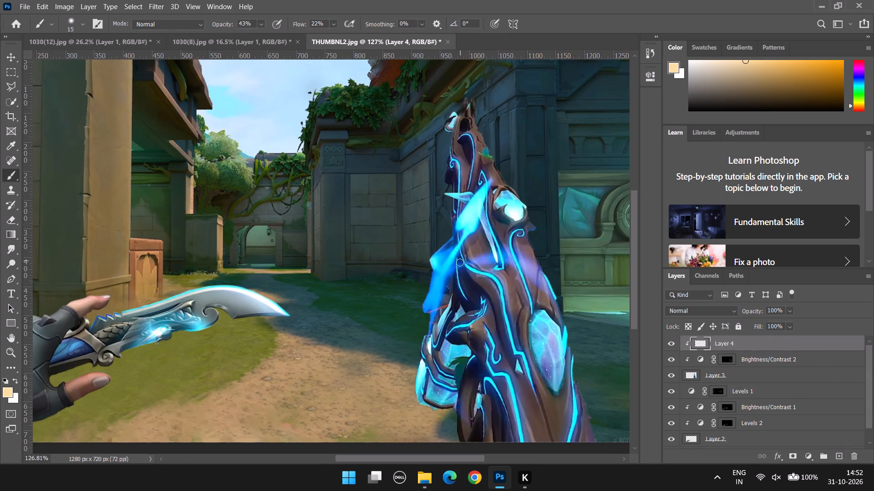
click(469, 215)
click(466, 0)
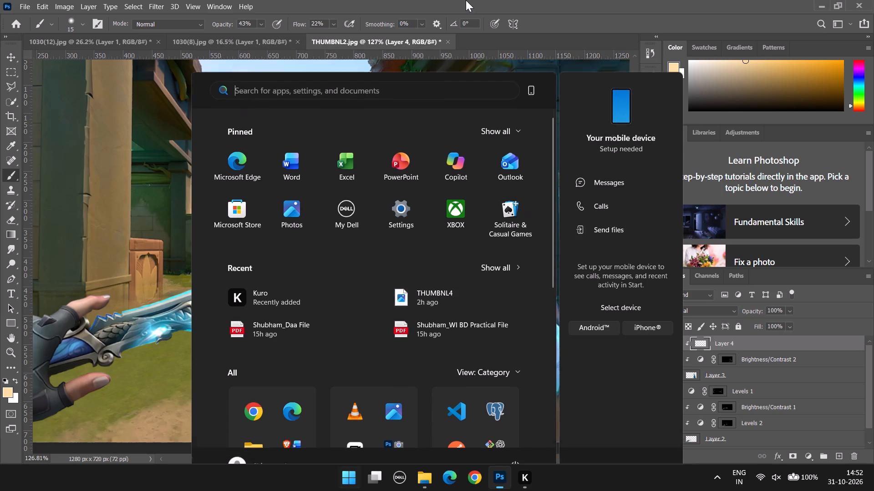
alt+click(475, 207)
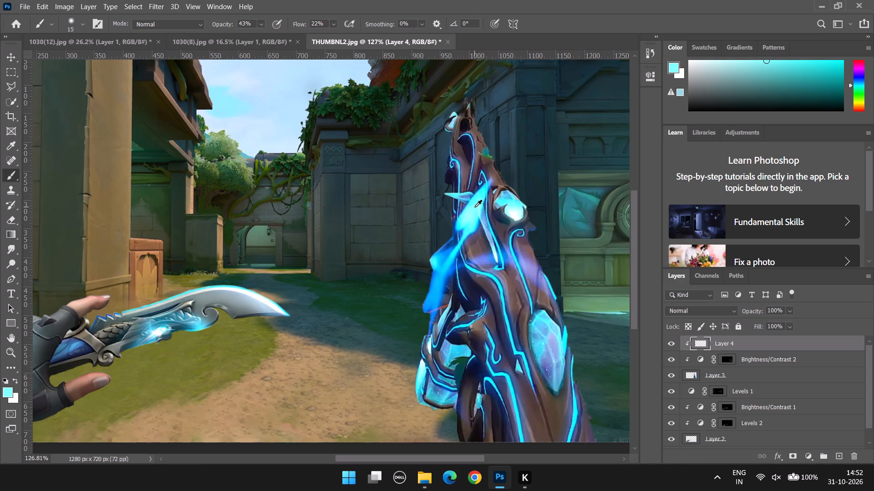
alt+click(475, 207)
scroll(737, 114, up, 9)
drag(768, 67, 757, 38)
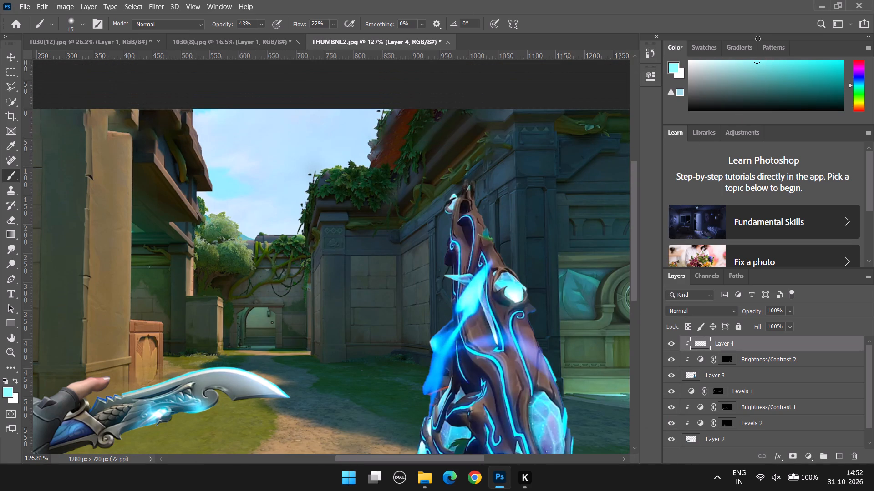
drag(757, 38, 760, 36)
alt+click(481, 277)
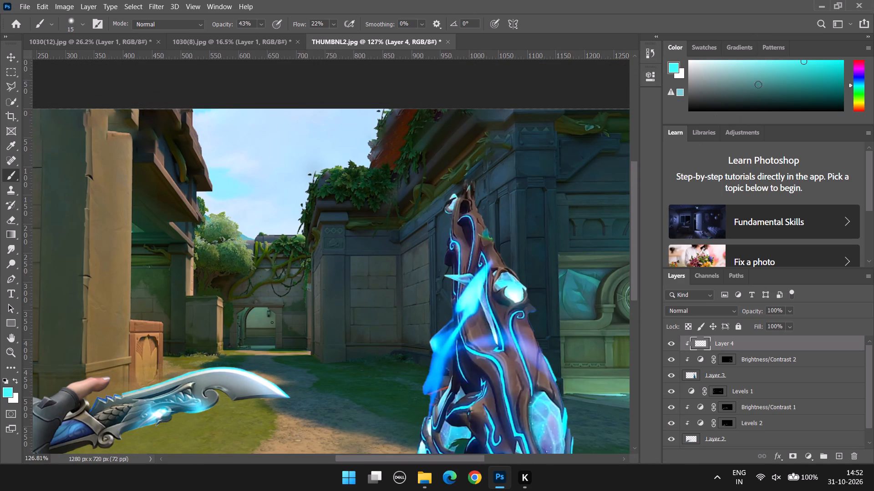
drag(777, 64, 766, 43)
Paint pale cyan over the upper part of the gun's blue flame on Layer 4 with a size 60 brush.
alt+scroll(512, 305, down, 4)
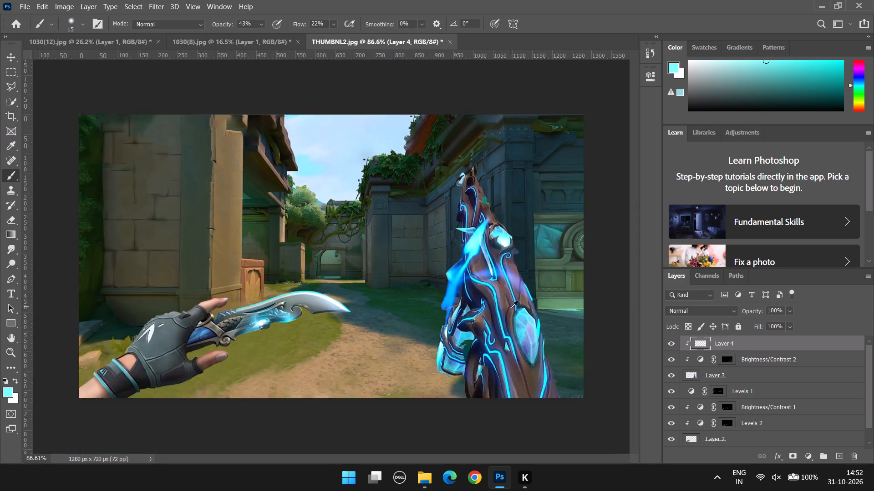
alt+scroll(506, 313, up, 9)
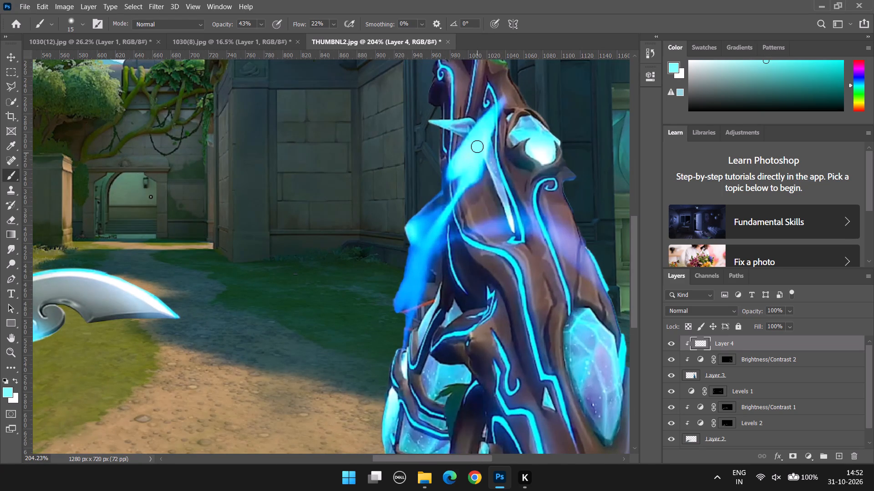
text(\\\\)
key(bracketright)
key(bracketright)
key(bracketright)
key(bracketright)
key(bracketright)
key(bracketright)
key(bracketright)
key(bracketright)
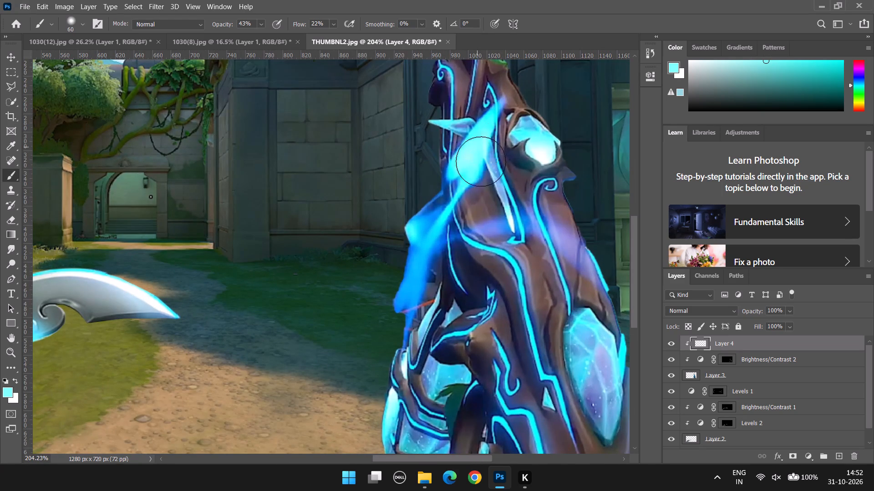
click(472, 158)
click(484, 119)
Set Layer 4's blending mode to Linear Dodge (Add).
click(701, 313)
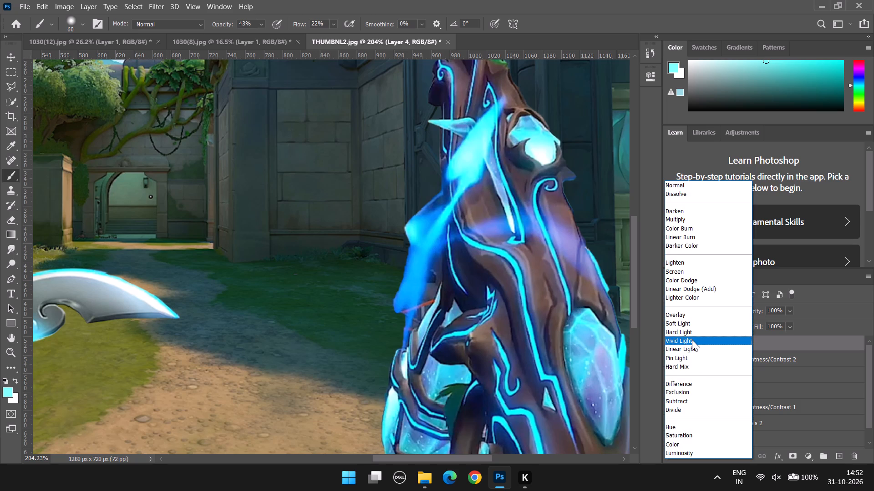
click(697, 288)
Brighten the lower part of the blue flame and the gun's large crystal with pale cyan brush strokes.
click(422, 284)
drag(425, 252, 399, 312)
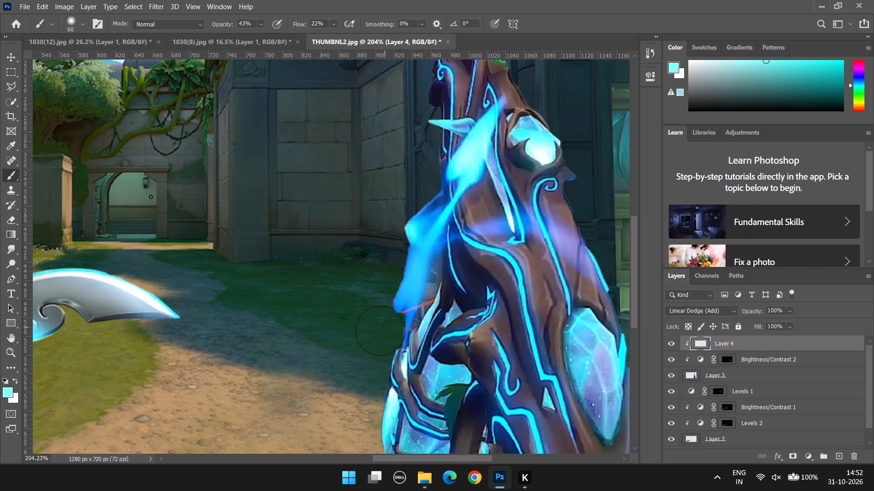
drag(433, 214, 384, 313)
scroll(443, 297, down, 6)
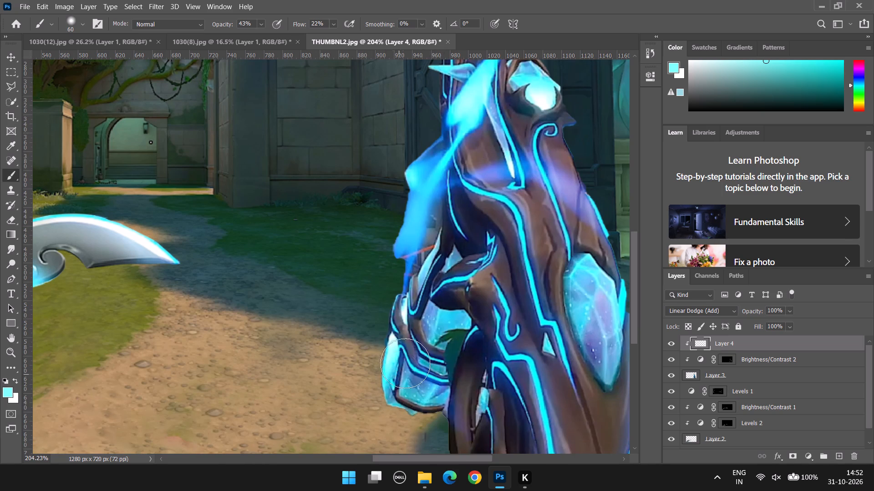
drag(575, 277, 590, 351)
drag(600, 298, 606, 353)
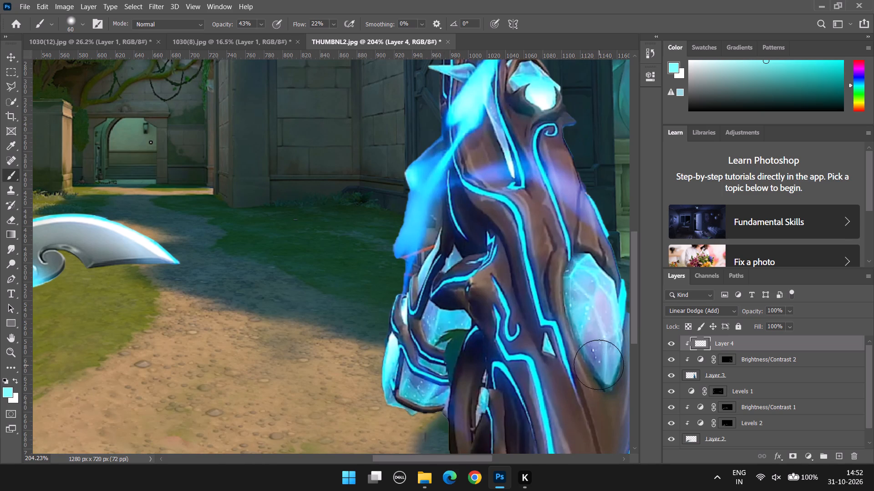
Undo the last crystal stroke and paint pale cyan diagonally across the middle of the gun to the large crystal's upper edge.
alt+scroll(595, 347, down, 12)
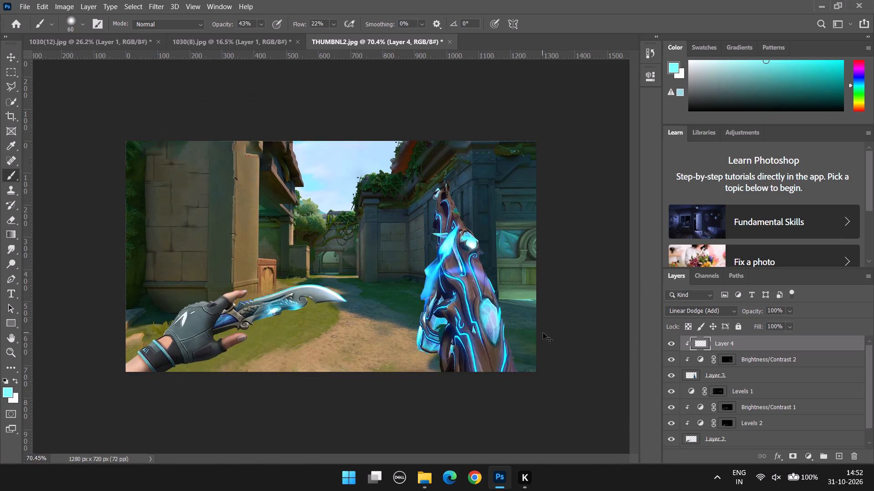
key(ctrl+z)
alt+scroll(512, 364, up, 6)
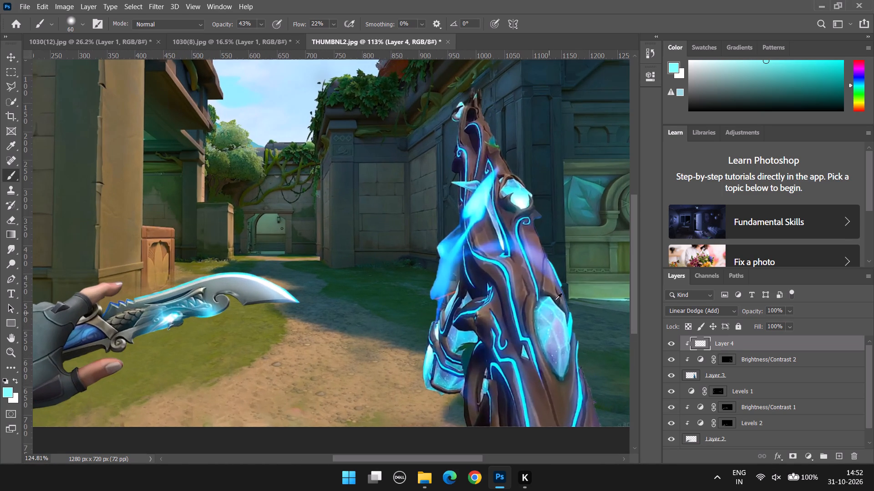
drag(486, 250, 580, 304)
alt+scroll(584, 318, down, 6)
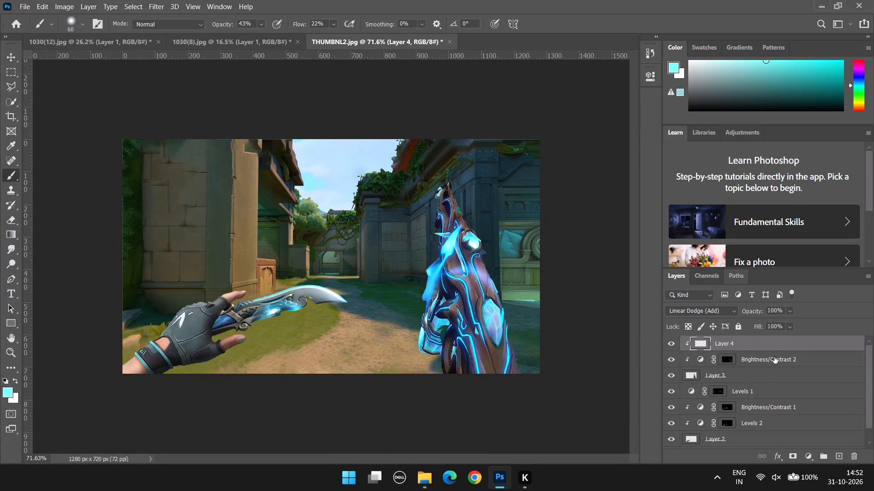
Create a new layer directly above the gun layer, Layer 3, beneath Brightness/Contrast 2.
double_click(674, 381)
click(765, 377)
click(836, 456)
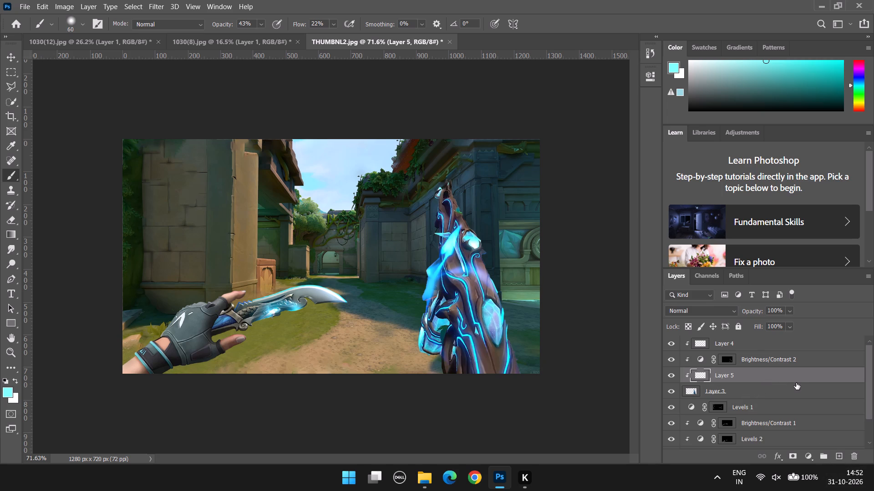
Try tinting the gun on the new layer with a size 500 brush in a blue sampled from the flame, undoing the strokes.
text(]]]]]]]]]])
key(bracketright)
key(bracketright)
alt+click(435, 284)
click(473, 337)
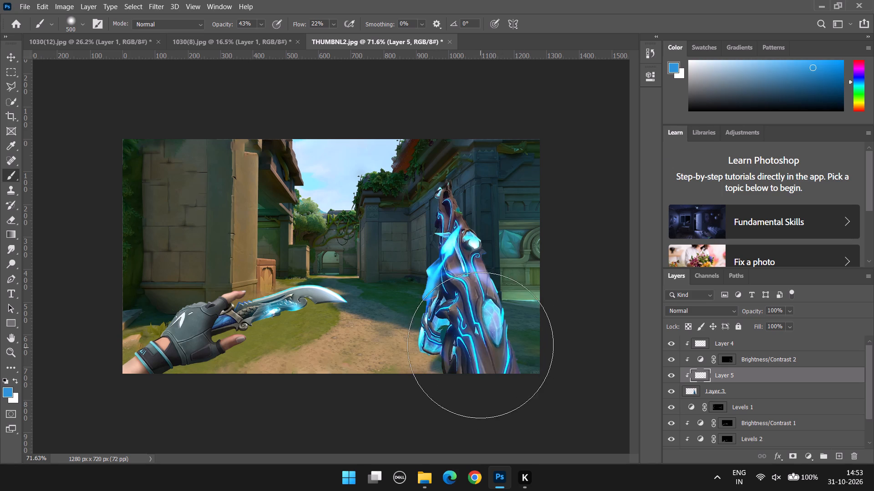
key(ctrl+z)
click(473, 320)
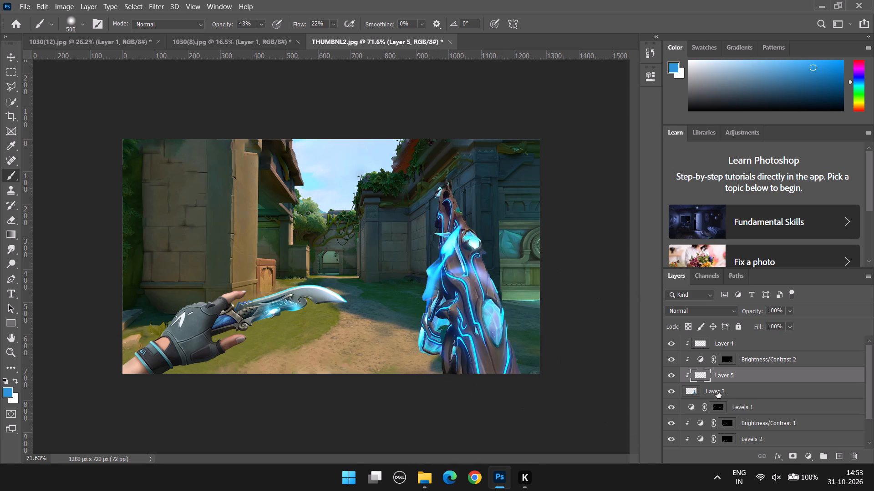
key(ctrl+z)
Move Layer 5 below the gun layer, Layer 3.
drag(770, 380, 772, 393)
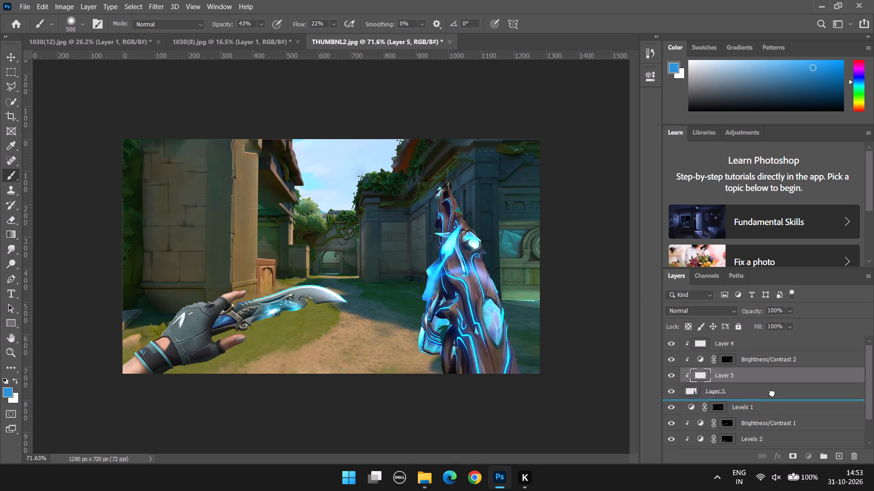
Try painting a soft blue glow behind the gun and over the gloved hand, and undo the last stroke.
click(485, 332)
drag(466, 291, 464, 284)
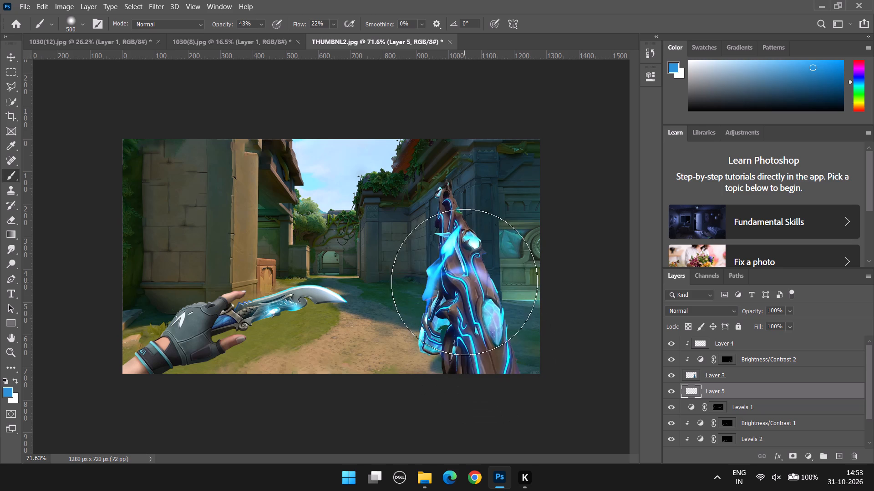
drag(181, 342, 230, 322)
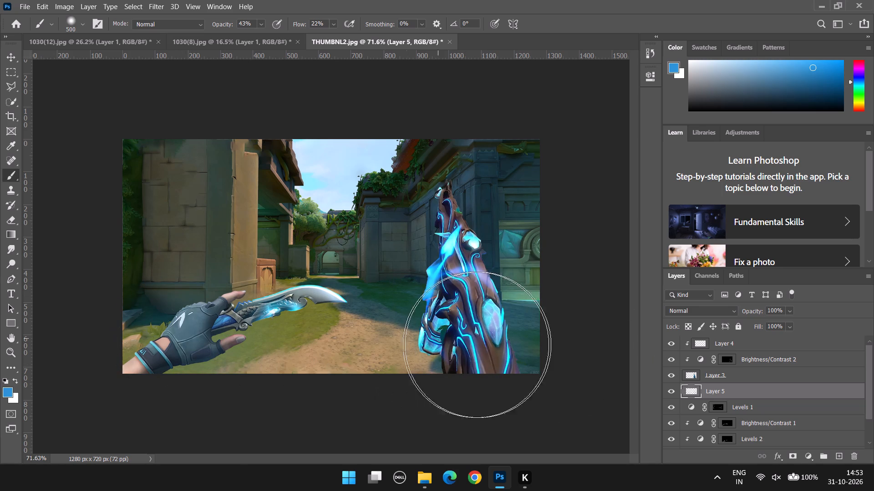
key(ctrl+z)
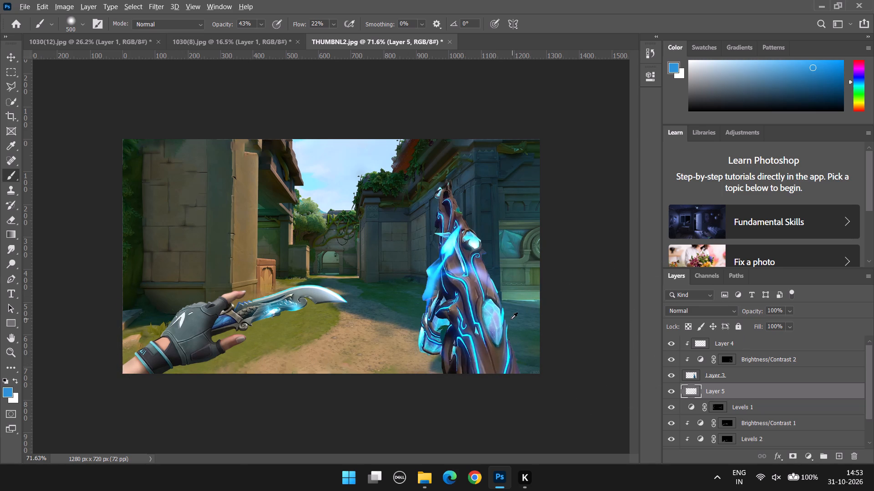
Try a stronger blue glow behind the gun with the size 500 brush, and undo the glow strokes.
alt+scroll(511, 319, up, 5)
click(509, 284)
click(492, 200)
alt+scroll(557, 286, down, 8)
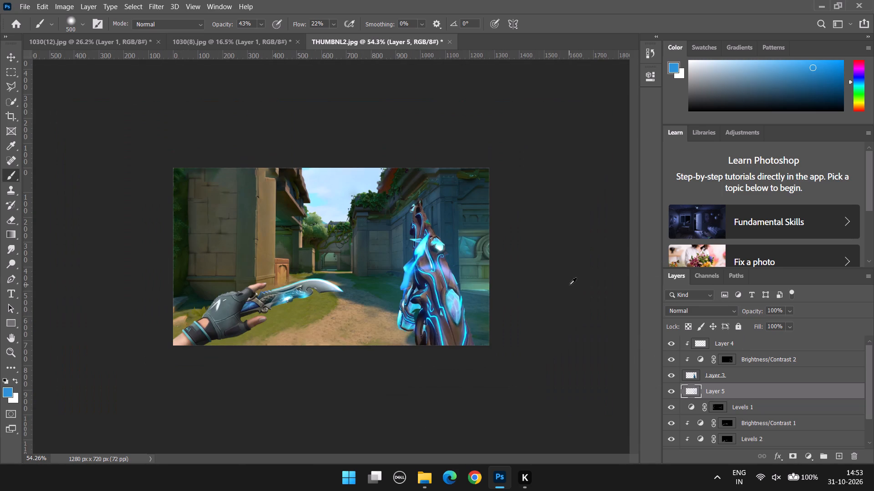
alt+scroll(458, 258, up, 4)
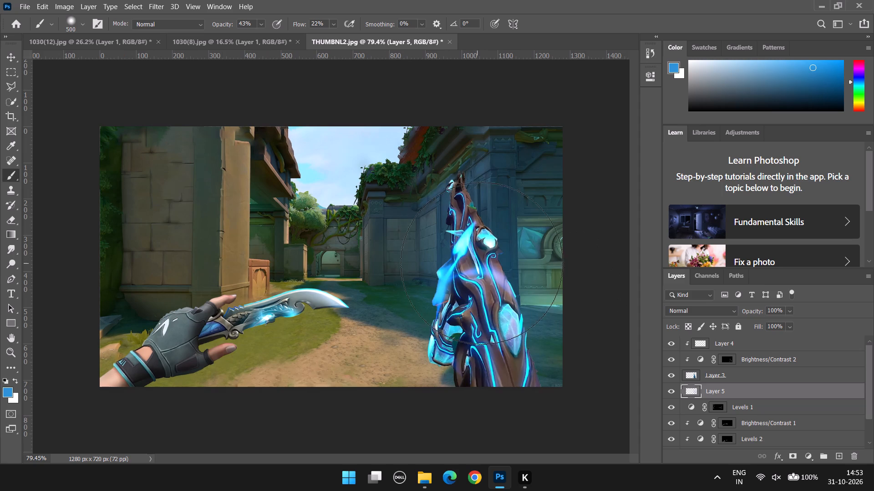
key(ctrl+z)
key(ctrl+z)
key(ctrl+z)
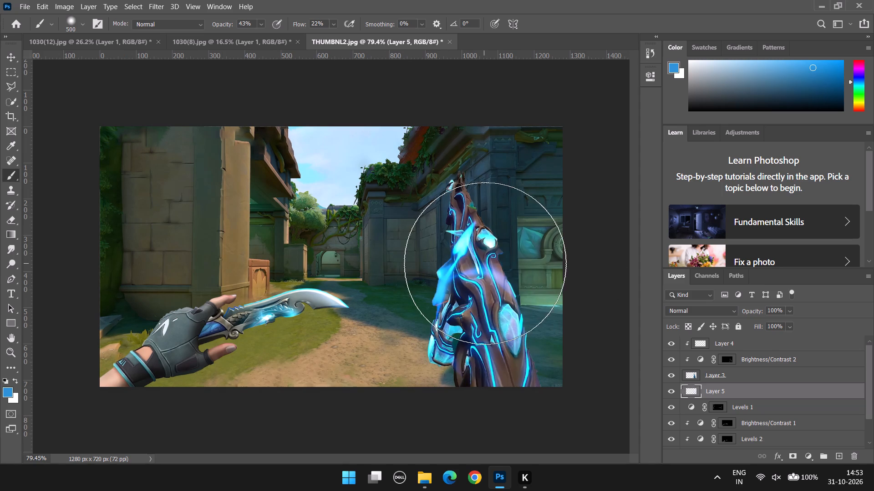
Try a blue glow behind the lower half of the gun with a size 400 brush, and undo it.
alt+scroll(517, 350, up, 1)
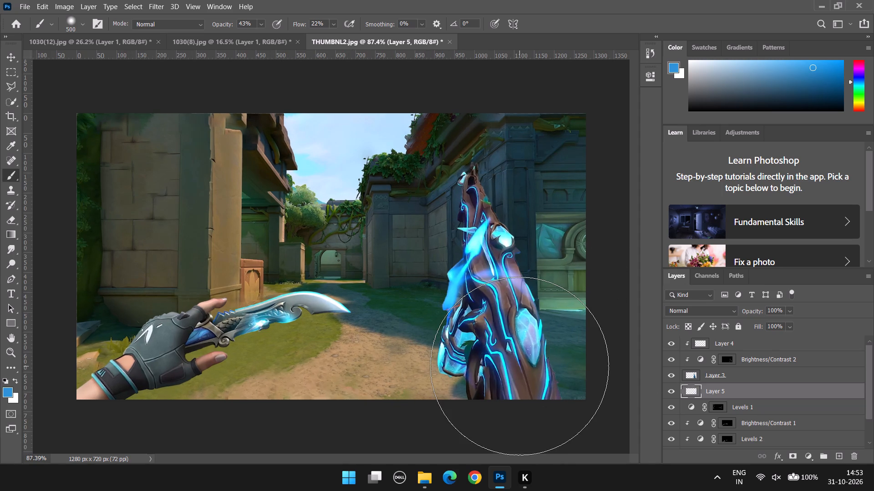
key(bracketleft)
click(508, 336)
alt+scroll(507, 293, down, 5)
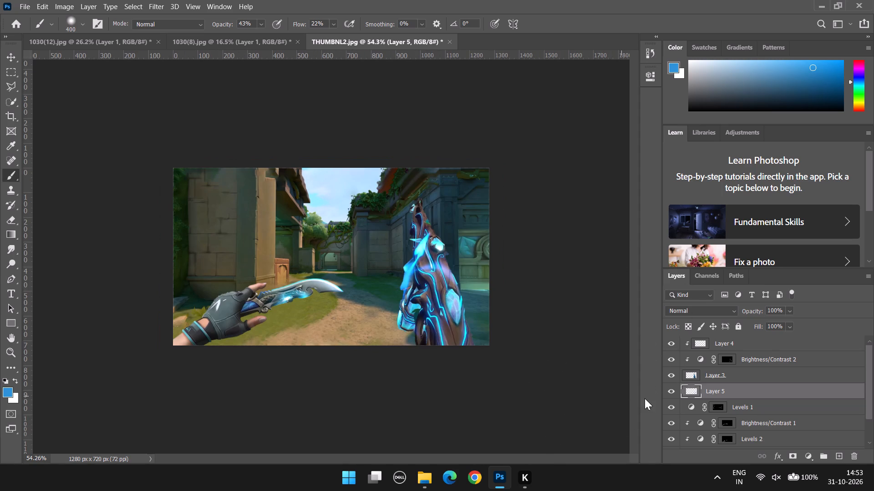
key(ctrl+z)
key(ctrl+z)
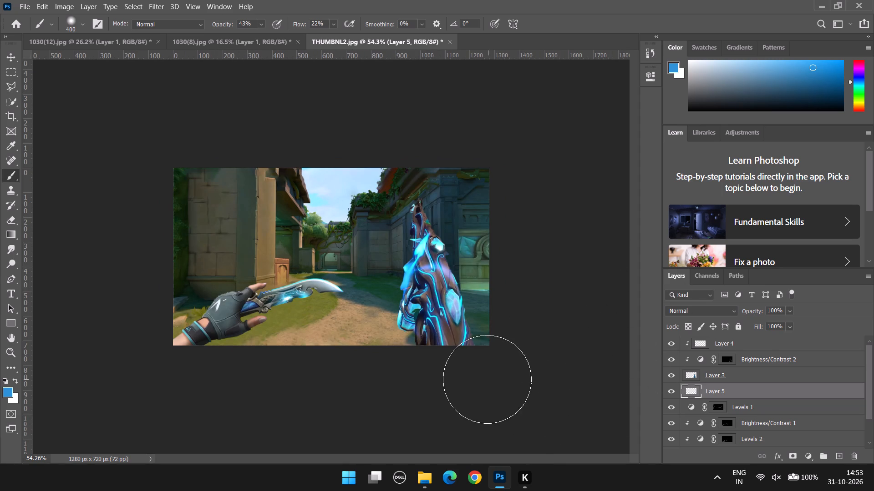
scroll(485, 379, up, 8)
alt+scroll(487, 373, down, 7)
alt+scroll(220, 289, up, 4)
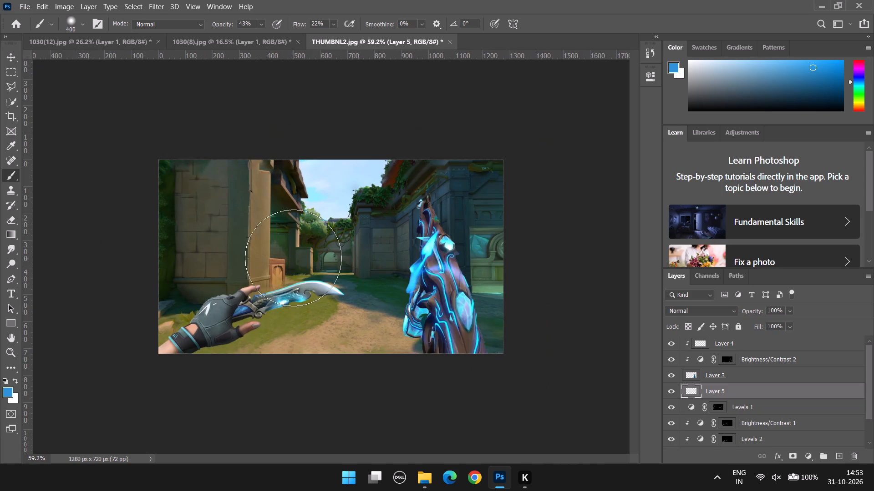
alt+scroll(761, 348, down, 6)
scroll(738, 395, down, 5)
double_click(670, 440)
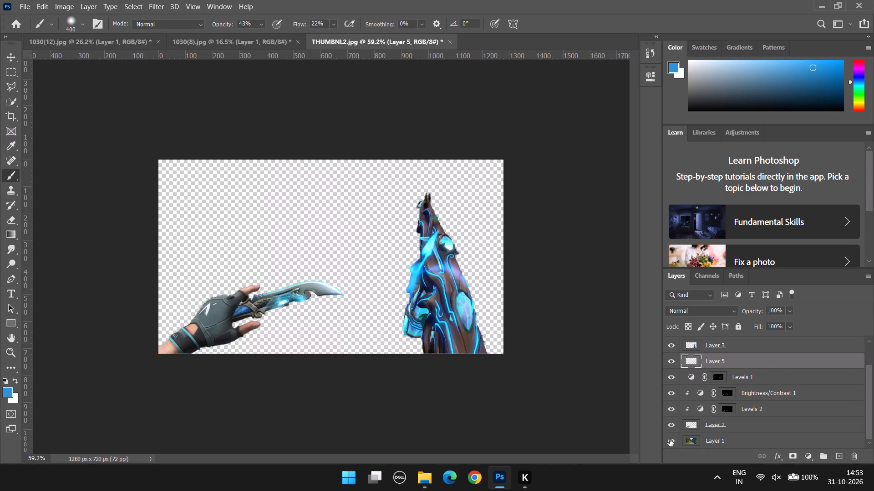
Add a Levels adjustment directly above Layer 1, the background, with the white output level lowered to 223.
click(757, 445)
click(161, 5)
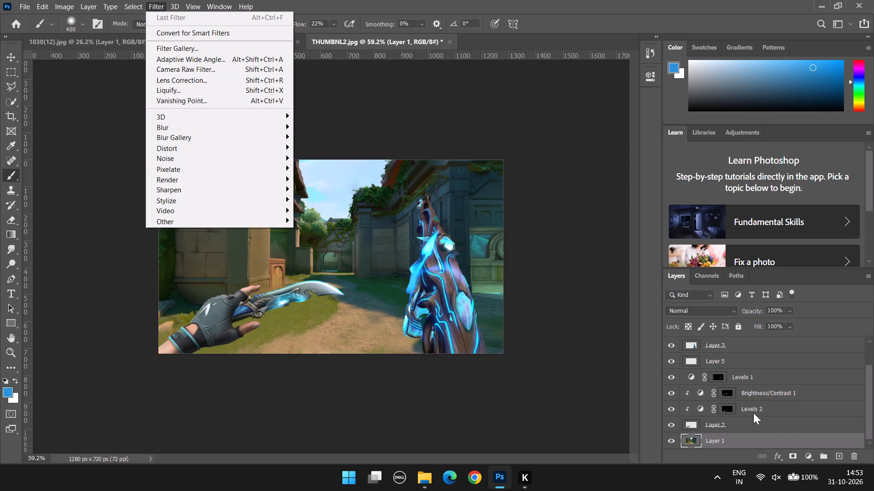
click(800, 436)
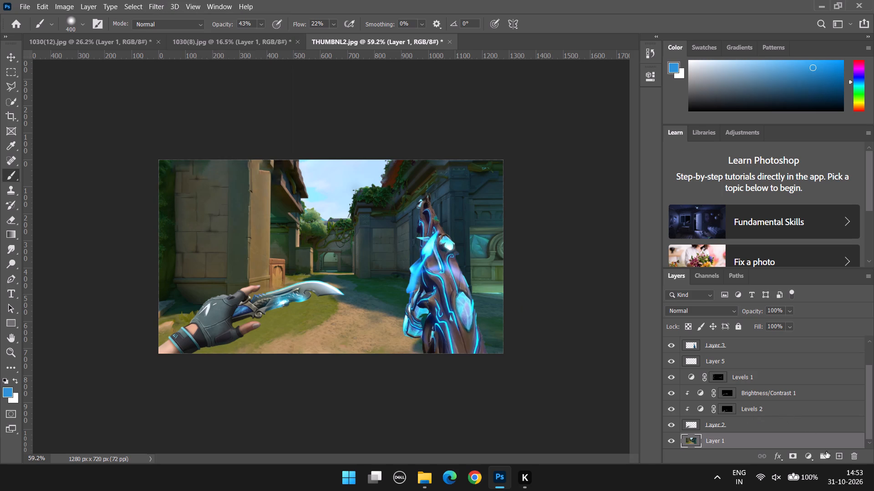
click(813, 458)
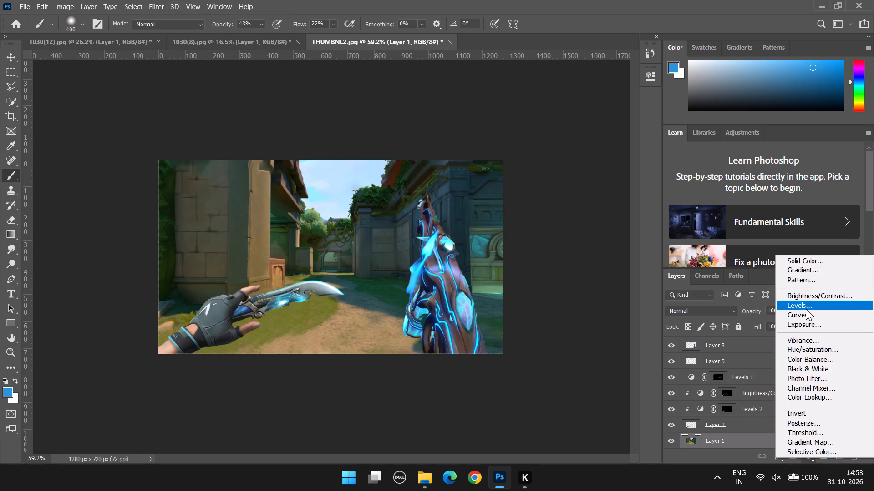
click(806, 309)
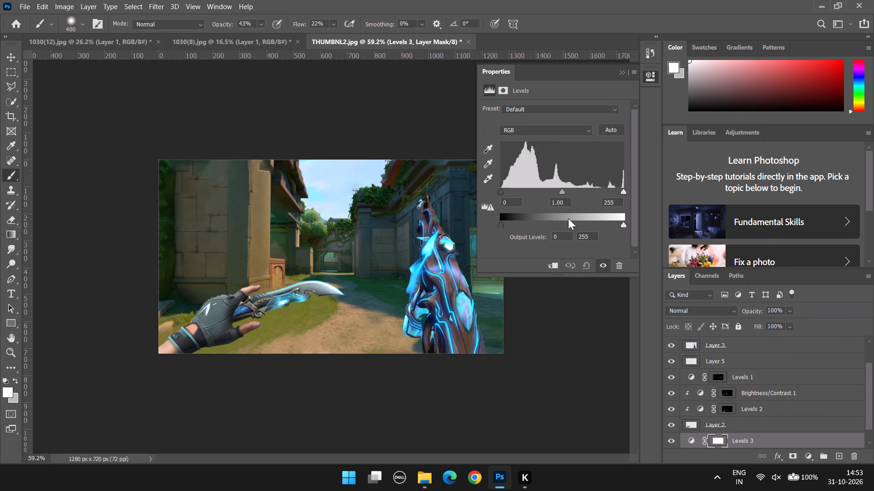
drag(624, 225, 598, 228)
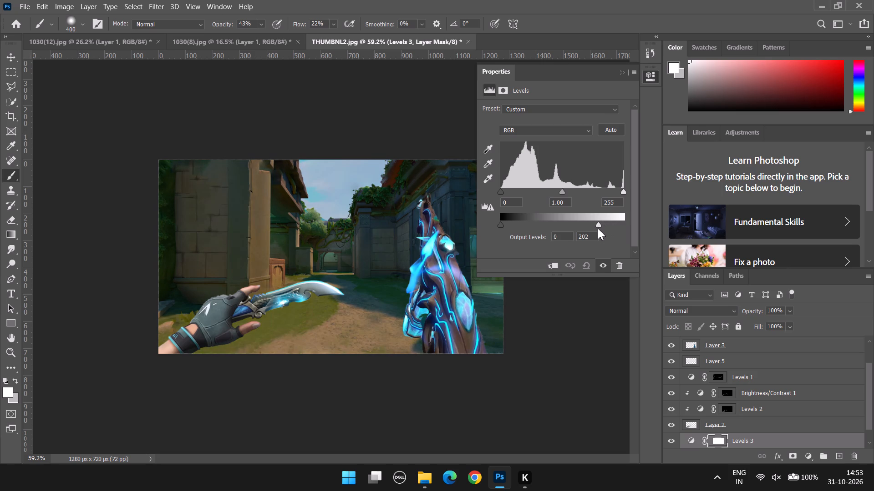
drag(598, 228, 605, 228)
drag(605, 228, 608, 228)
click(619, 75)
Clip the Levels 3 adjustment to Layer 1 and make Layer 1 the active layer.
alt+scroll(503, 281, down, 5)
alt+scroll(502, 283, up, 3)
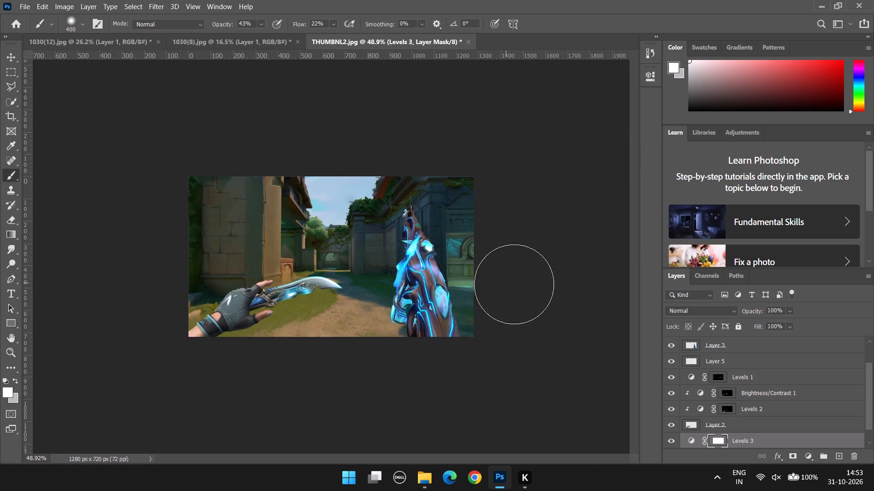
scroll(787, 430, down, 4)
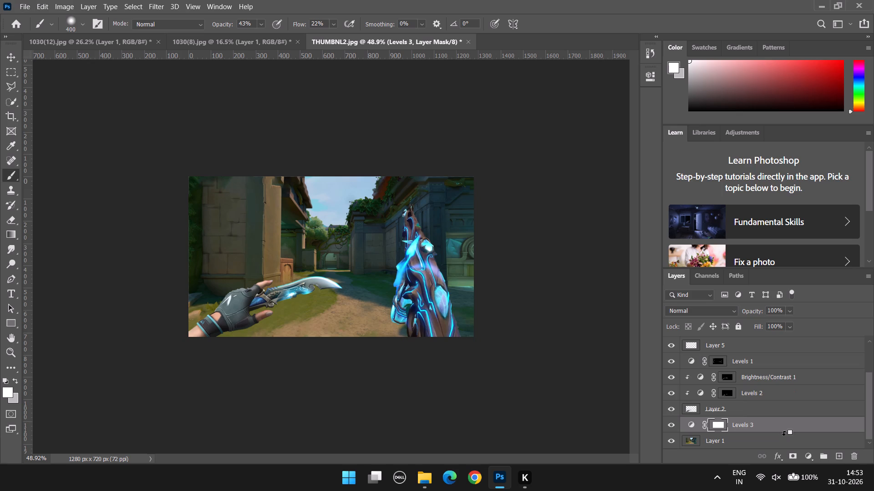
alt+click(784, 435)
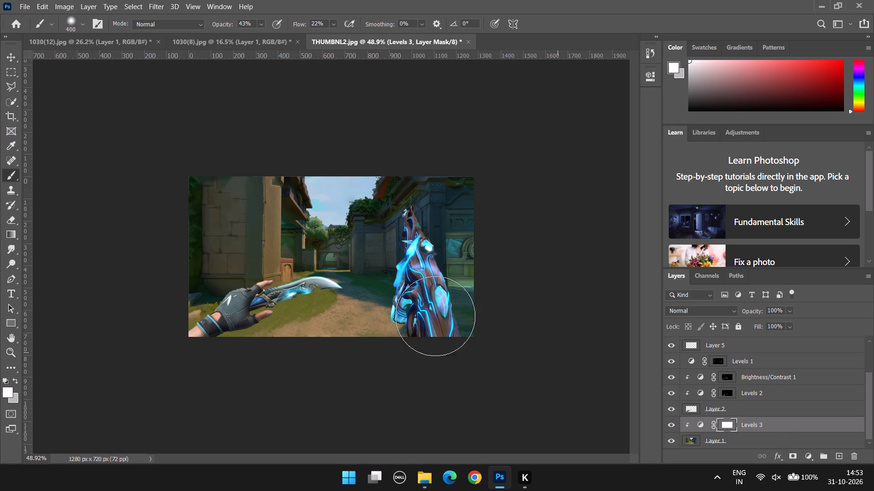
alt+scroll(362, 289, down, 4)
alt+scroll(306, 284, up, 5)
scroll(173, 195, up, 2)
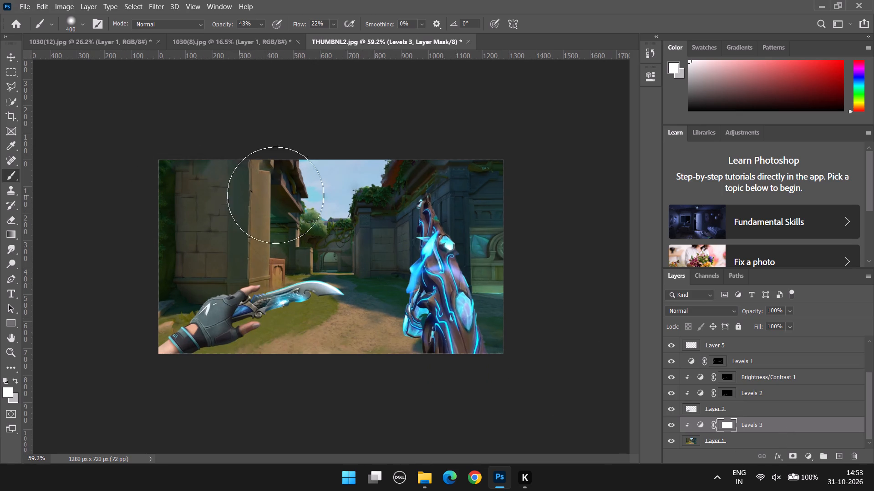
click(779, 441)
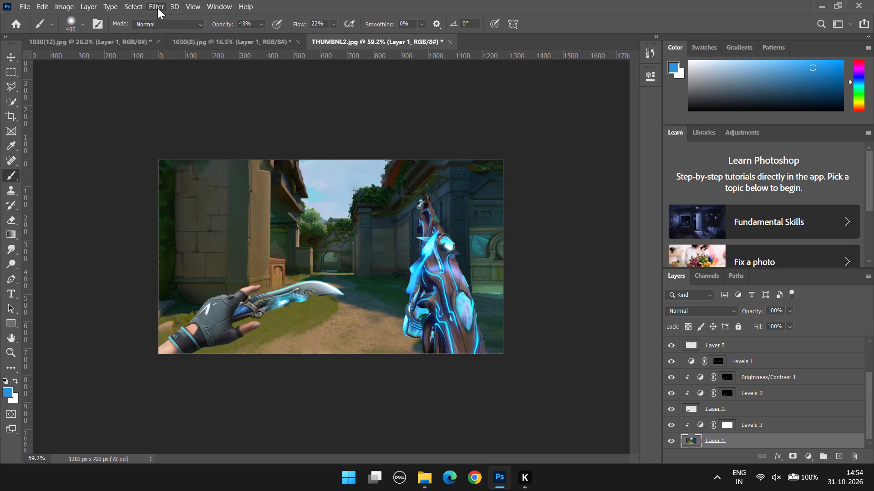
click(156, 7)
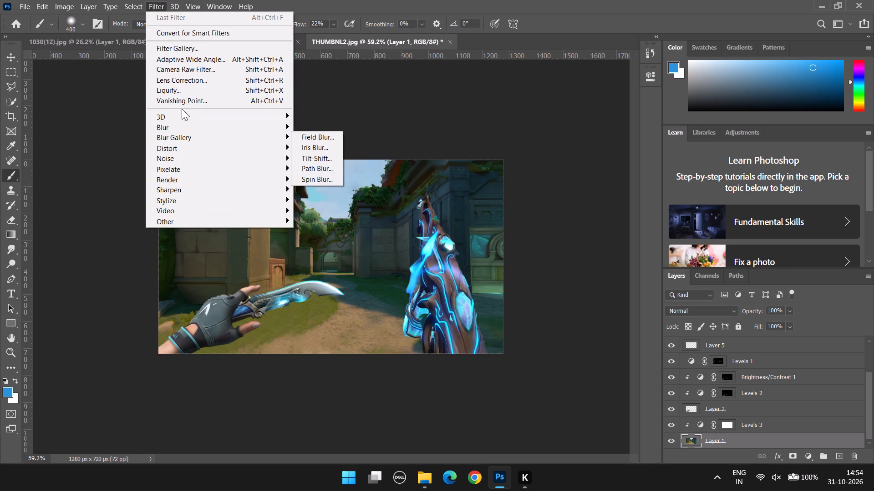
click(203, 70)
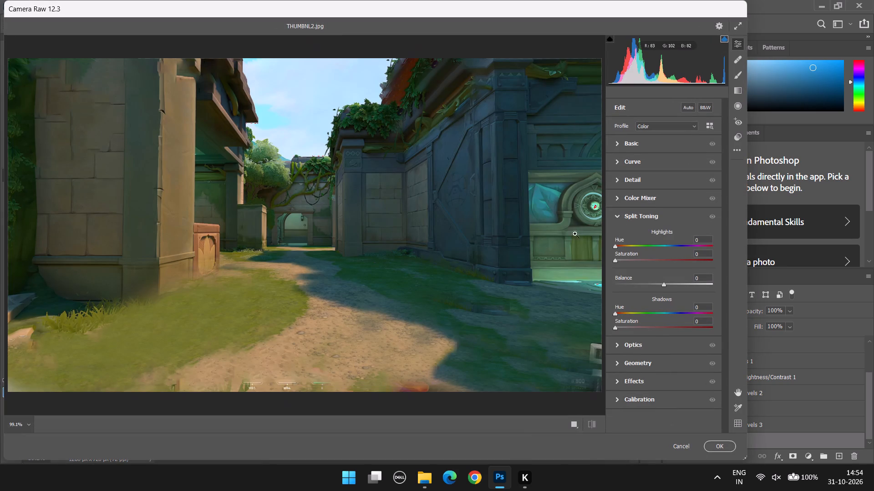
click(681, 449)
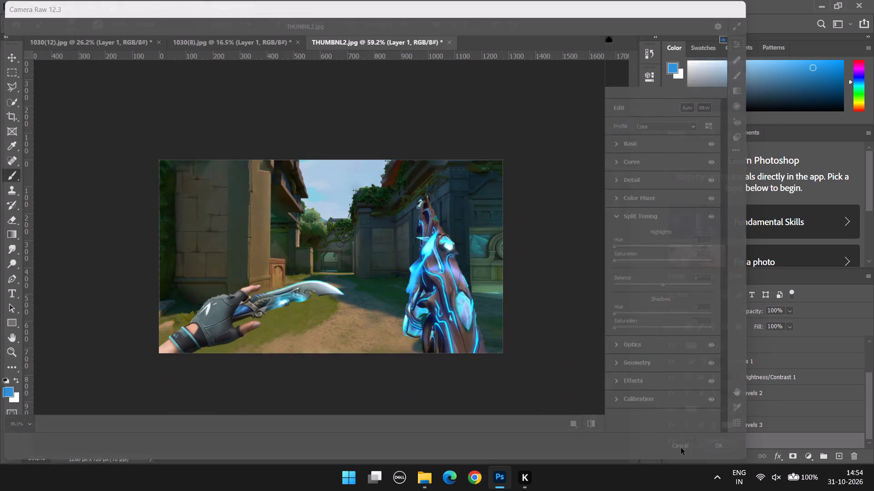
Apply a Radial Blur to Layer 1 with amount 10, the Zoom method and Good quality.
click(158, 6)
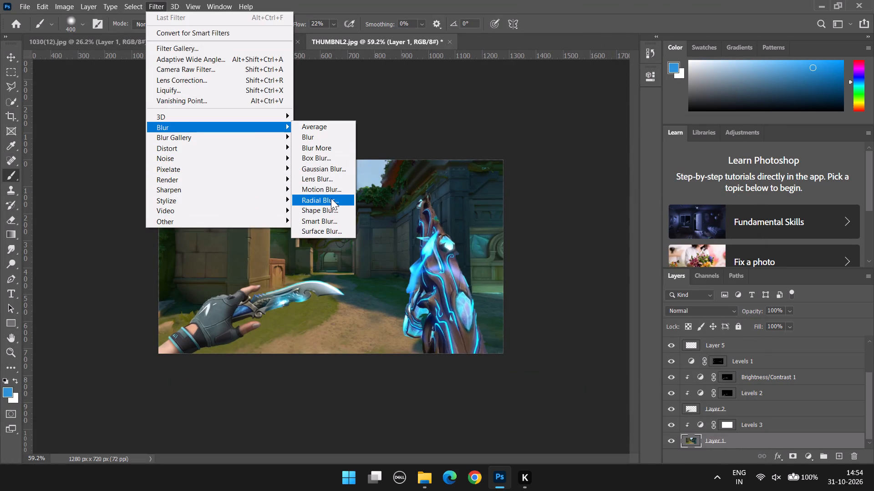
click(330, 199)
click(375, 194)
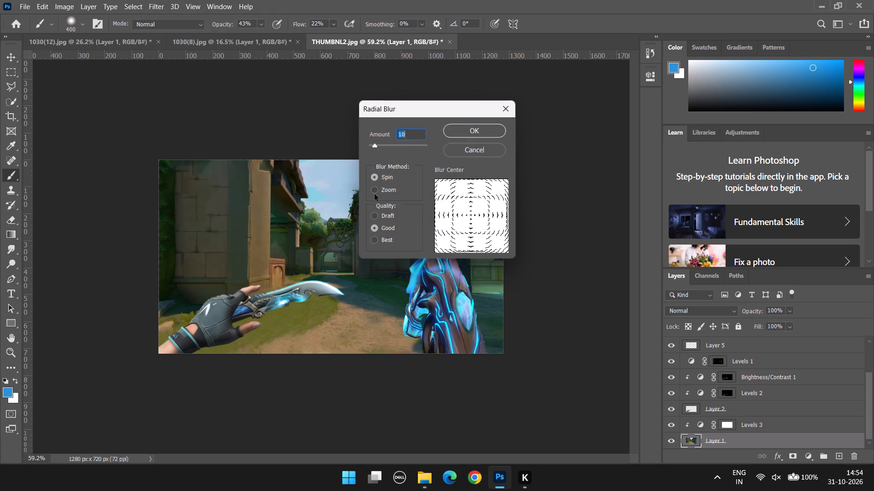
click(371, 190)
click(483, 130)
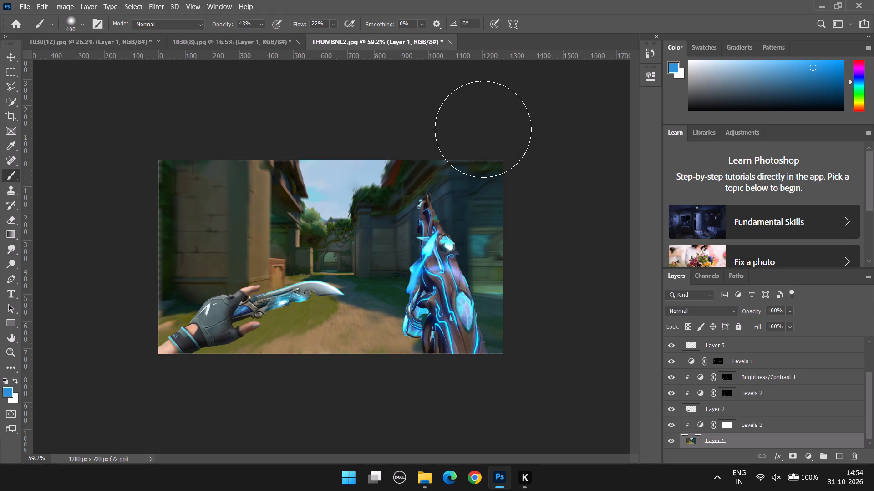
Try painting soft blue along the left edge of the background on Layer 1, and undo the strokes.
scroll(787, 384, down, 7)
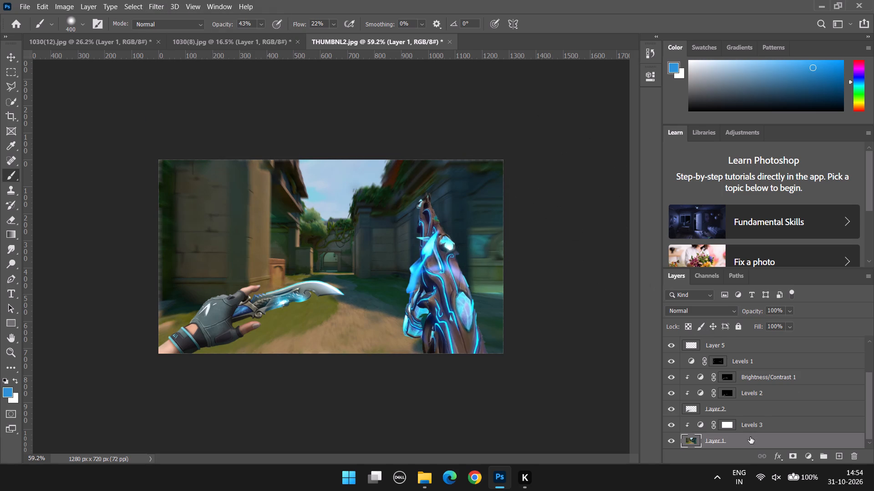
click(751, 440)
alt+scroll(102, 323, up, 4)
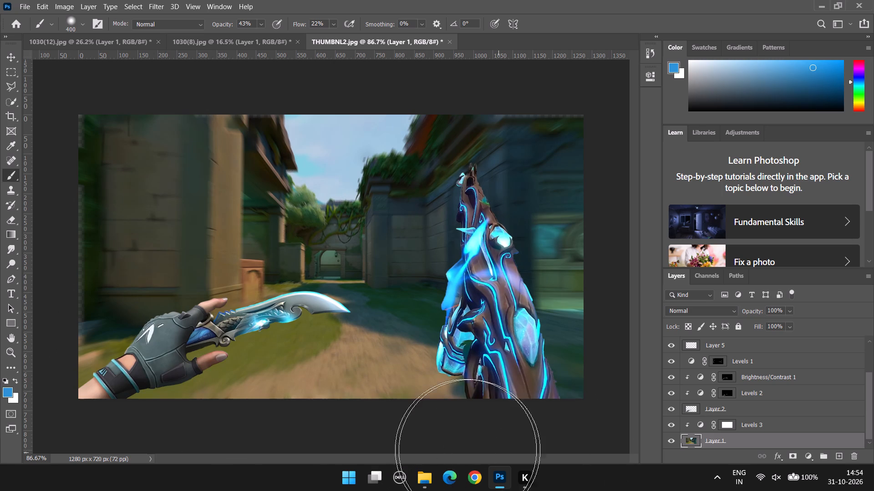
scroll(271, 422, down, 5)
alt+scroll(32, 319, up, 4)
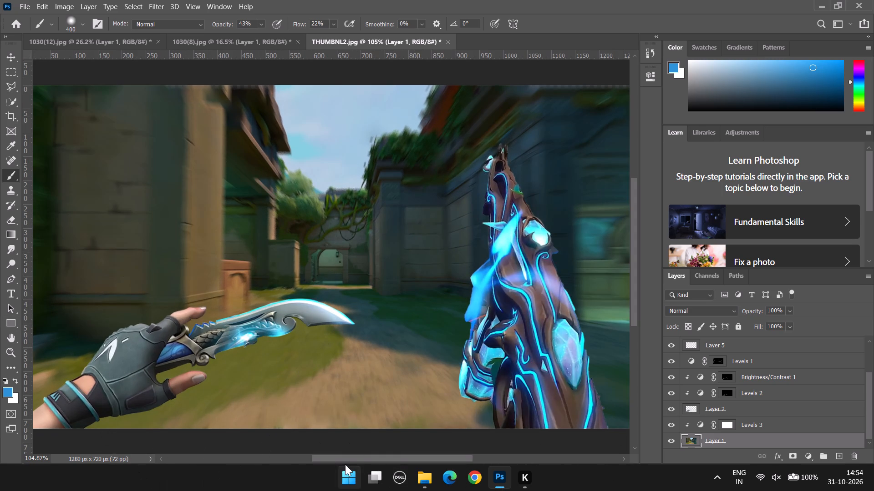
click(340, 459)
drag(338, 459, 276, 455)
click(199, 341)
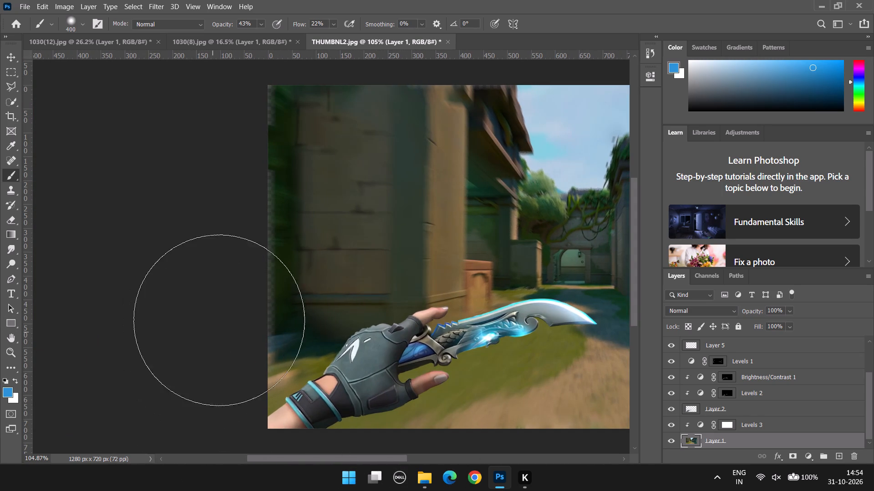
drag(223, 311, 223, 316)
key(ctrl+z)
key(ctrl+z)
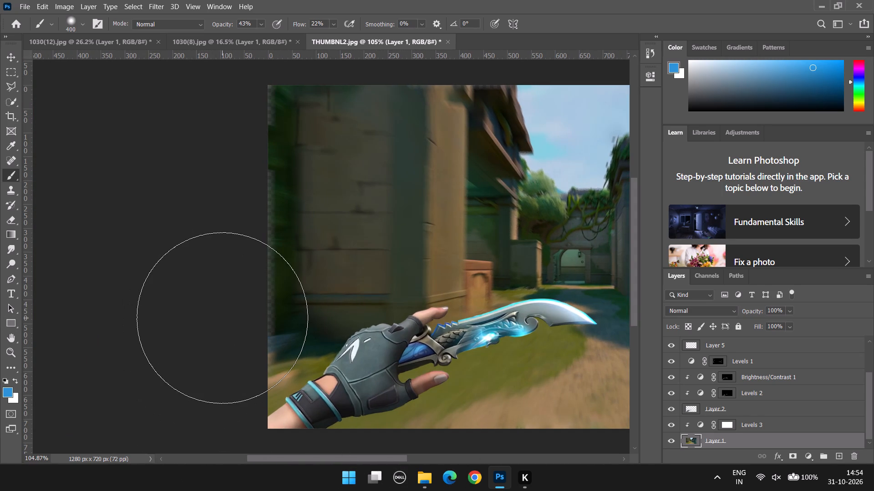
Set the foreground colour to black and brush a soft shadow down the left edge of the background on Layer 1.
key(b)
click(10, 391)
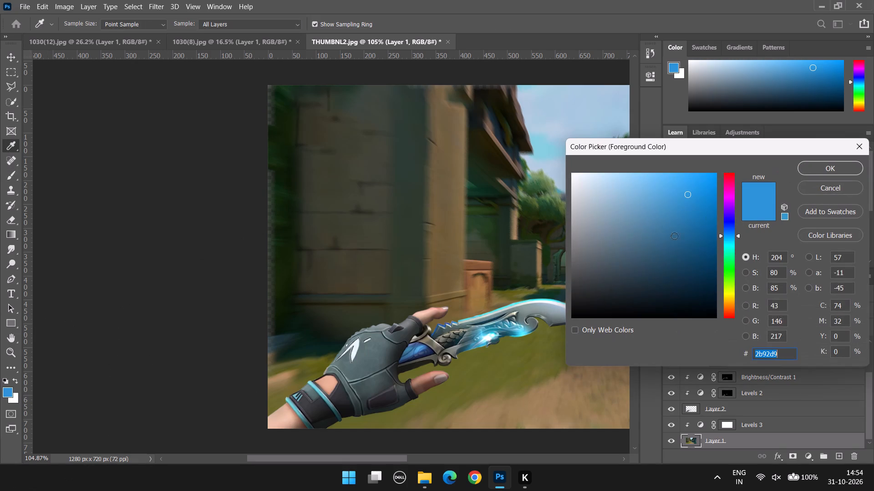
drag(608, 221, 469, 431)
click(806, 165)
drag(242, 363, 250, 295)
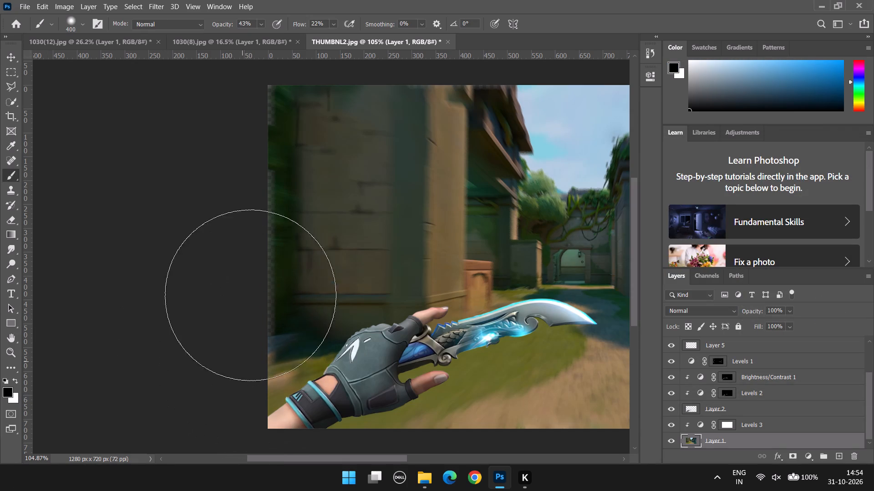
drag(250, 295, 247, 280)
drag(246, 318, 254, 166)
drag(237, 197, 218, 309)
scroll(220, 299, up, 6)
drag(237, 277, 241, 150)
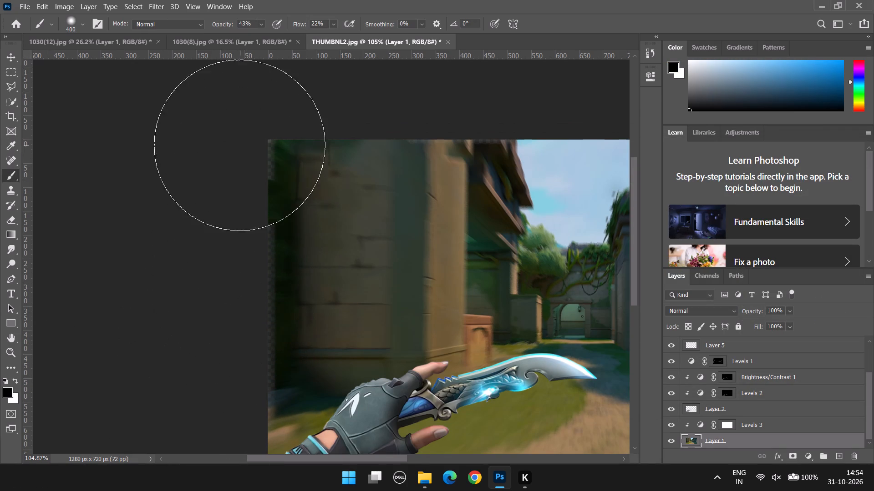
drag(238, 162, 230, 351)
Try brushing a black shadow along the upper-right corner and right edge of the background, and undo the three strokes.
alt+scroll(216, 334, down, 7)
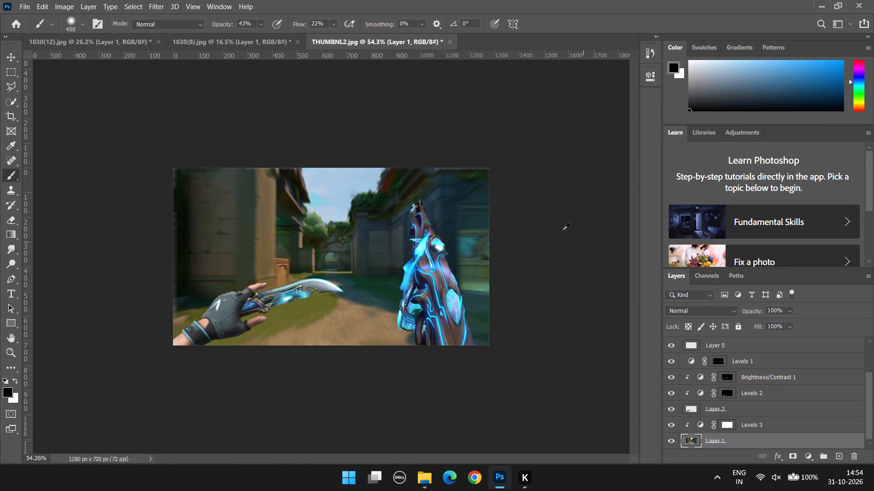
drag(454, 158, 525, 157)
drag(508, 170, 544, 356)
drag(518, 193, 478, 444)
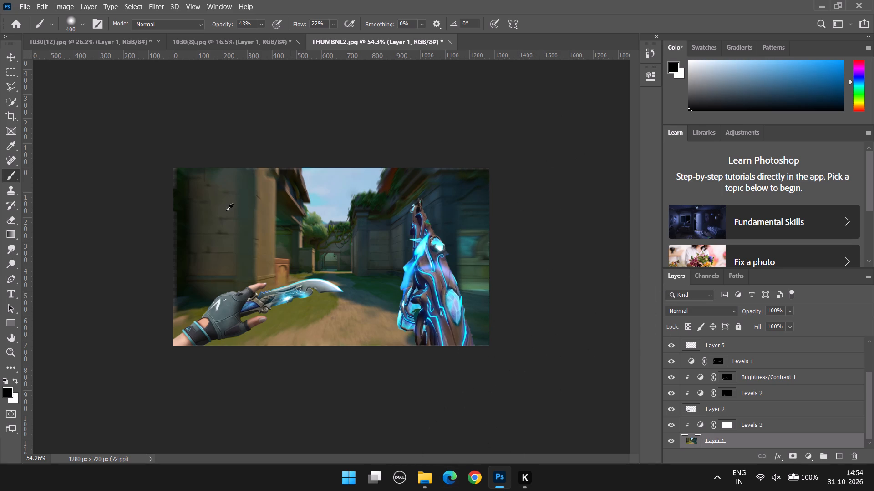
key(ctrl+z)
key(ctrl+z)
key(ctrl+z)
Scale the Layer 1 background up to about 102.35%, extending its top-left corner past the canvas edges.
key(ctrl+t)
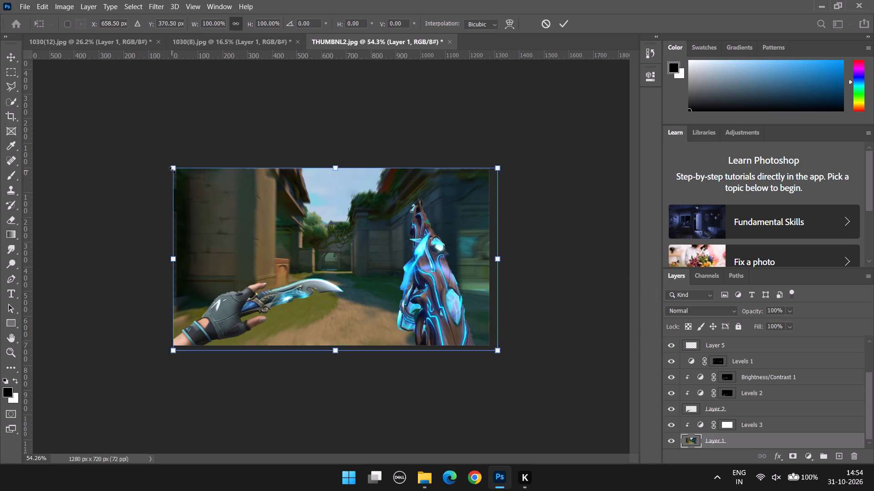
drag(172, 170, 165, 161)
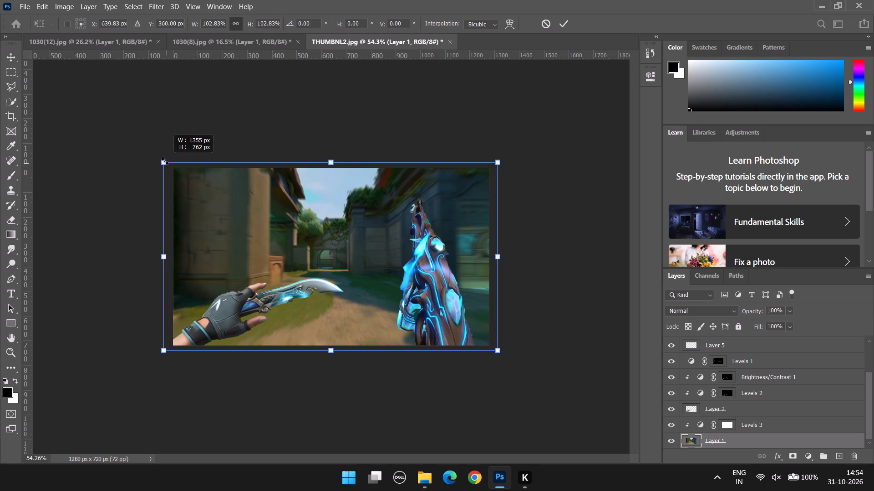
drag(165, 161, 167, 162)
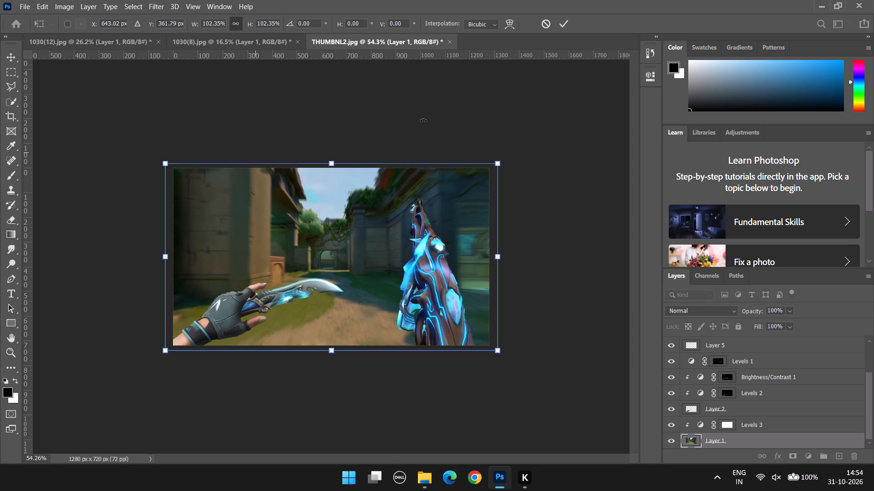
click(565, 25)
Examine the whole thumbnail composition at different magnifications and look over its layer stack.
alt+scroll(443, 291, down, 6)
alt+scroll(361, 316, up, 5)
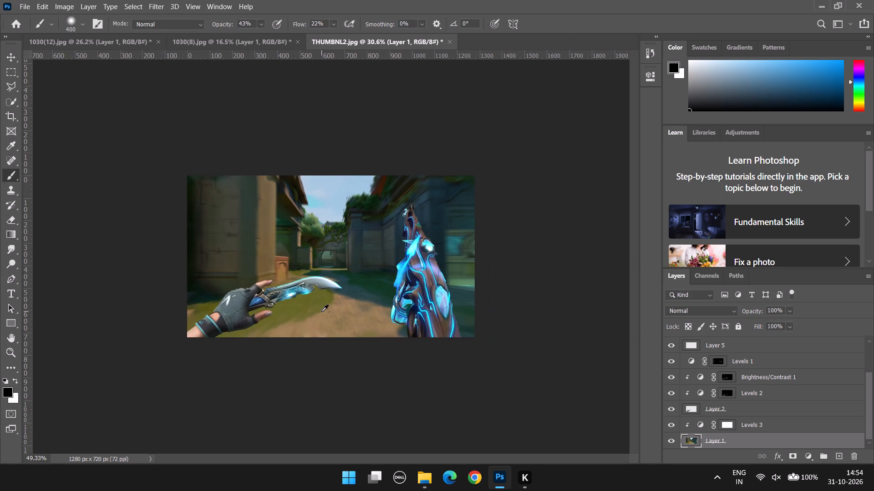
alt+scroll(322, 310, up, 7)
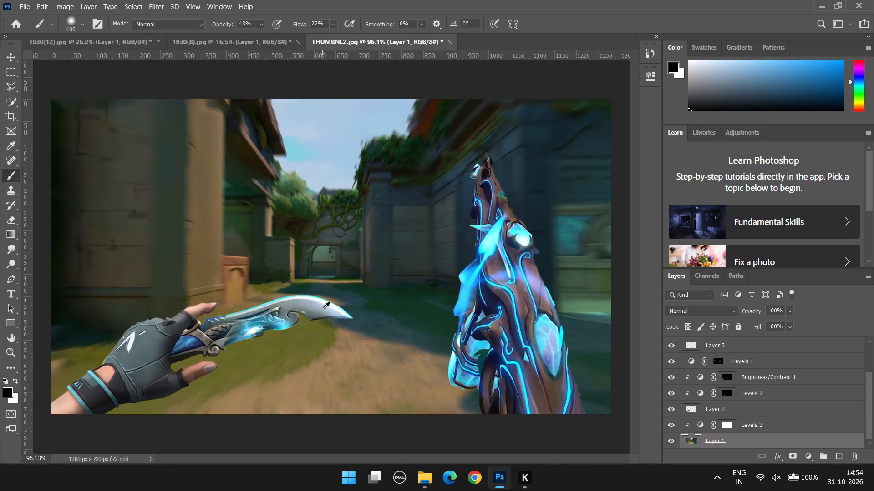
alt+scroll(323, 308, down, 9)
alt+scroll(323, 308, up, 3)
scroll(757, 392, up, 4)
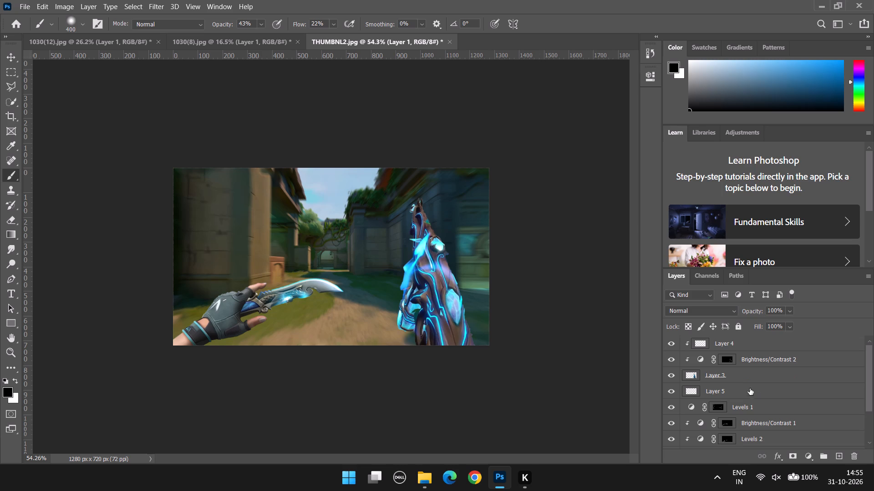
scroll(743, 384, up, 4)
alt+scroll(373, 348, down, 5)
alt+scroll(412, 331, up, 3)
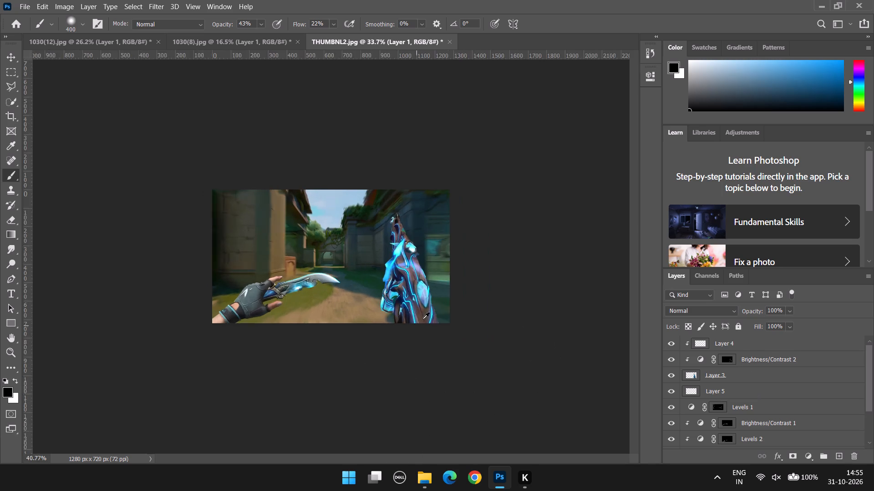
alt+scroll(422, 319, up, 11)
scroll(516, 317, down, 5)
alt+scroll(268, 209, down, 4)
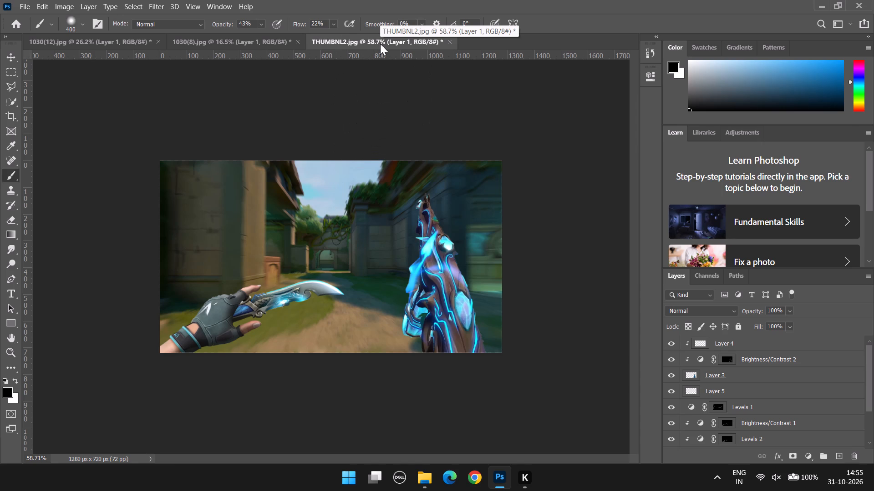
Select all layers from Layer 1 up to Layer 4 and stamp them into a new merged layer on top.
scroll(864, 242, down, 18)
scroll(780, 435, up, 6)
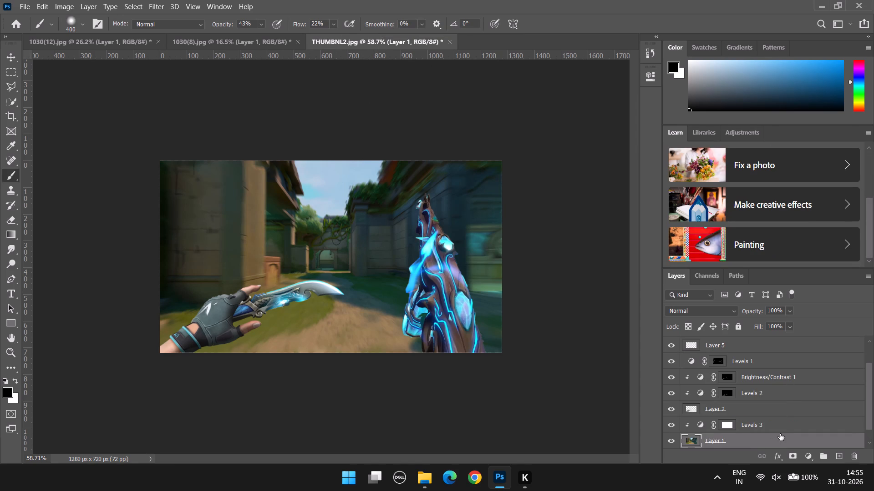
scroll(780, 434, up, 9)
shift+click(783, 340)
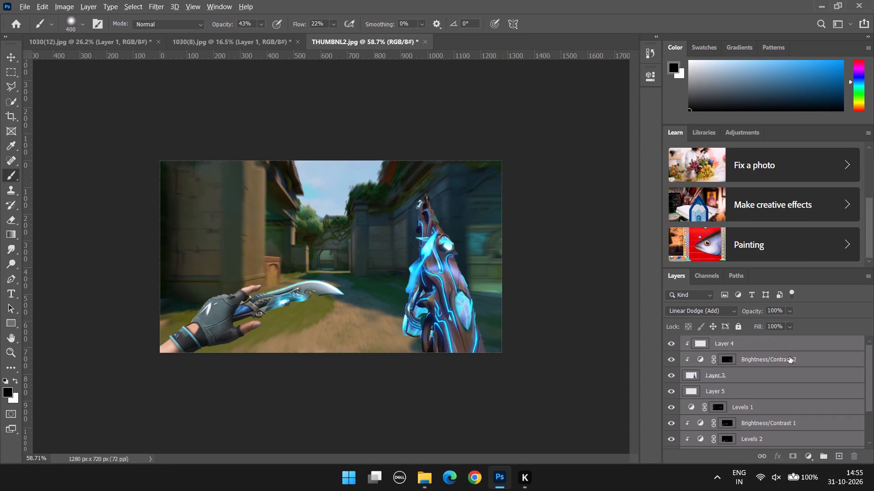
key(ctrl+alt+shift+e)
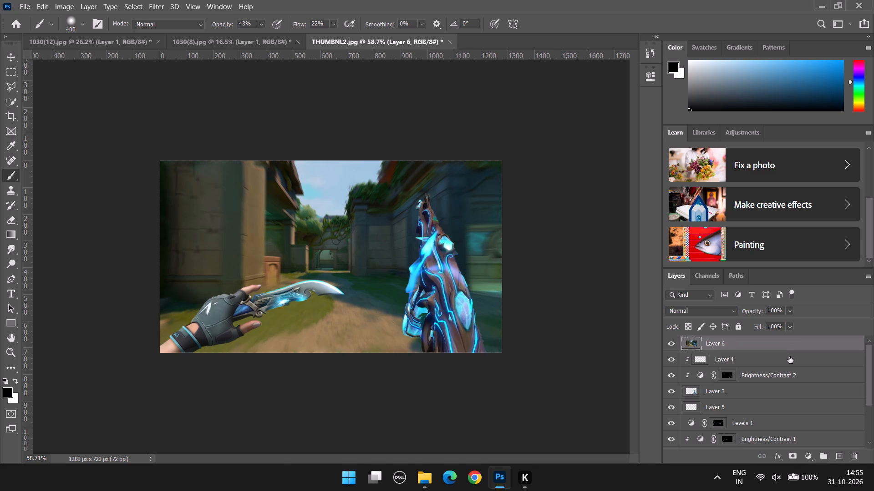
Start the Camera Raw Filter on the merged layer and set Exposure to +0.55 and Contrast to +6.
click(148, 4)
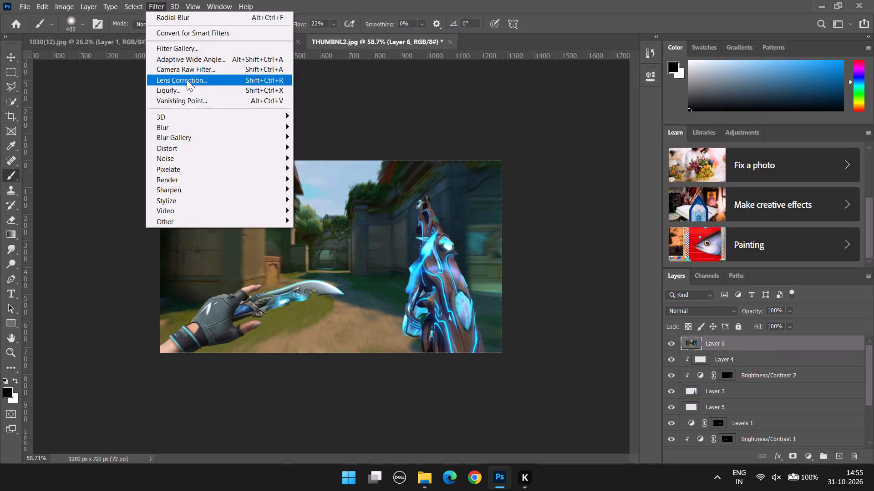
click(187, 68)
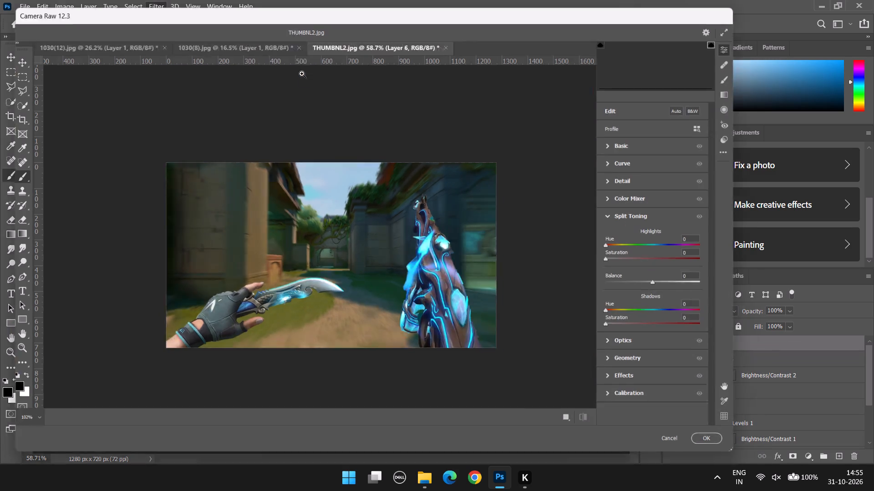
alt+scroll(361, 194, down, 8)
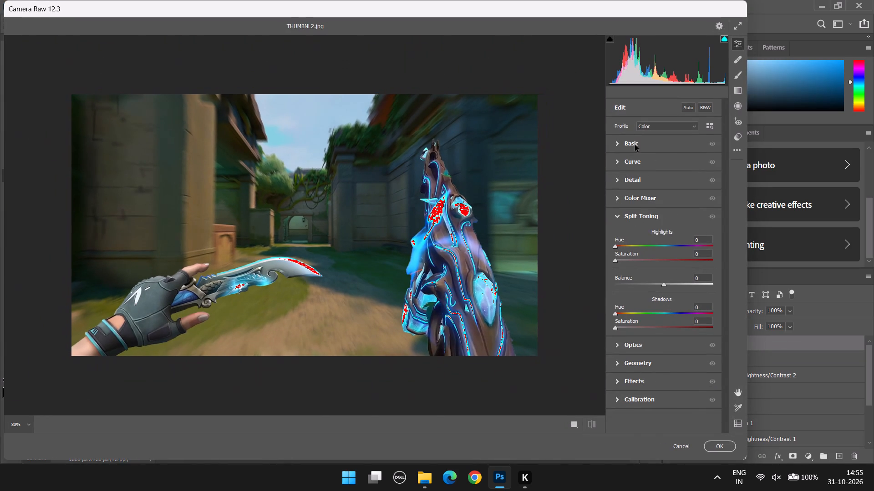
click(635, 145)
scroll(650, 160, up, 6)
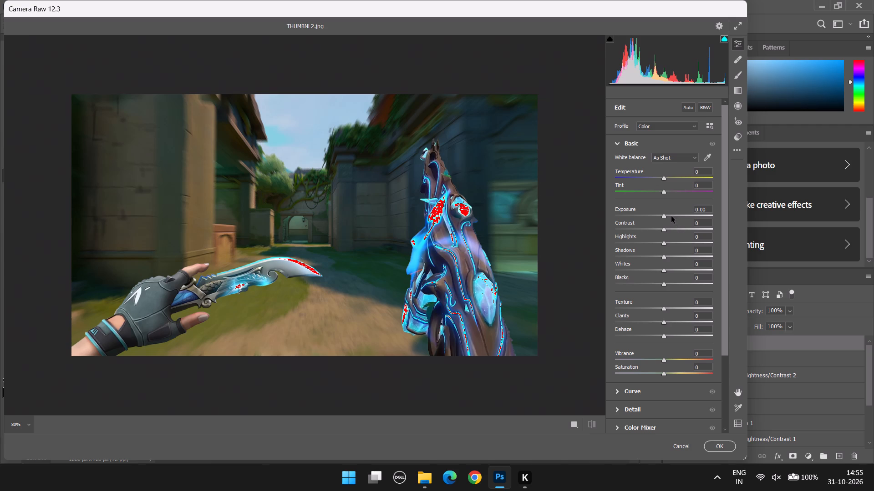
click(671, 216)
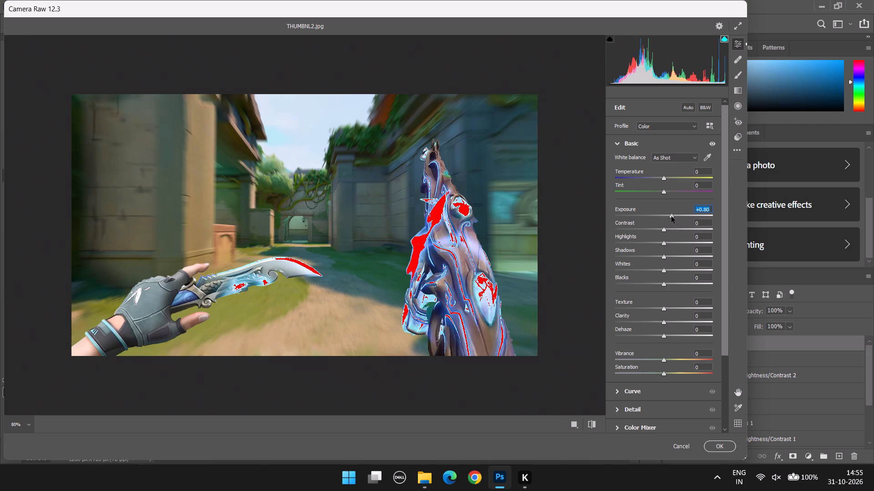
click(666, 216)
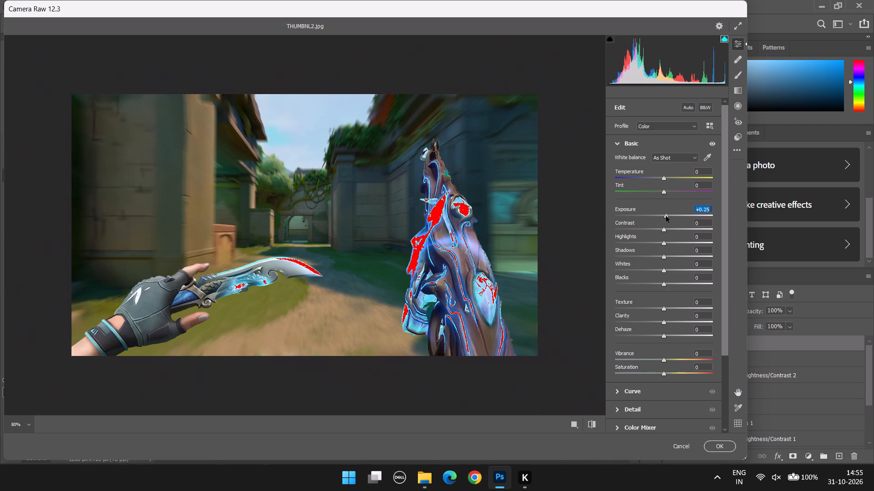
double_click(666, 218)
drag(665, 218, 669, 218)
click(669, 218)
click(664, 231)
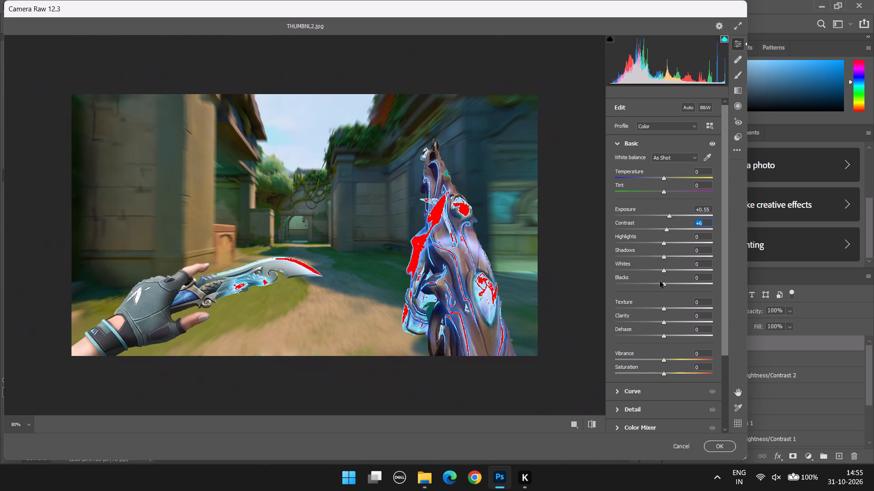
Set the Camera Raw tones to Highlights +7, Shadows +14, Whites +17 and Blacks +25.
click(663, 245)
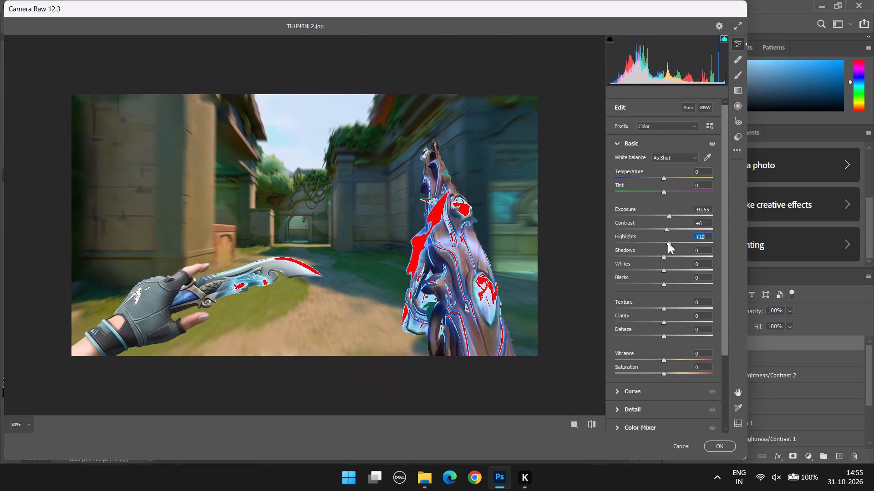
drag(665, 259, 671, 260)
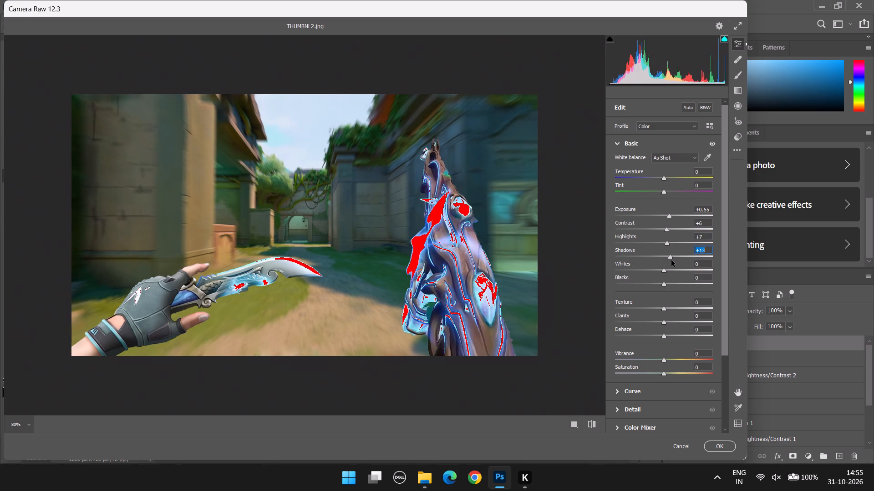
drag(671, 260, 672, 260)
drag(663, 271, 672, 273)
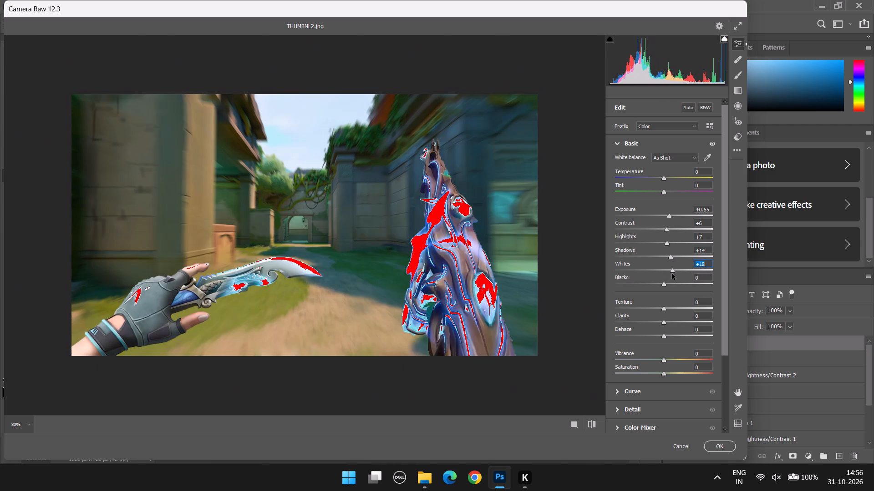
drag(672, 273, 671, 273)
drag(661, 285, 683, 287)
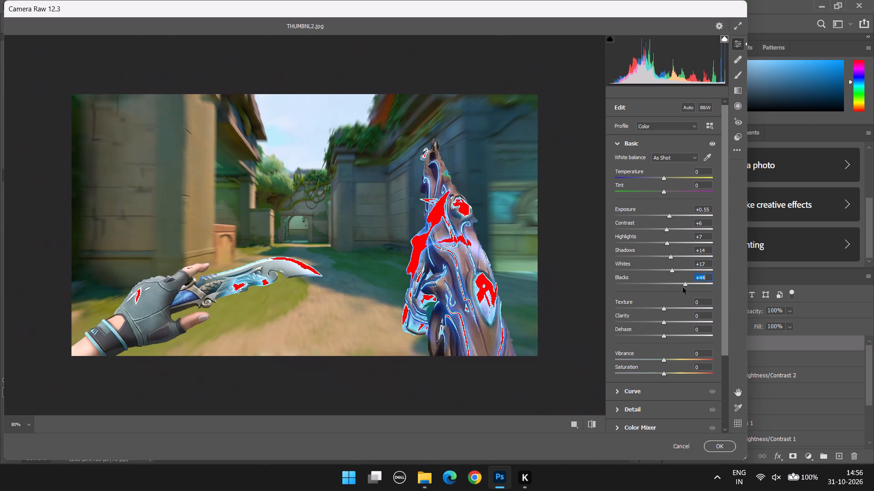
drag(683, 287, 674, 287)
Raise both Vibrance and Saturation to +21 in the Camera Raw basic adjustments.
scroll(670, 302, down, 2)
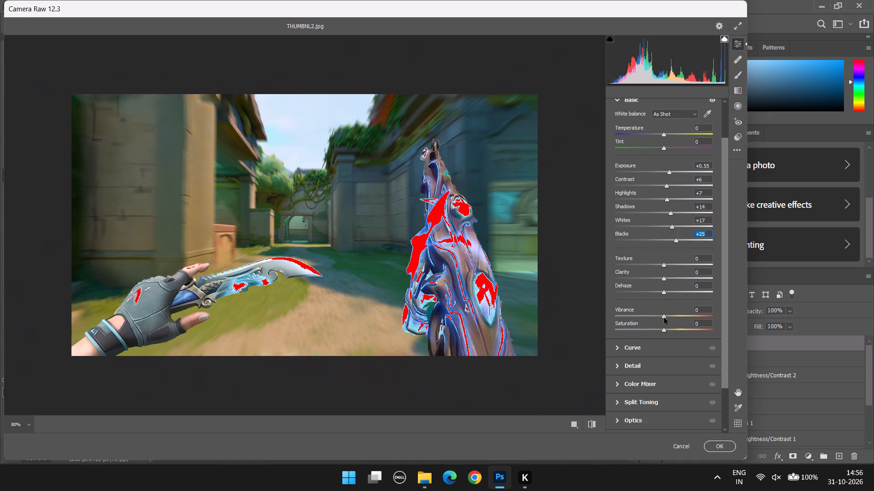
drag(664, 318, 675, 318)
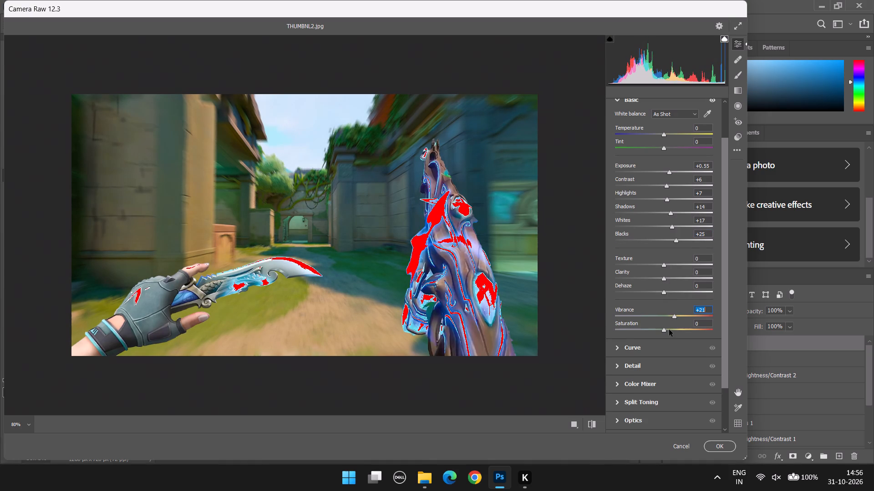
drag(665, 330, 675, 333)
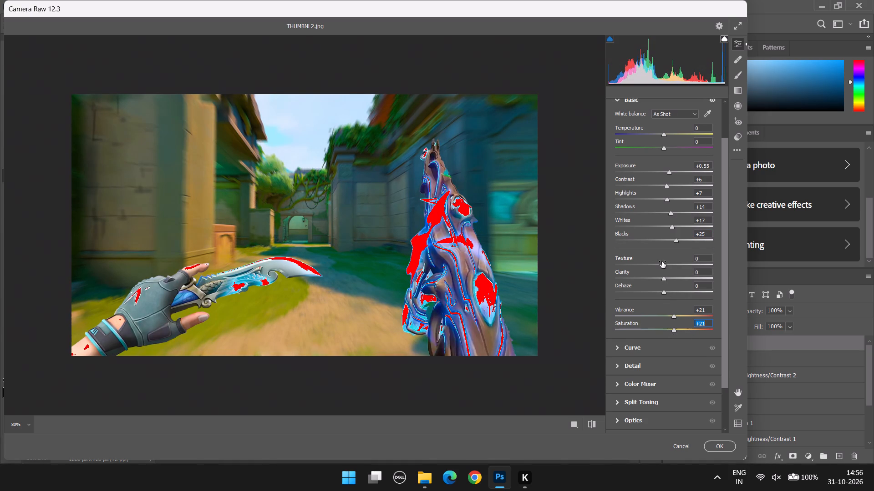
Set Texture to +14 and Clarity to +1 in the Camera Raw basic adjustments.
drag(666, 267, 682, 271)
drag(665, 266, 675, 267)
drag(676, 267, 710, 272)
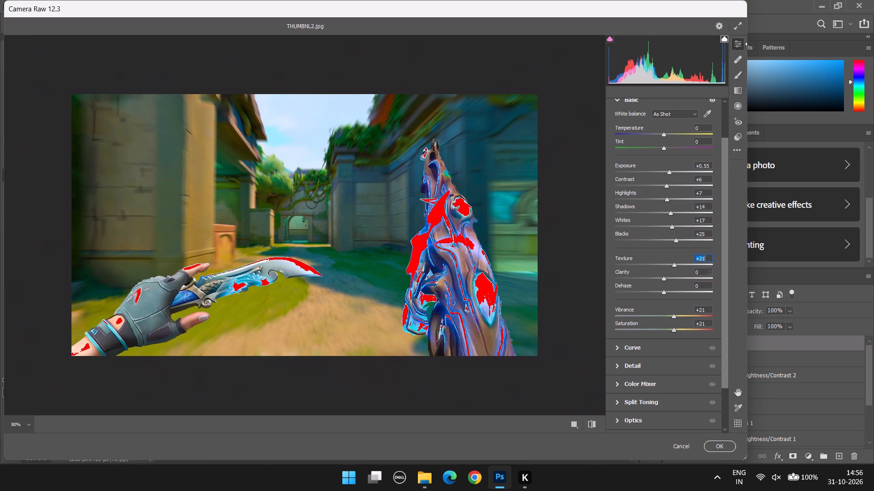
drag(710, 272, 666, 271)
click(666, 271)
click(671, 266)
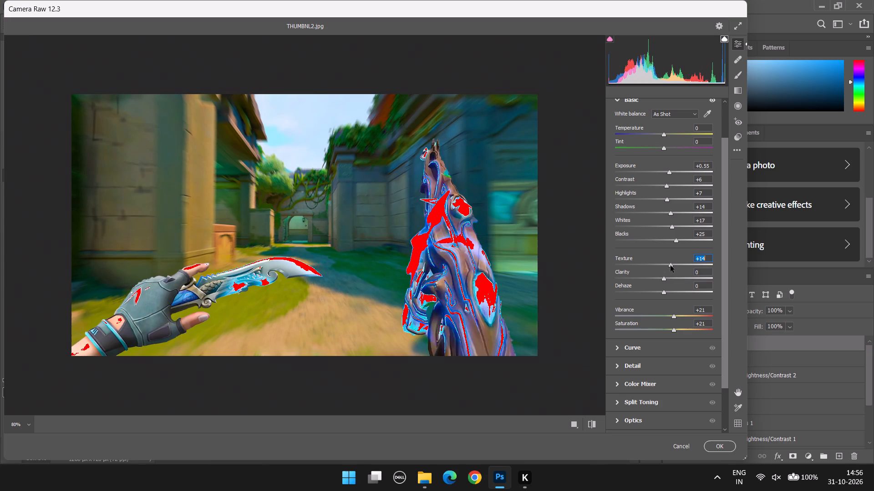
drag(665, 279, 687, 284)
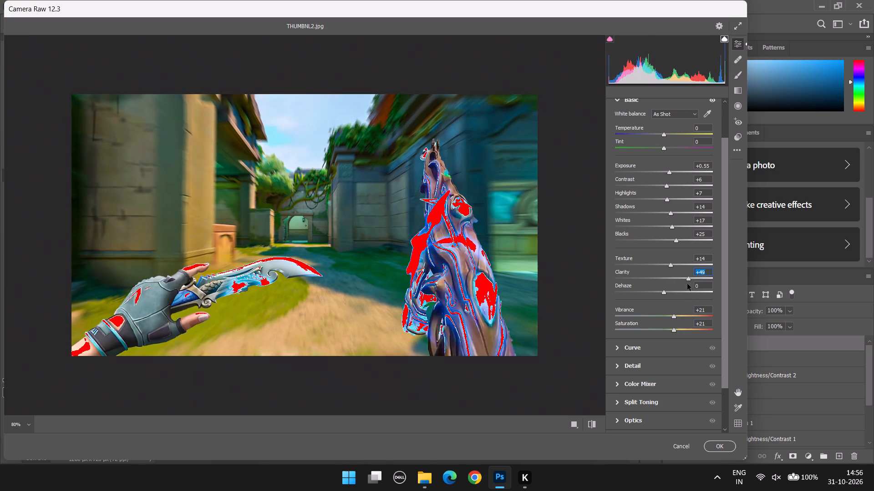
drag(687, 284, 666, 284)
Set the Camera Raw detail adjustments to Sharpening 20 and Noise Reduction 20.
scroll(671, 284, down, 2)
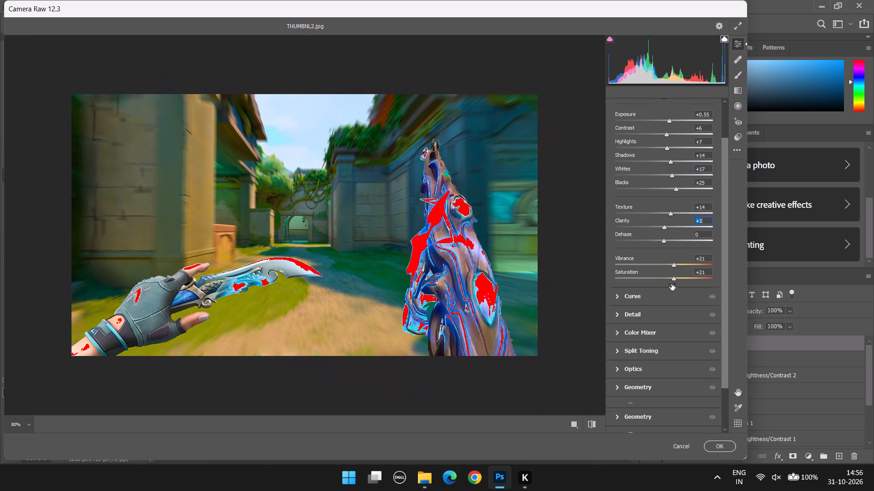
scroll(671, 284, down, 1)
scroll(632, 313, down, 2)
click(622, 314)
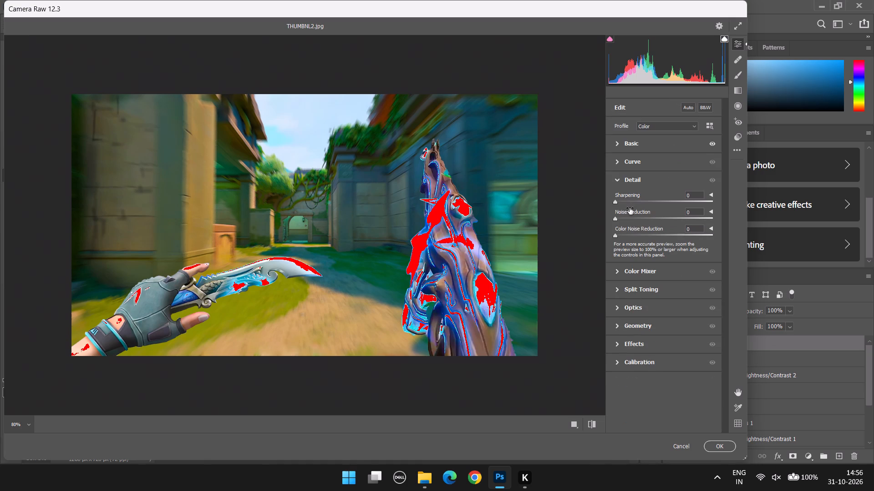
click(628, 201)
click(634, 218)
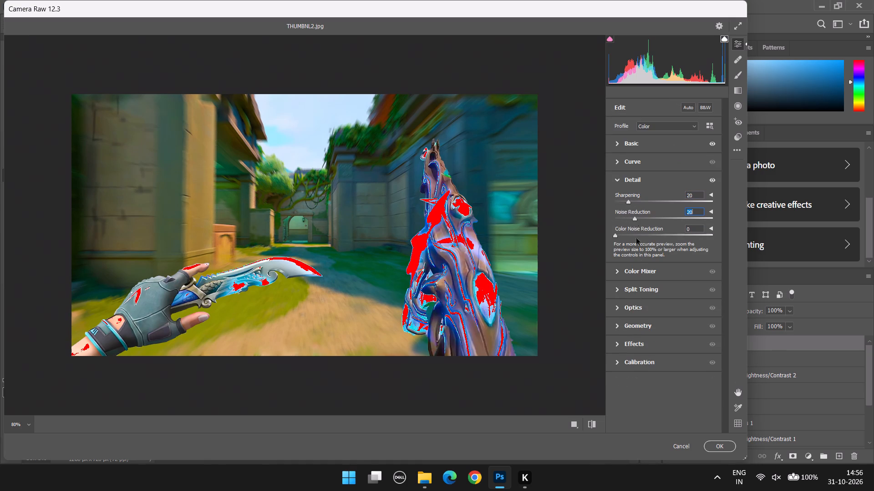
scroll(629, 243, down, 2)
scroll(692, 214, up, 3)
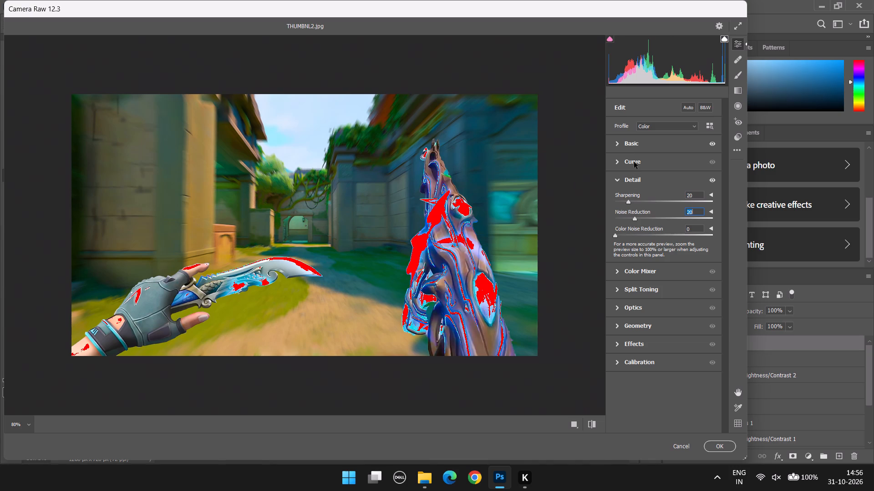
Set Blacks to +10 and Whites to +15 in the Camera Raw basic adjustments.
click(630, 150)
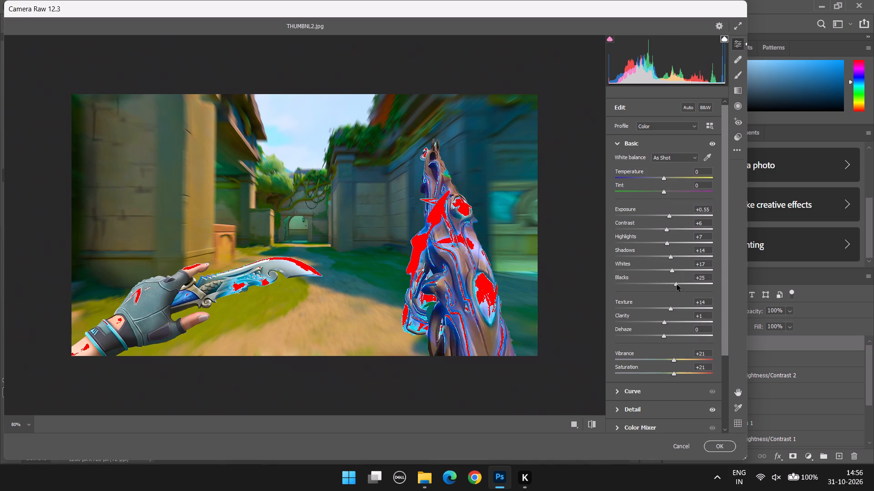
click(677, 284)
drag(680, 285, 671, 288)
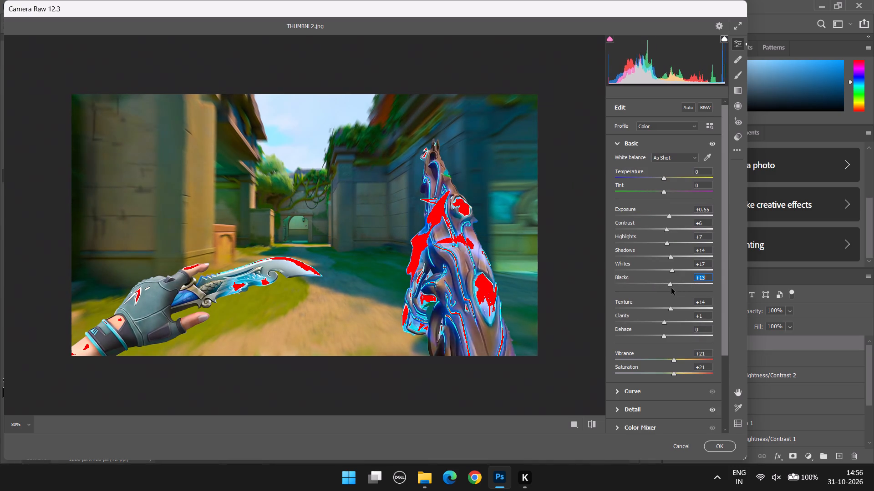
drag(671, 288, 671, 289)
drag(672, 271, 686, 275)
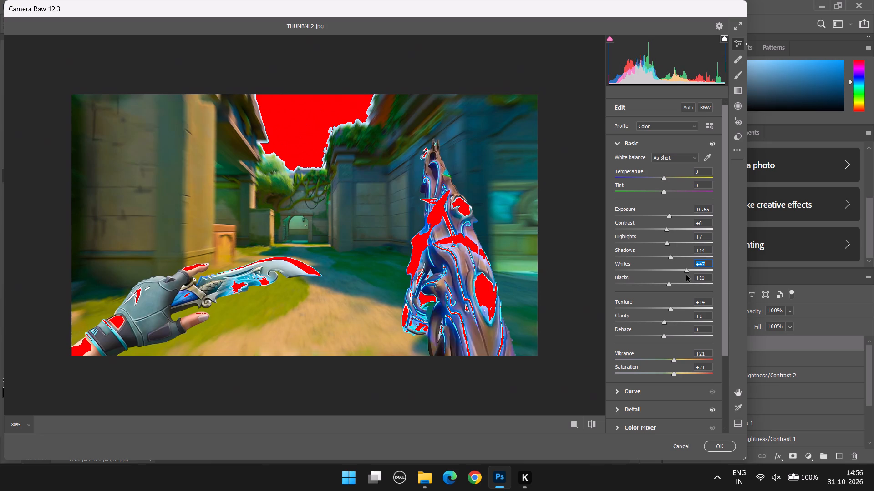
drag(686, 275, 671, 275)
Set Shadows to +45 and Highlights to +20 in the Camera Raw basic adjustments.
drag(670, 257, 682, 261)
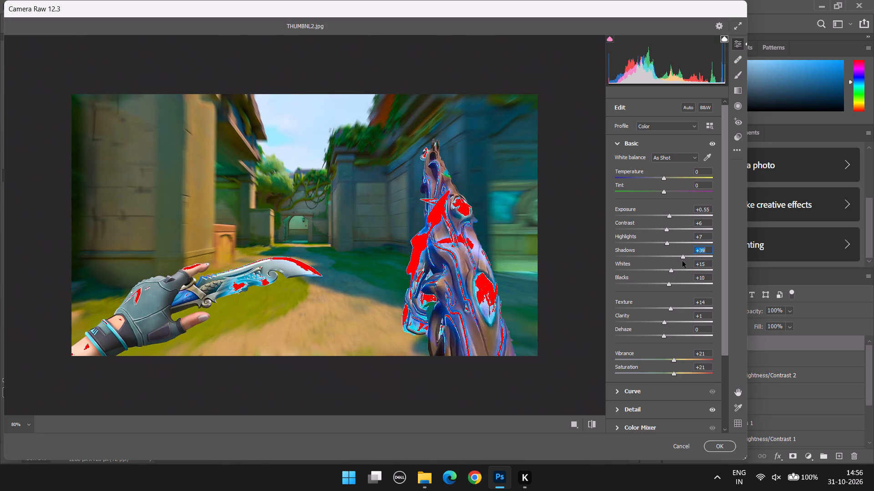
drag(682, 261, 676, 262)
scroll(676, 261, up, 1)
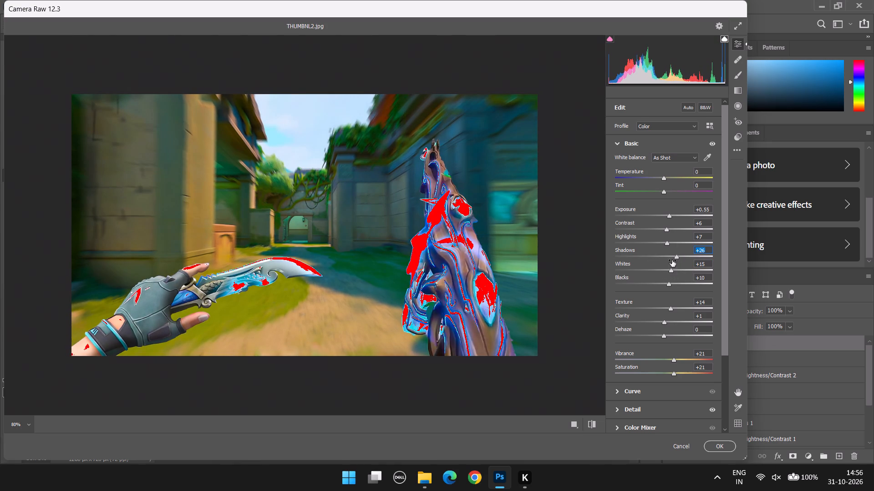
click(667, 244)
drag(667, 244, 661, 248)
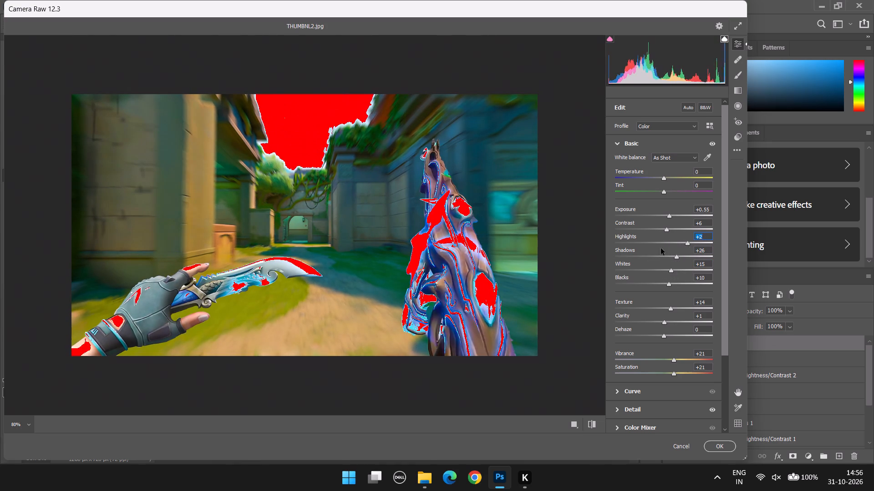
drag(661, 248, 665, 250)
drag(664, 250, 646, 249)
drag(646, 249, 670, 249)
click(670, 249)
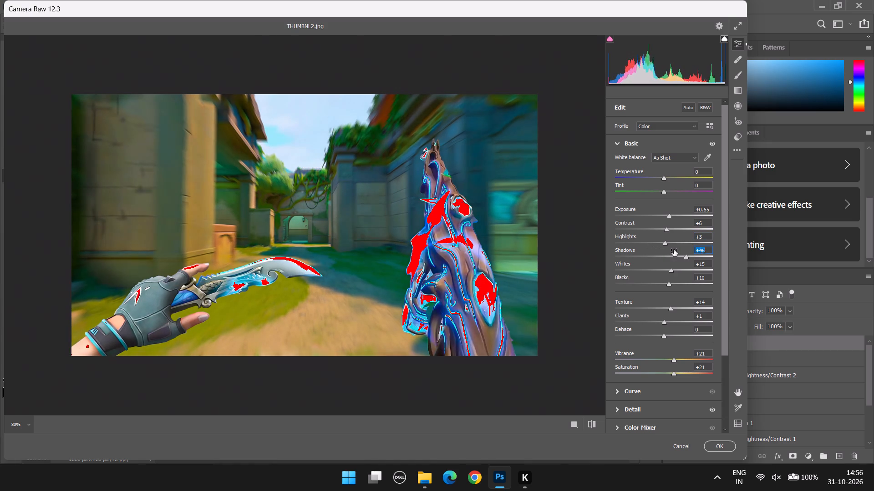
drag(666, 251, 667, 251)
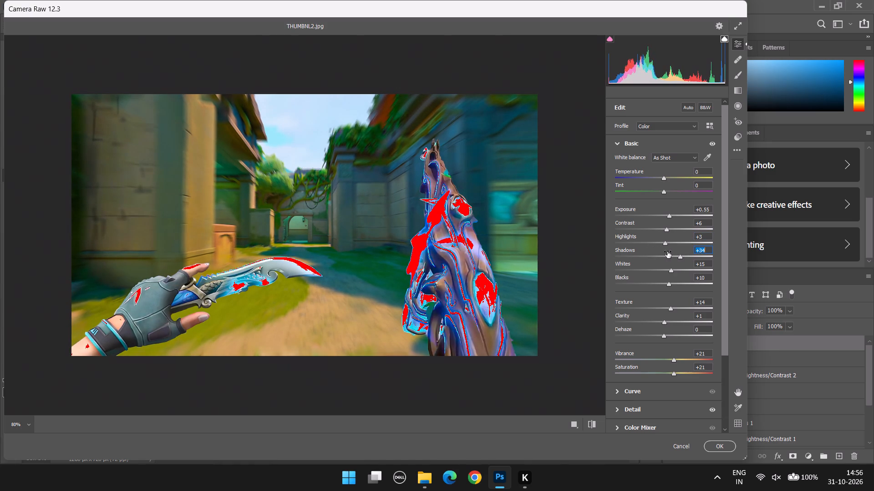
drag(667, 251, 670, 251)
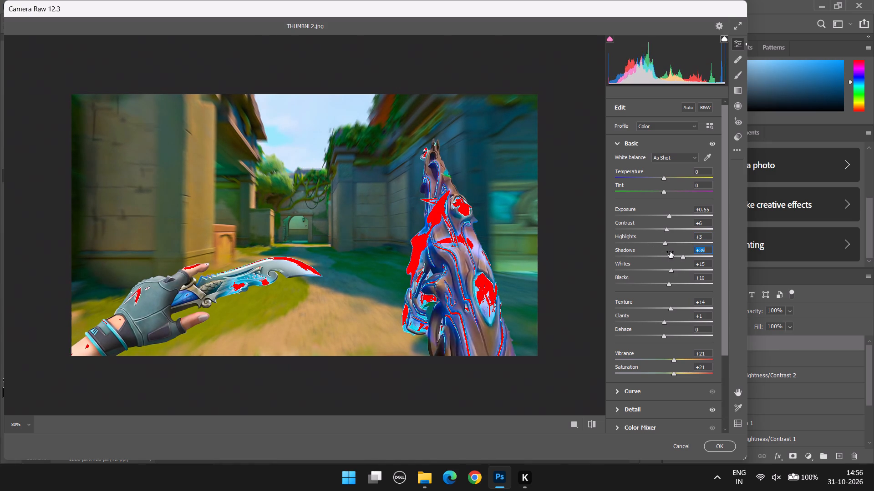
drag(670, 251, 657, 256)
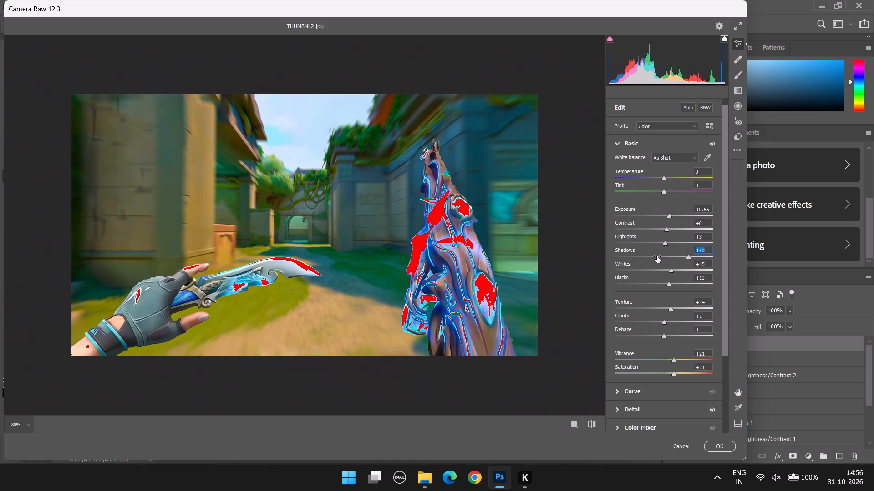
drag(657, 256, 655, 256)
click(668, 245)
drag(668, 245, 687, 249)
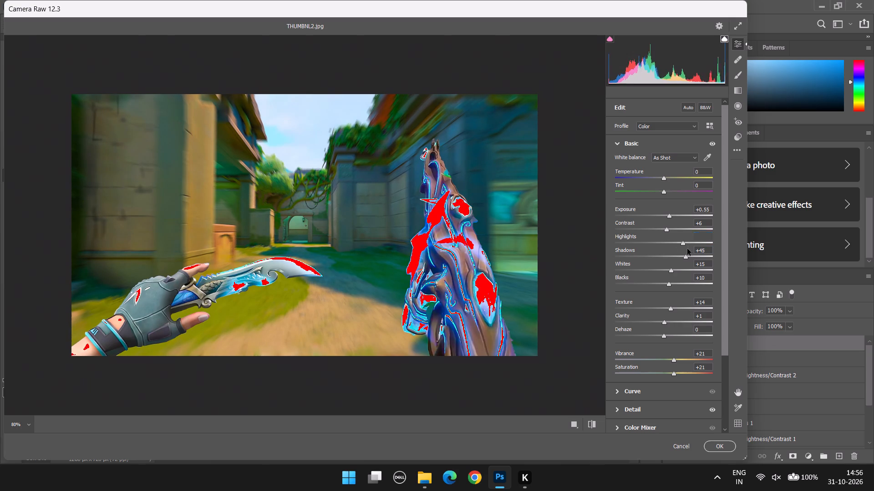
drag(687, 249, 673, 251)
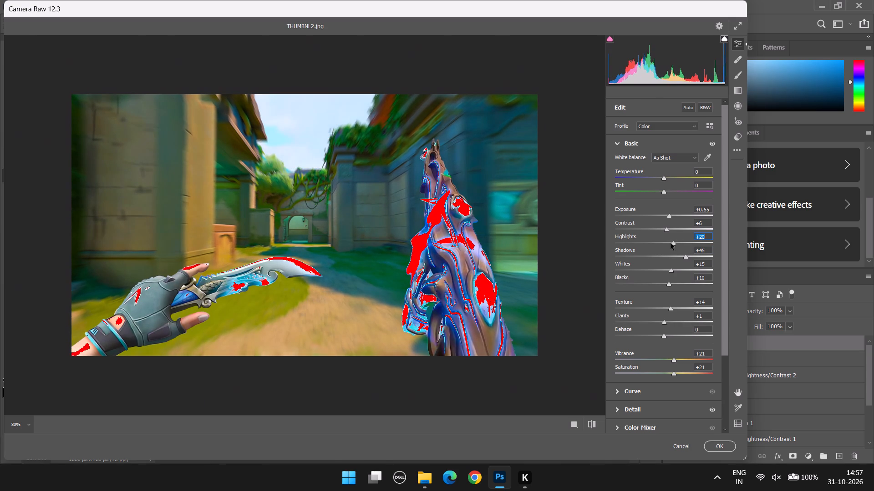
Set Vibrance to +22 and Saturation to +30, and apply the Camera Raw adjustments to Layer 6.
scroll(671, 238, down, 3)
scroll(689, 306, down, 1)
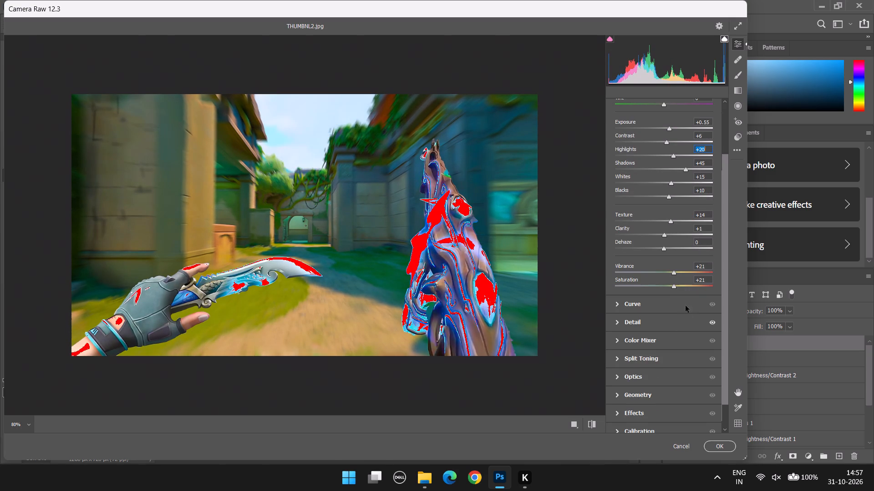
drag(674, 275, 697, 281)
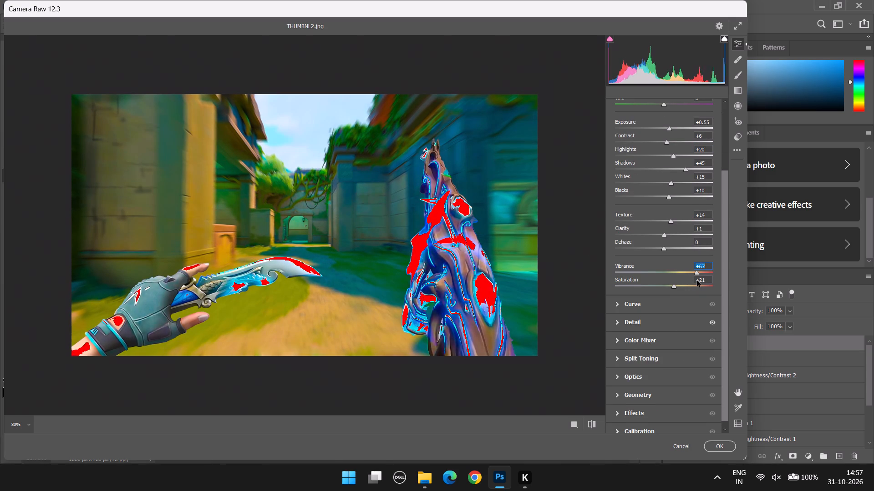
drag(697, 281, 679, 280)
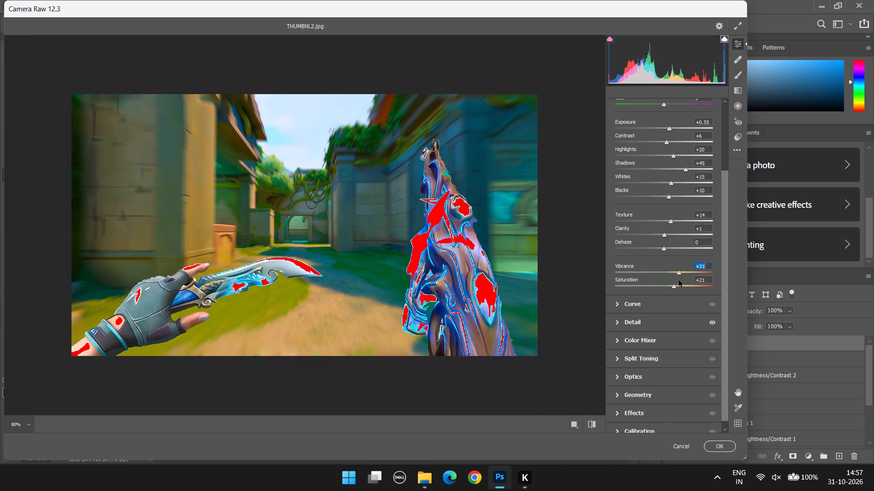
drag(679, 280, 675, 281)
drag(676, 286, 683, 290)
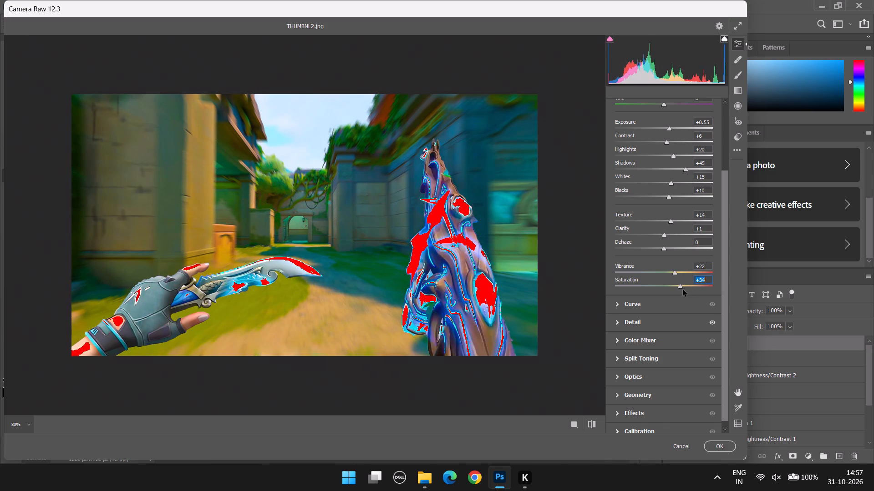
drag(683, 290, 681, 290)
scroll(681, 289, down, 7)
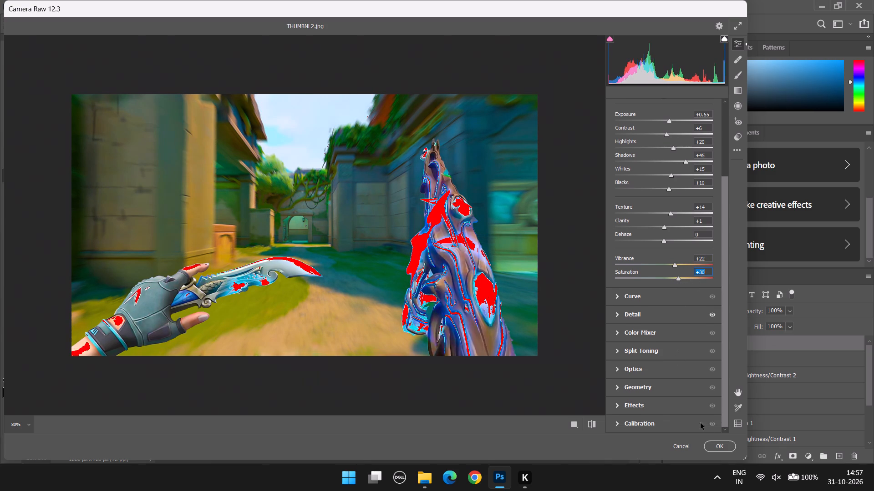
click(716, 451)
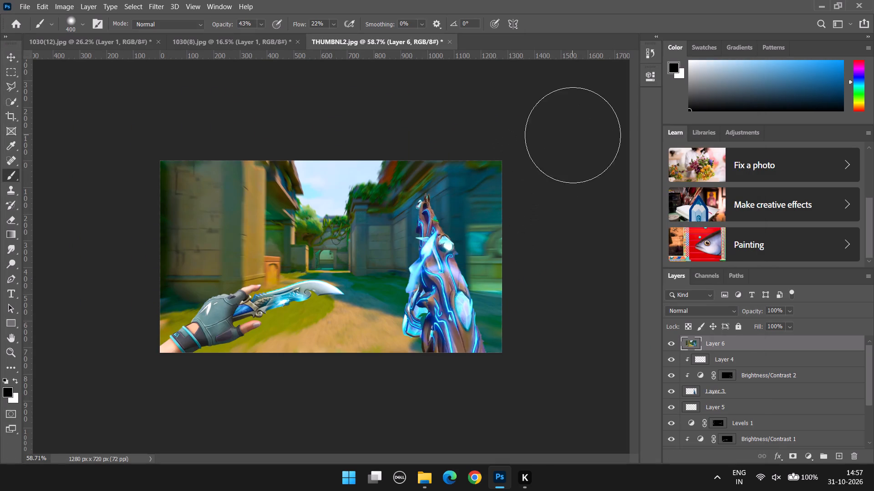
Examine the colour-graded thumbnail up close and as a whole, including the knife, gun and blurred background.
scroll(260, 219, down, 5)
alt+scroll(255, 245, up, 11)
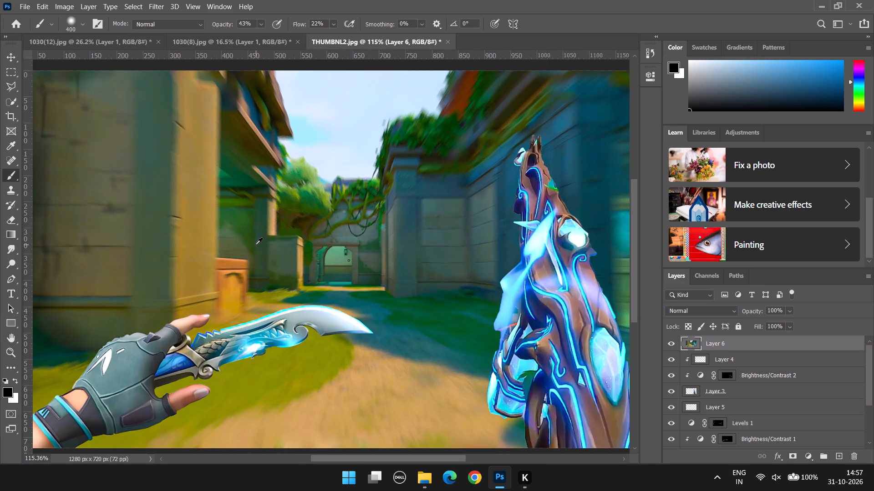
alt+scroll(256, 241, down, 1)
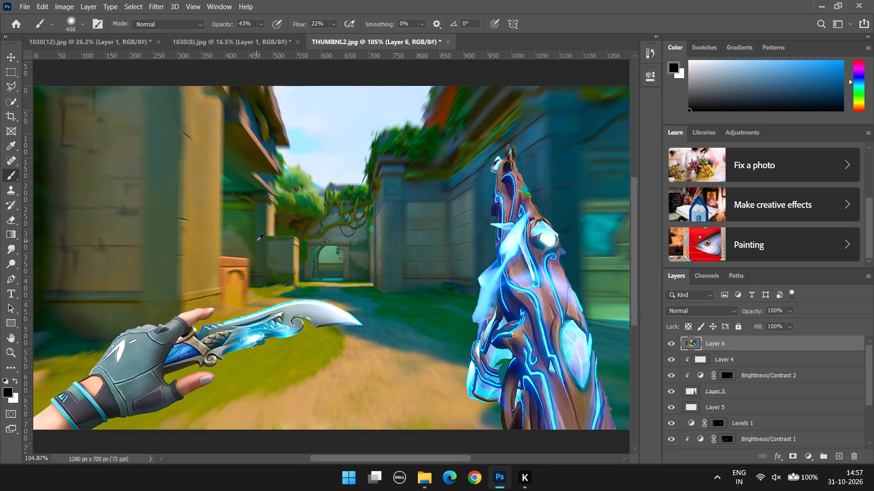
alt+scroll(256, 241, down, 6)
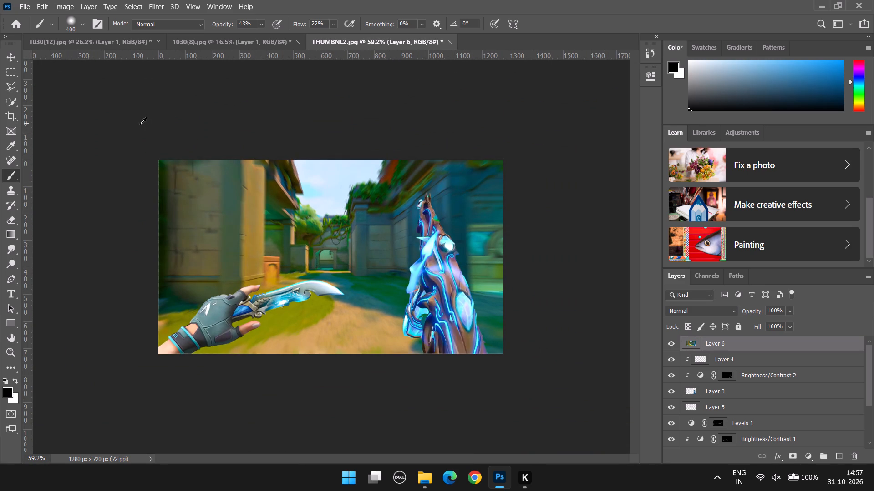
alt+scroll(271, 293, up, 13)
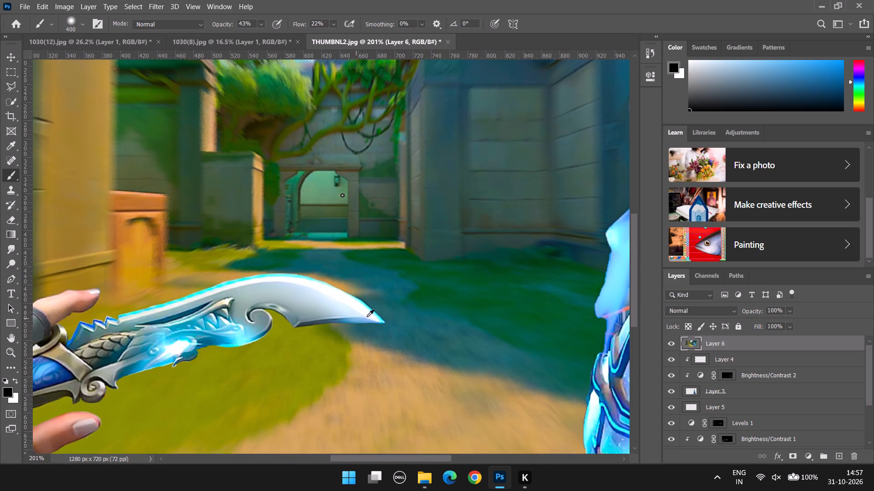
alt+scroll(370, 303, down, 9)
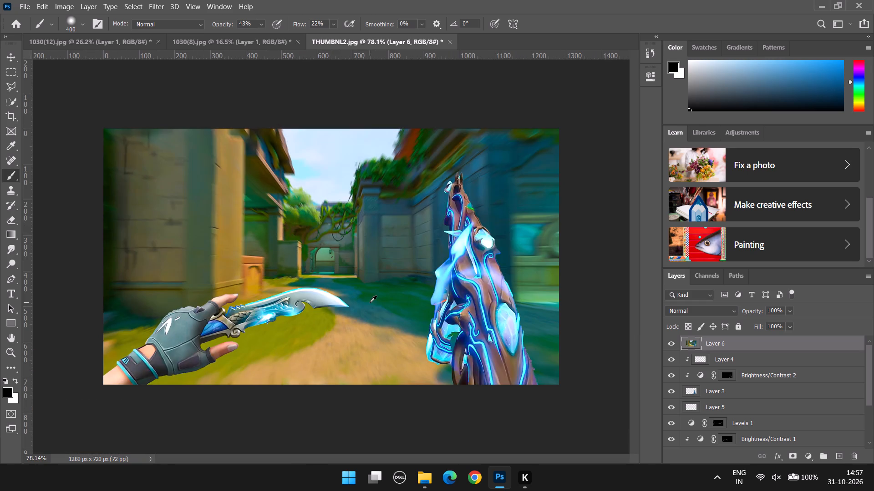
alt+scroll(370, 302, down, 6)
alt+scroll(235, 232, up, 1)
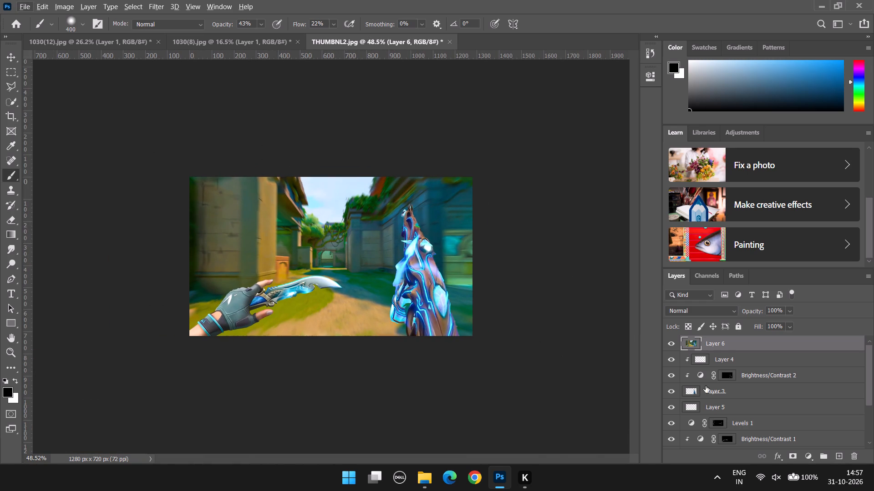
scroll(747, 399, down, 4)
scroll(763, 377, up, 8)
Add a Color Lookup adjustment layer above Layer 6, comparing 2Strip.look with 3Strip.look and choosing 3Strip.look as the 3DLUT file.
click(811, 457)
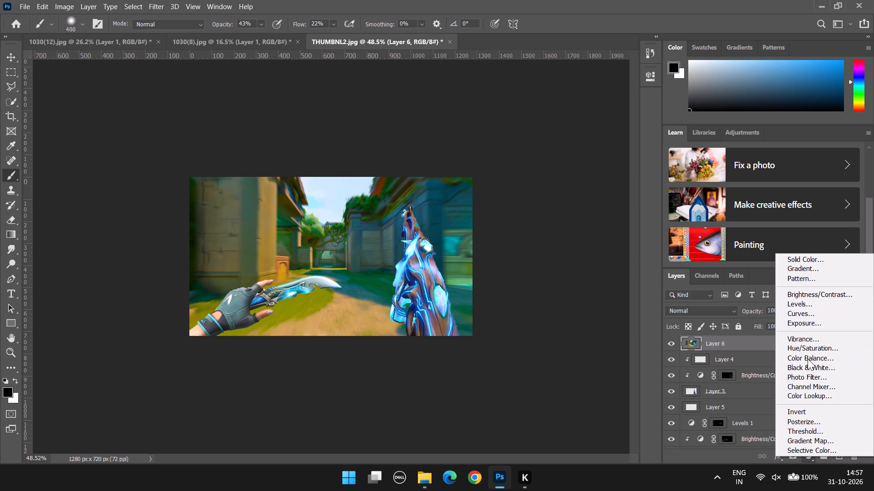
click(808, 400)
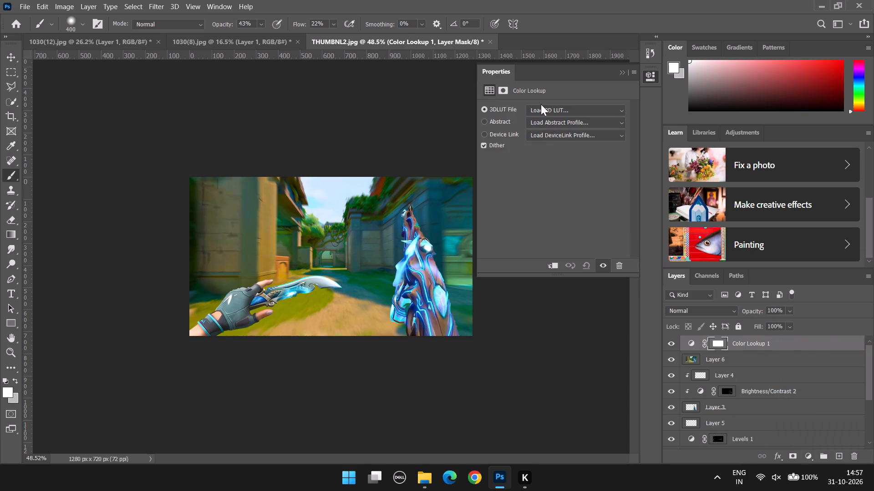
click(541, 106)
click(556, 159)
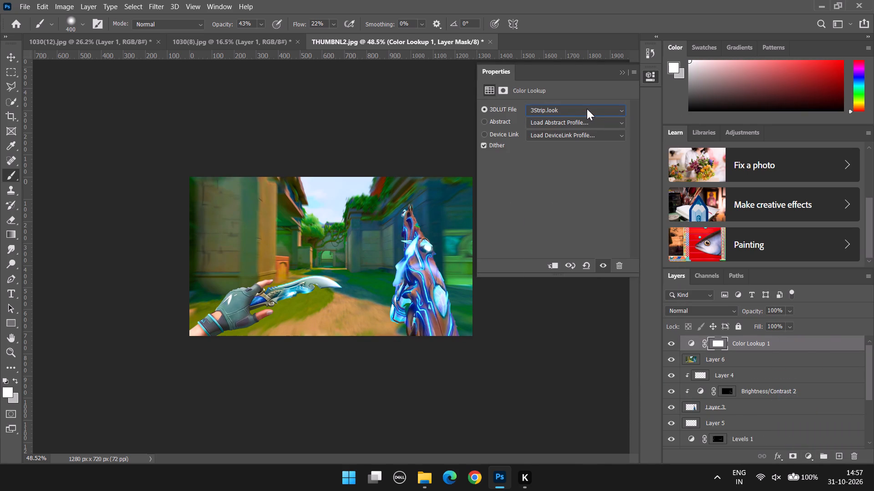
click(559, 107)
click(557, 154)
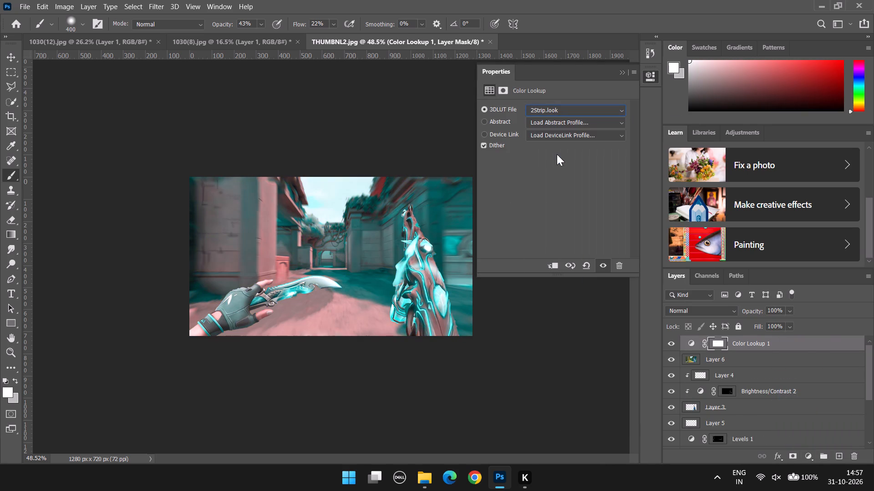
click(547, 114)
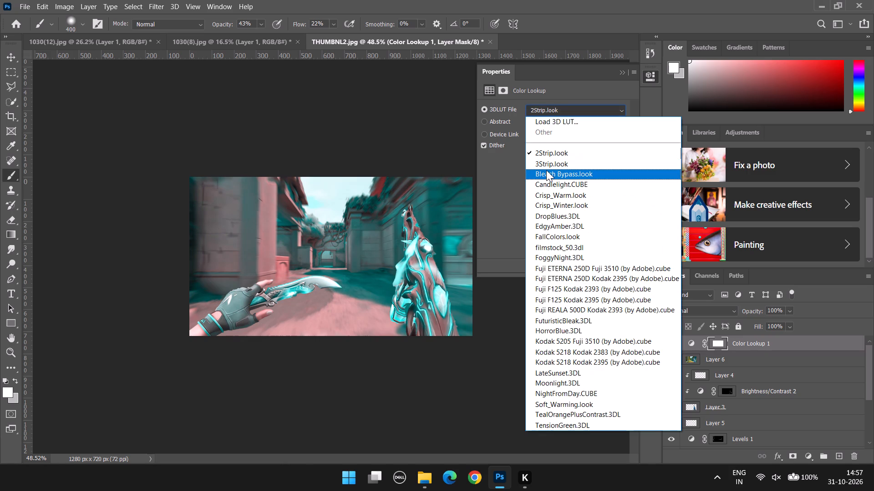
click(546, 164)
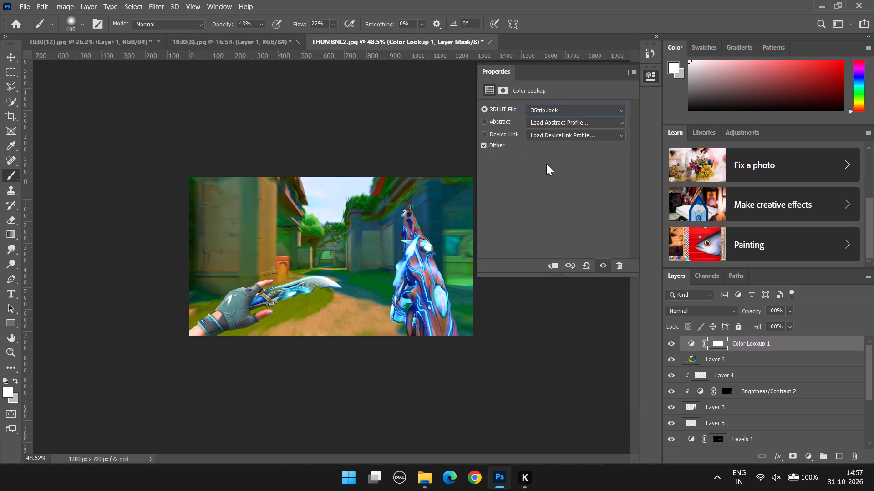
double_click(616, 73)
click(620, 71)
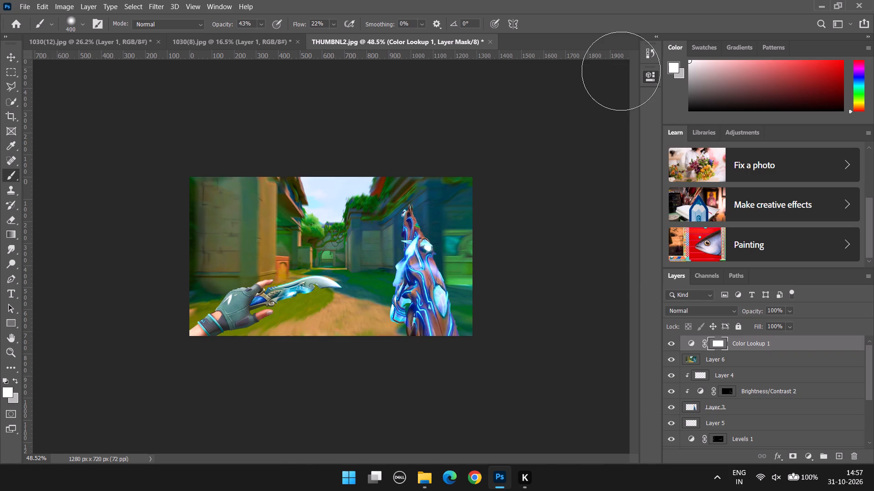
Examine the Color Lookup grade on the hand, knife and gun and across the whole thumbnail.
alt+scroll(388, 259, down, 5)
alt+scroll(375, 266, up, 5)
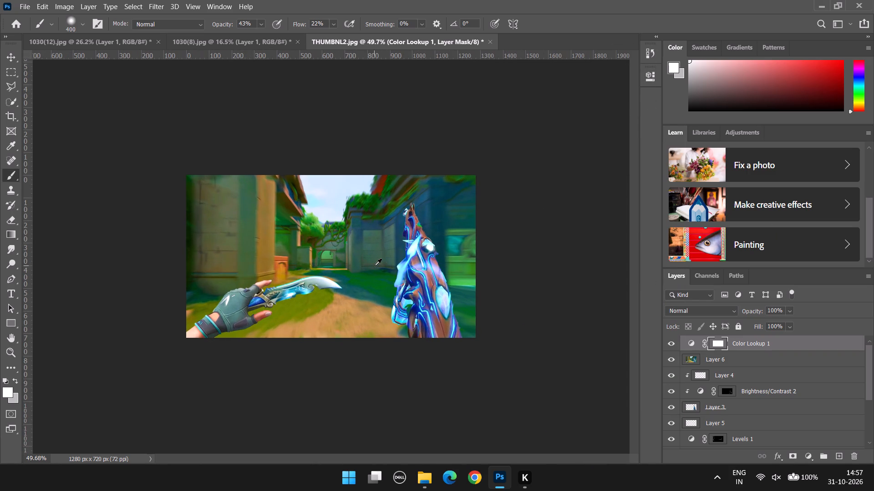
alt+scroll(356, 284, up, 11)
alt+scroll(254, 299, up, 5)
alt+scroll(257, 296, down, 6)
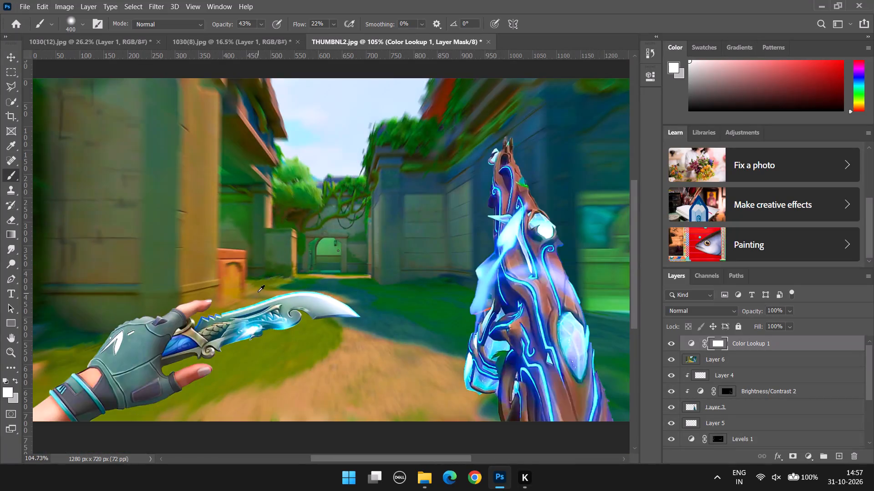
alt+scroll(258, 292, down, 9)
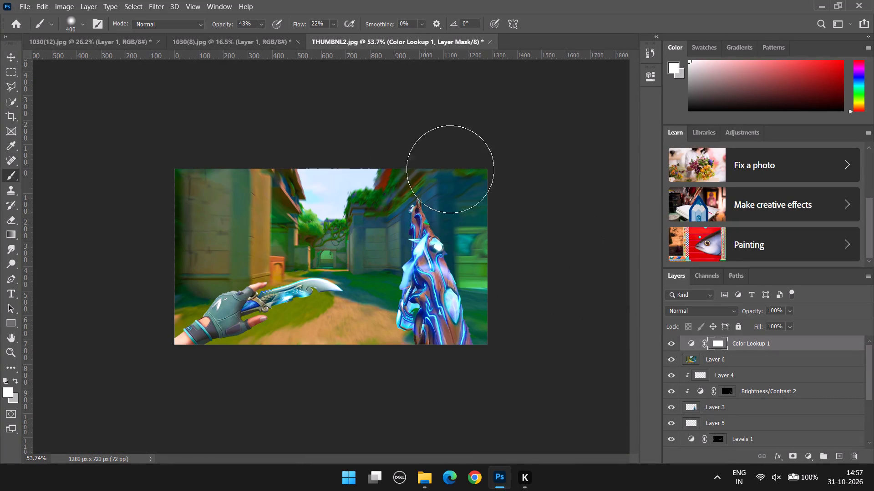
Save a JPEG copy of the finished thumbnail on the computer in Downloads, named THUMBNL5.
click(24, 3)
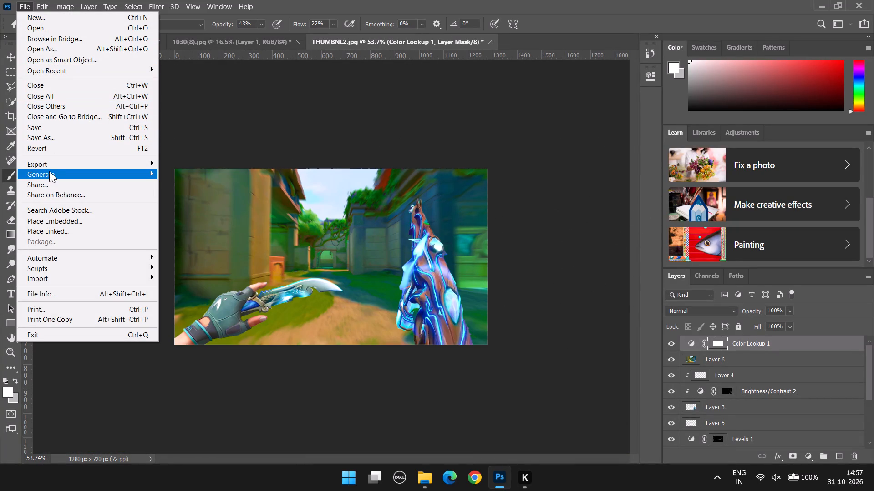
click(58, 141)
click(435, 329)
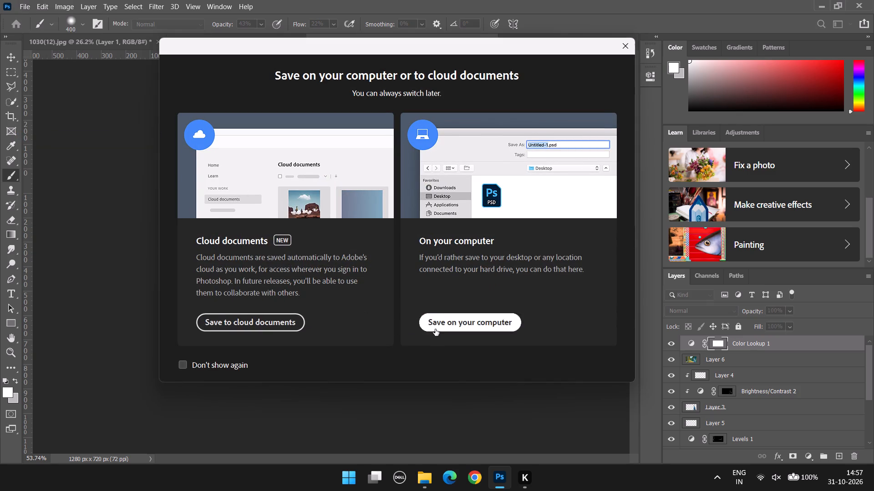
click(96, 200)
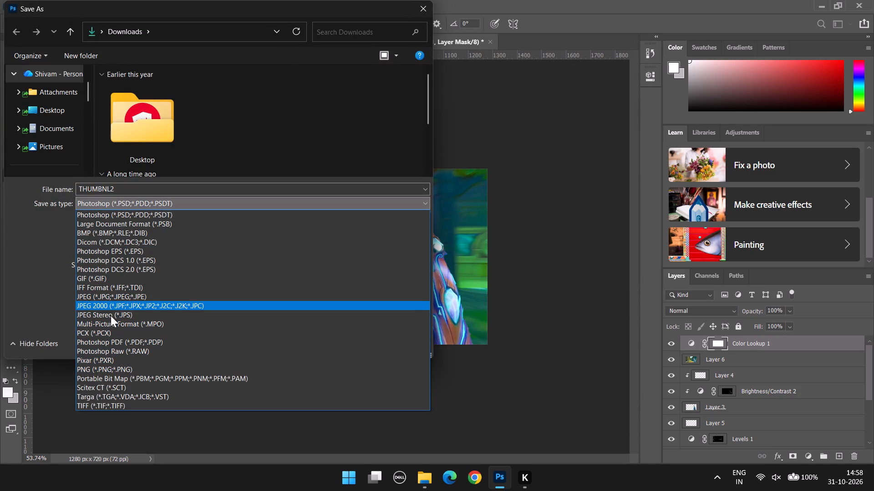
click(109, 298)
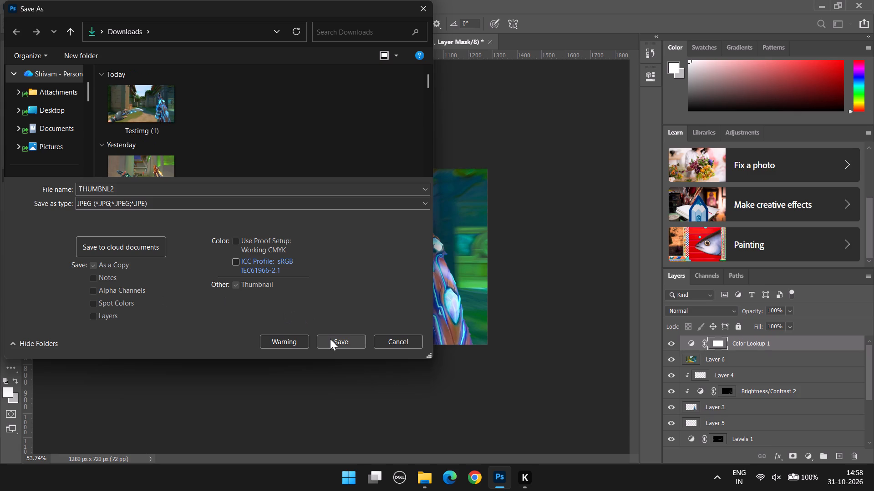
click(119, 189)
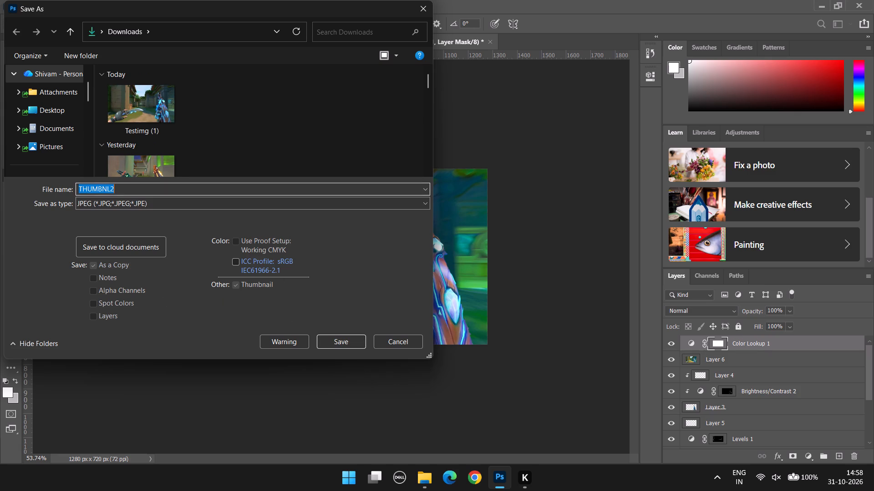
click(118, 188)
key(BackSpace)
key(5)
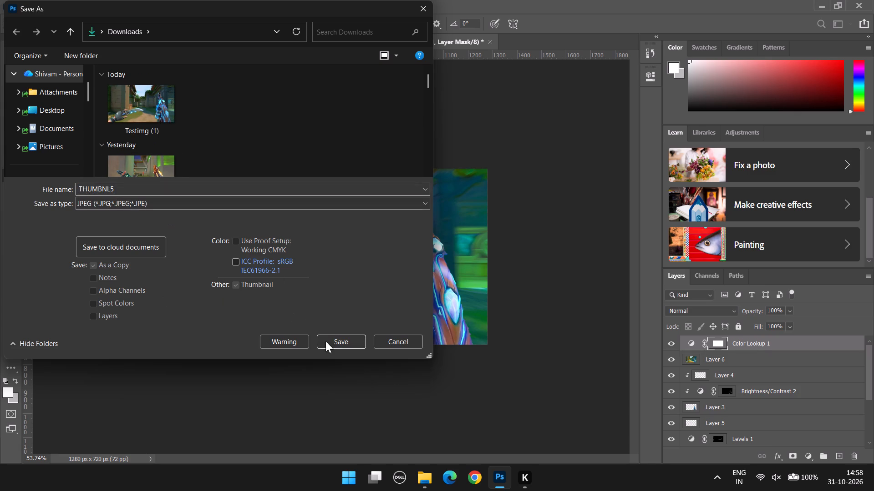
click(333, 338)
click(503, 107)
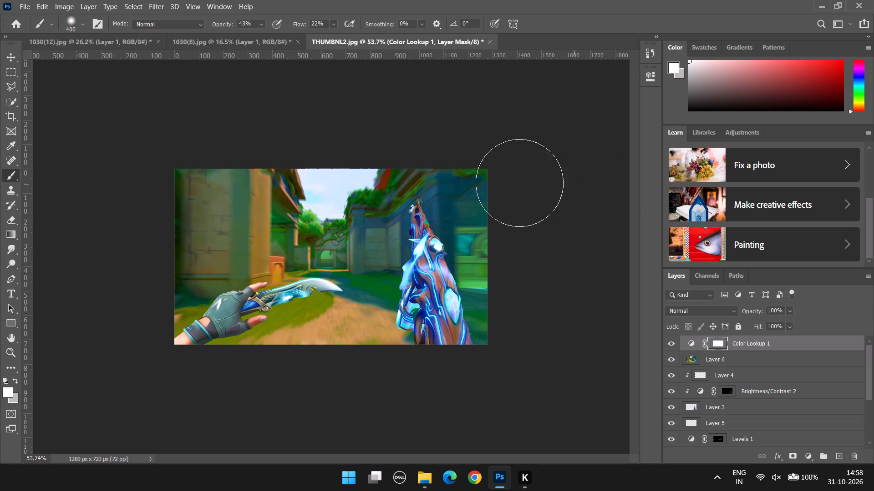
Quit Photoshop, discarding the unsaved changes to THUMBNL2.jpg, 1030(8).jpg and 1030(12).jpg.
alt+scroll(488, 231, down, 5)
click(873, 0)
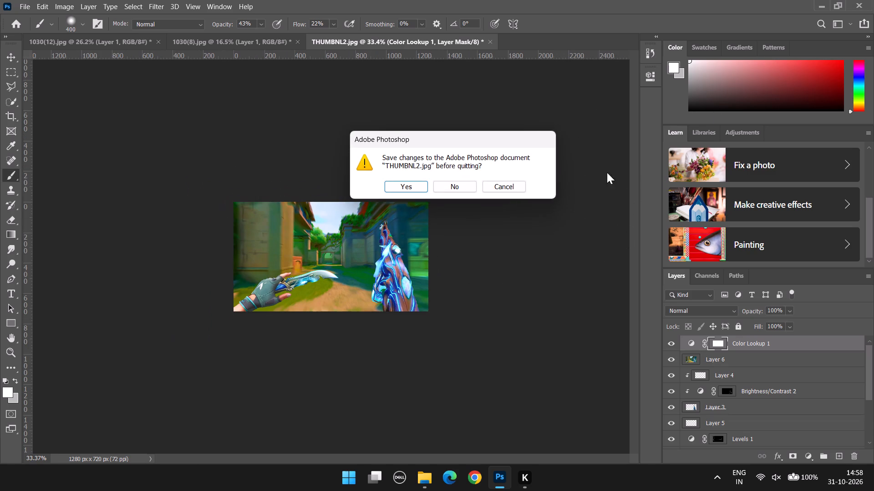
click(471, 183)
click(873, 0)
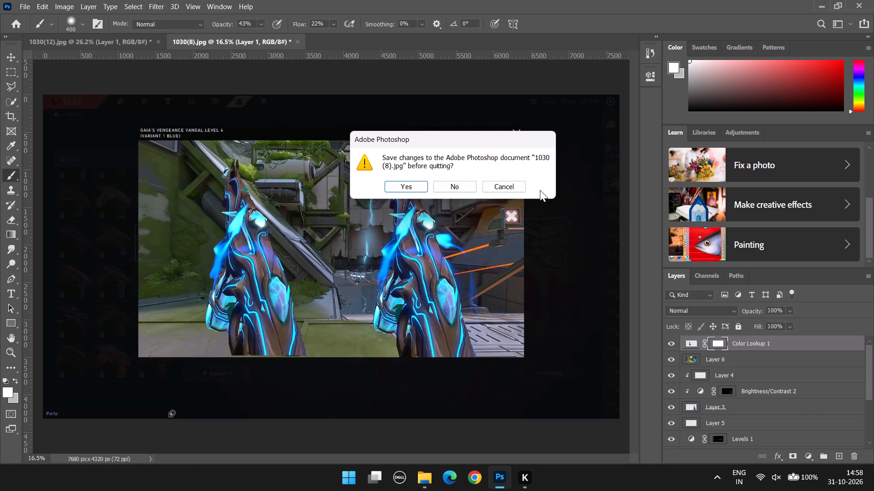
click(444, 190)
click(444, 190)
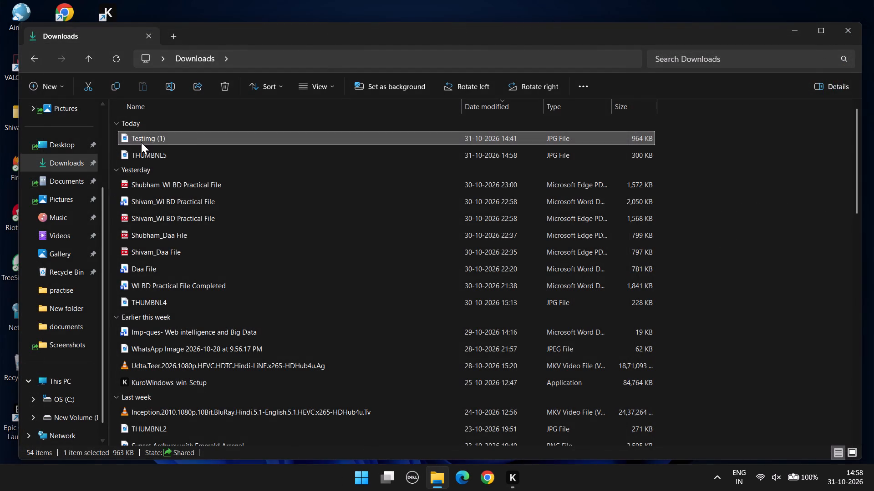
In File Explorer, delete the Testimg (1) JPG file from the Downloads folder.
right_click(141, 142)
click(302, 26)
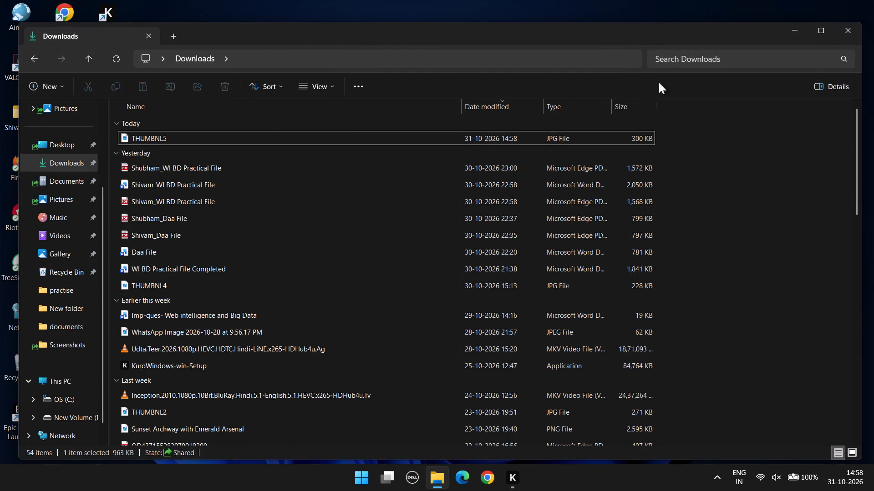